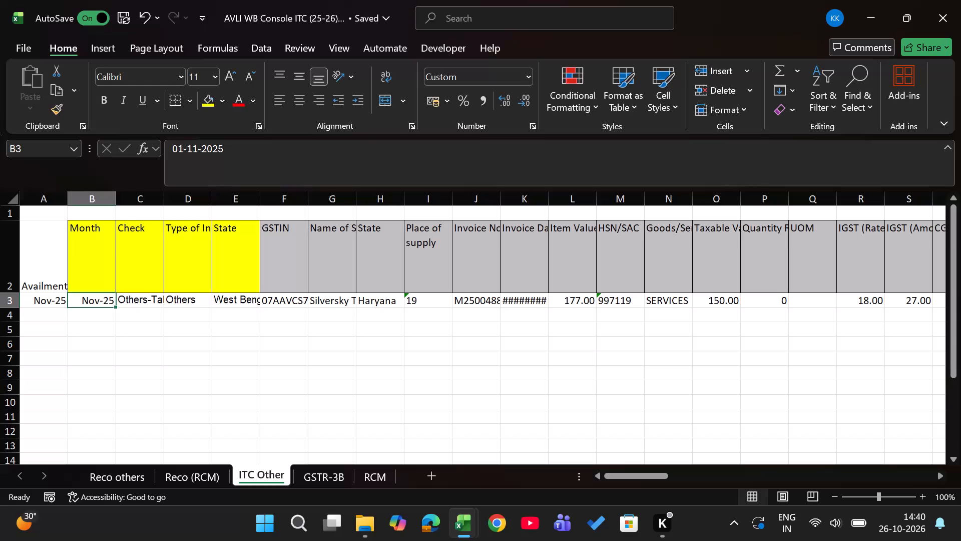
Look through the ITC Other, Reco (RCM) and RCM sheets, checking the Oct-25 and Nov-25 rows of the RCM reconciliation.
{"action": "key", "text": "Left"}
{"action": "key", "text": "Left"}
{"action": "key", "text": "Right"}
{"action": "key", "text": "Left"}
{"action": "key", "text": "Left"}
{"action": "key", "text": "alt+Tab"}
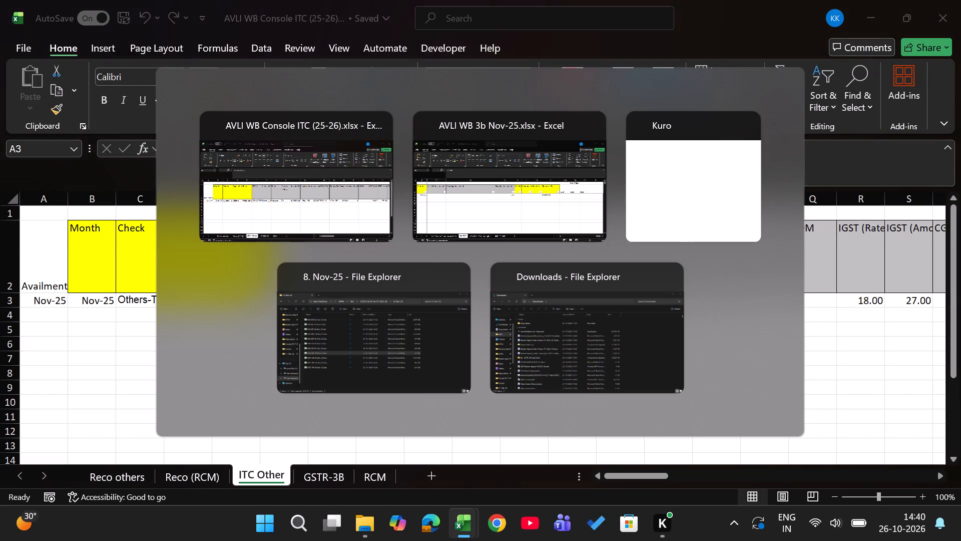
{"action": "key", "text": "alt+Tab"}
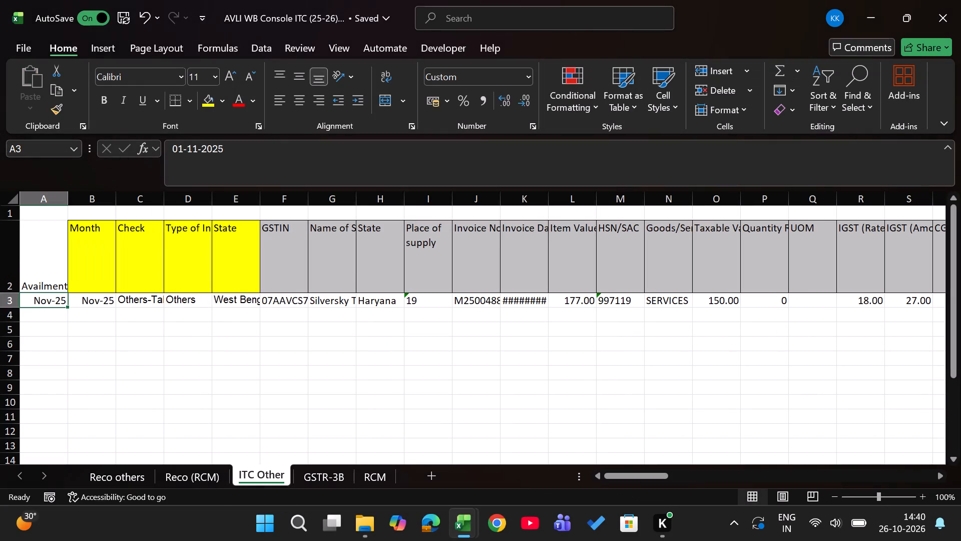
{"action": "key", "text": "ctrl+Page_Up"}
{"action": "key", "text": "Right"}
{"action": "key", "text": "Right"}
{"action": "key", "text": "Right"}
{"action": "key", "text": "Right"}
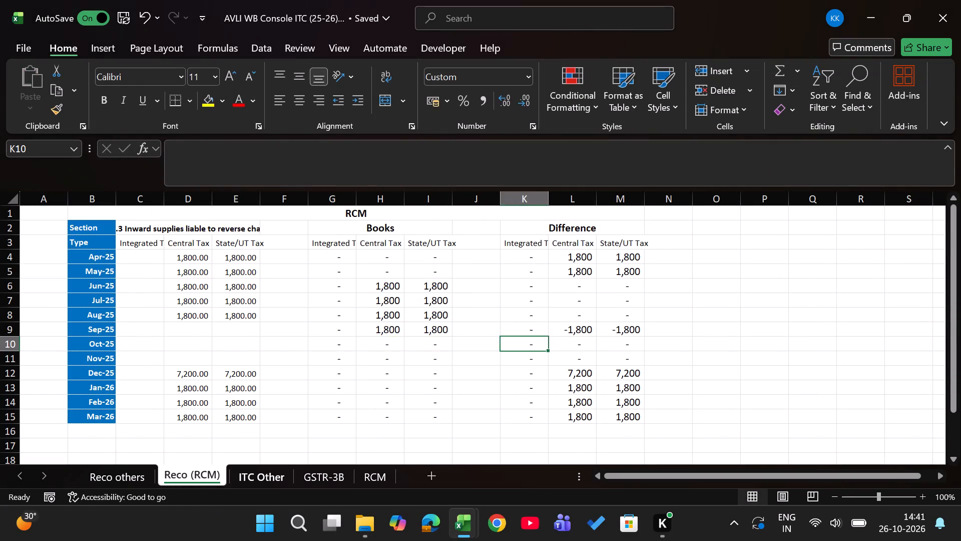
{"action": "key", "text": "Right"}
{"action": "key", "text": "Left"}
{"action": "key", "text": "Left"}
{"action": "key", "text": "Left"}
{"action": "key", "text": "Left"}
{"action": "key", "text": "Down"}
{"action": "key", "text": "Left"}
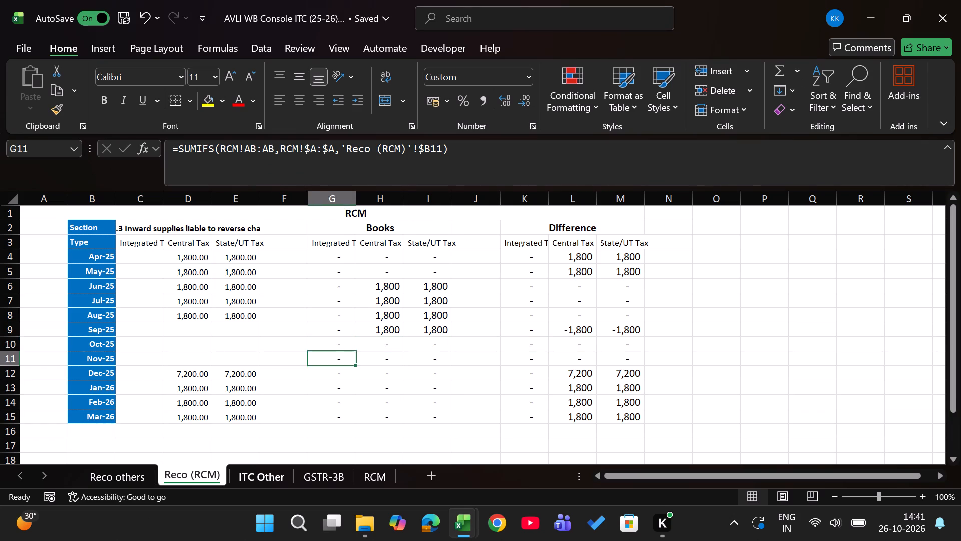
{"action": "key", "text": "Left"}
{"action": "key", "text": "ctrl+Page_Down"}
{"action": "key", "text": "ctrl+Page_Down"}
{"action": "key", "text": "ctrl+Page_Down"}
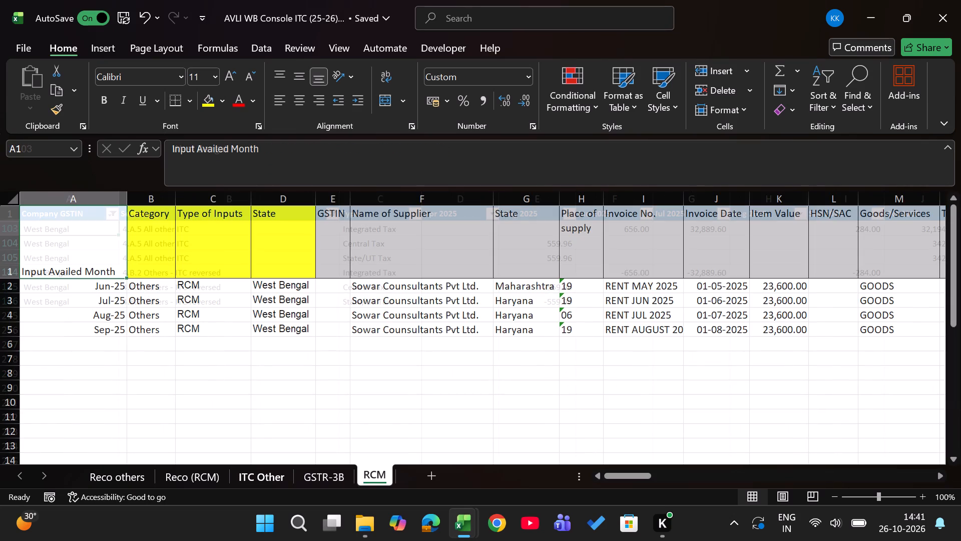
Switch to the AVLI WB 3b Nov-25 workbook and examine its RCM Pre month, CN by vendors and Taken Curr Mon-Rever PRevious m sheets.
{"action": "key", "text": "alt+Tab"}
{"action": "key", "text": "ctrl+Page_Up"}
{"action": "key", "text": "ctrl+Page_Up"}
{"action": "key", "text": "ctrl+Page_Up"}
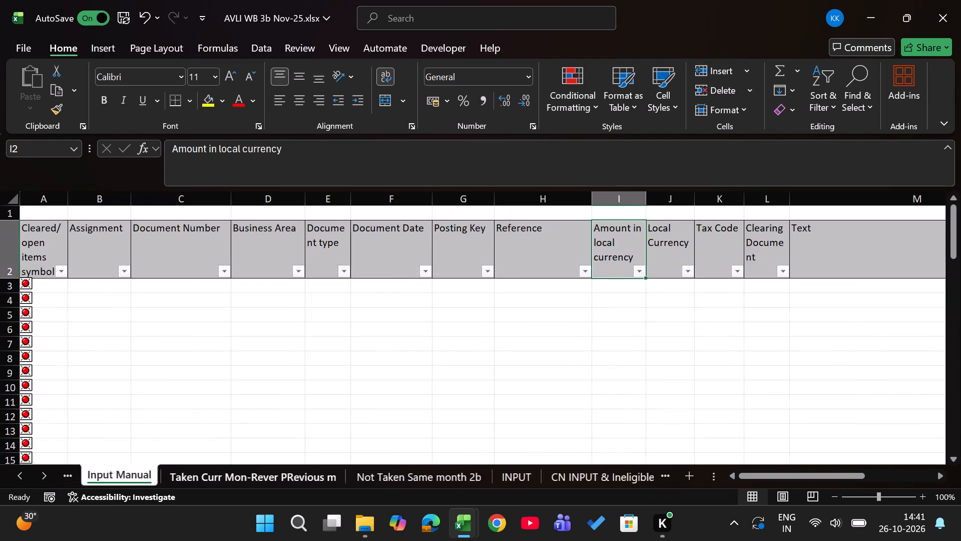
{"action": "key", "text": "ctrl+Page_Up"}
{"action": "key", "text": "ctrl+Page_Up"}
{"action": "key", "text": "ctrl+Page_Up"}
{"action": "key", "text": "ctrl+Page_Up"}
{"action": "key", "text": "ctrl+Page_Down"}
{"action": "key", "text": "ctrl+Page_Down"}
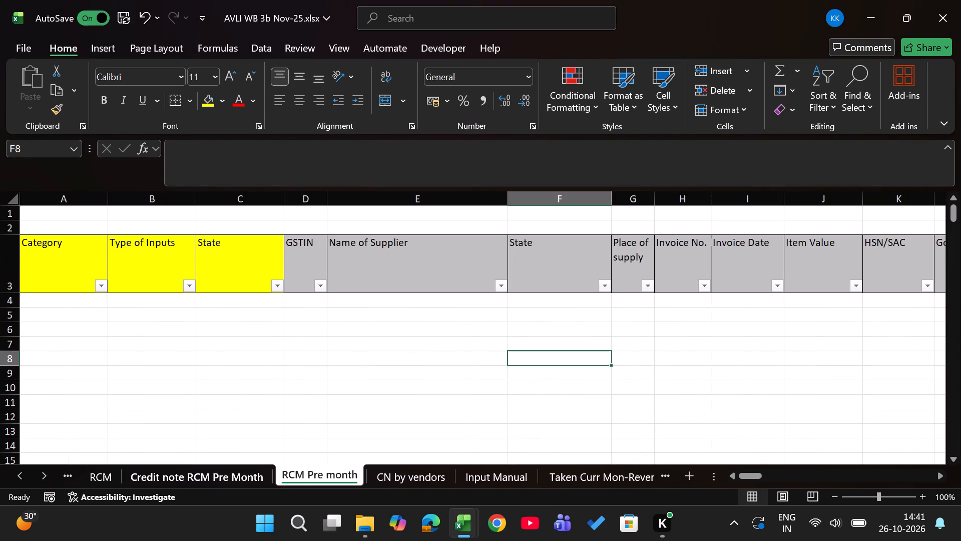
{"action": "key", "text": "Left"}
{"action": "key", "text": "Left"}
{"action": "key", "text": "ctrl+Up"}
{"action": "key", "text": "ctrl+Up"}
{"action": "key", "text": "ctrl+Left"}
{"action": "key", "text": "ctrl+Page_Down"}
{"action": "key", "text": "ctrl+Page_Down"}
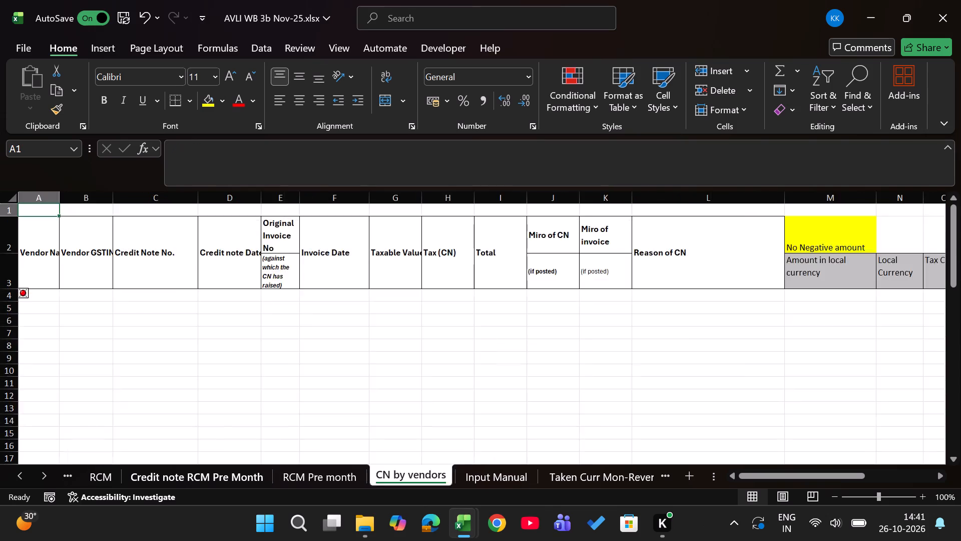
{"action": "key", "text": "ctrl+Page_Down"}
{"action": "key", "text": "Down"}
{"action": "key", "text": "Up"}
{"action": "key", "text": "Right"}
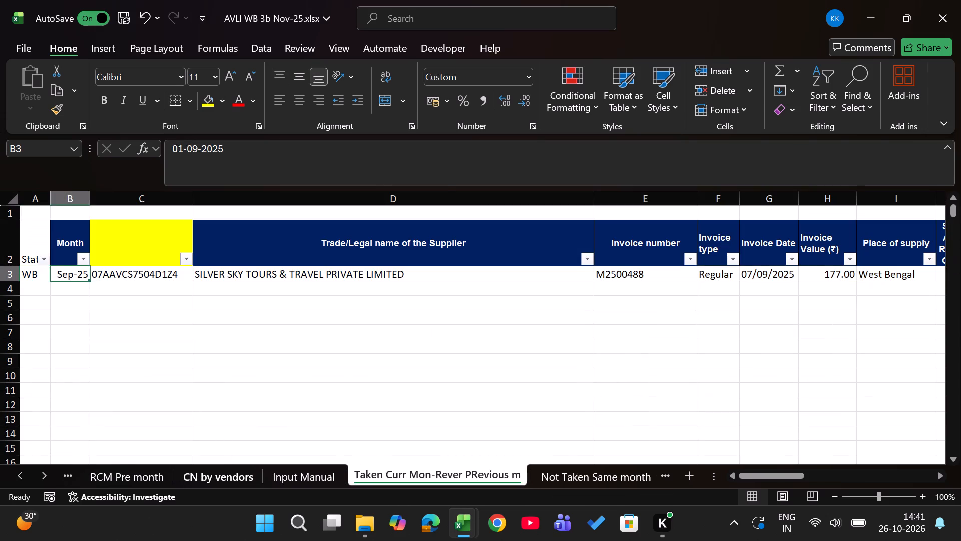
{"action": "key", "text": "Right"}
{"action": "key", "text": "Right"}
On the Not Taken Same month 2b sheet, copy the invoice table with its headers from the Month column through the last column.
{"action": "key", "text": "ctrl+Page_Down"}
{"action": "key", "text": "Left"}
{"action": "key", "text": "Left"}
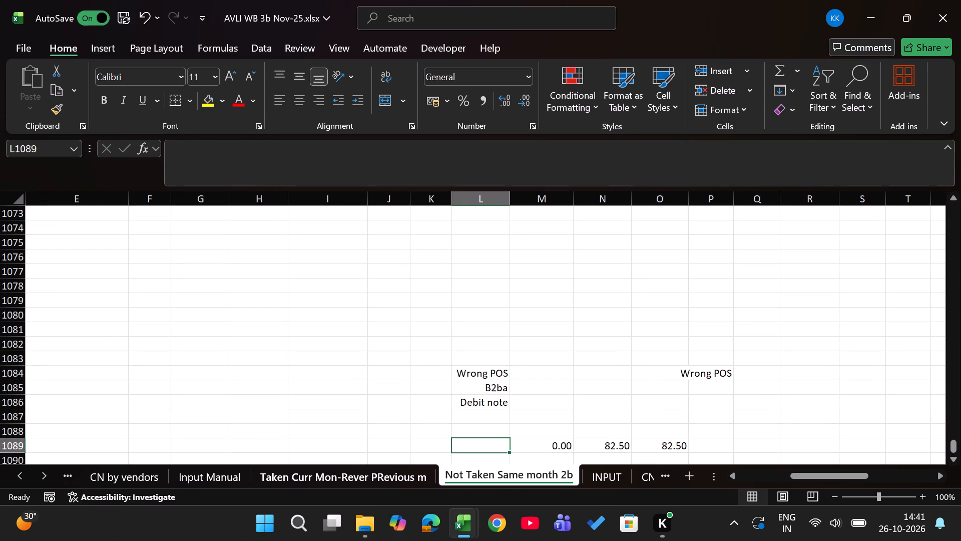
{"action": "key", "text": "ctrl+Up"}
{"action": "key", "text": "ctrl+Up"}
{"action": "key", "text": "ctrl+Up"}
{"action": "key", "text": "ctrl+Up"}
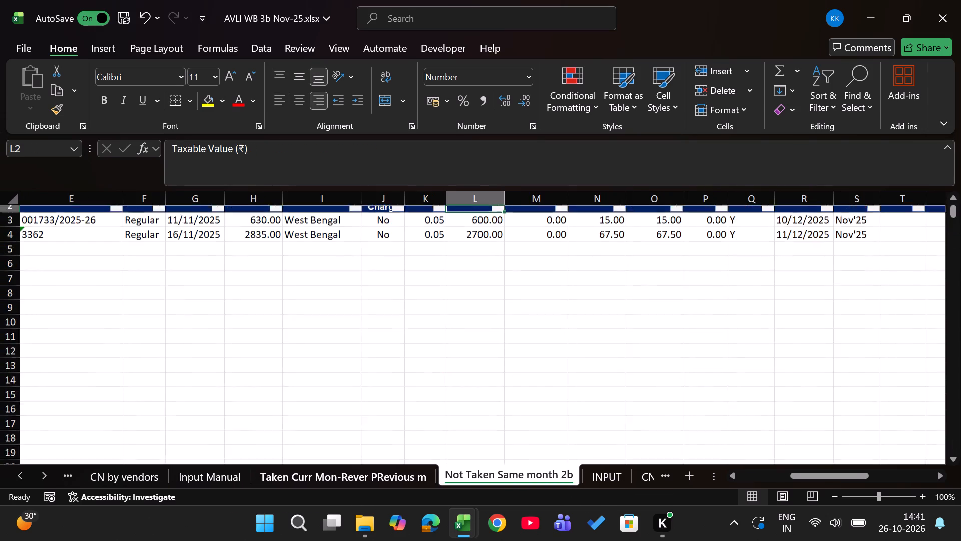
{"action": "key", "text": "ctrl+Up"}
{"action": "key", "text": "Down"}
{"action": "key", "text": "ctrl+Left"}
{"action": "key", "text": "ctrl+Left"}
{"action": "key", "text": "Left"}
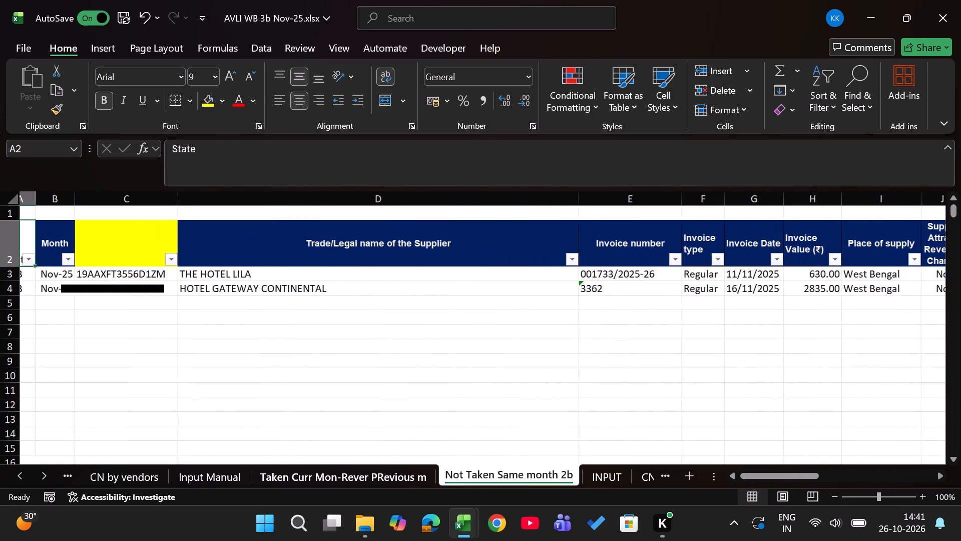
{"action": "key", "text": "Left"}
{"action": "key", "text": "Right"}
{"action": "key", "text": "ctrl+shift+Down"}
{"action": "key", "text": "ctrl+shift+Right"}
{"action": "key", "text": "ctrl+shift+Right"}
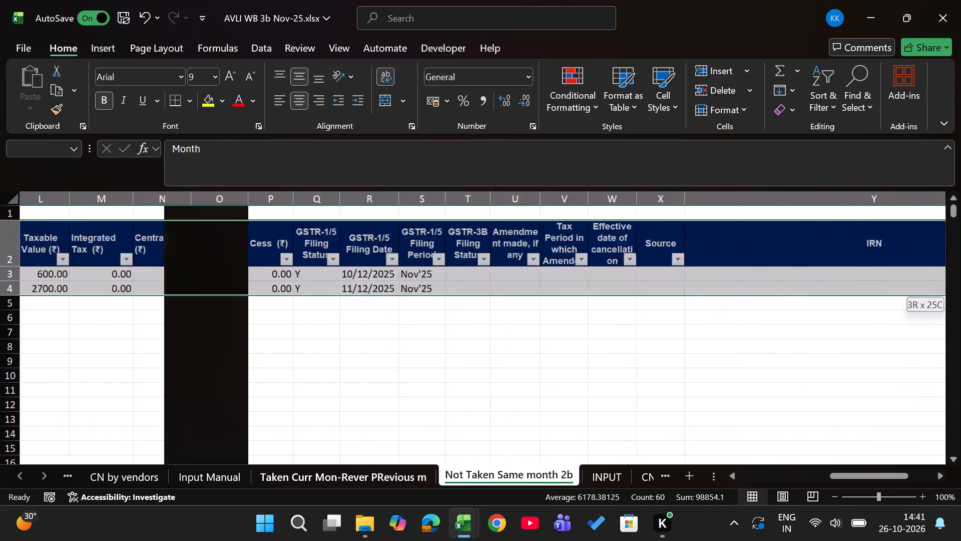
{"action": "key", "text": "ctrl+c"}
Switch to the AVLI WB Console ITC workbook, add a new sheet and paste the copied table at B2.
{"action": "key", "text": "alt+Tab"}
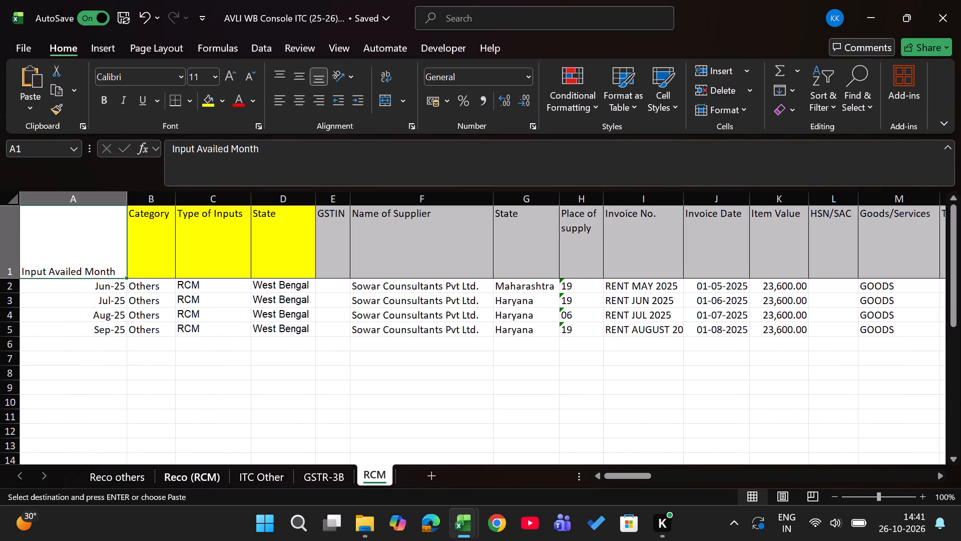
{"action": "left_click", "coordinate": [425, 475]}
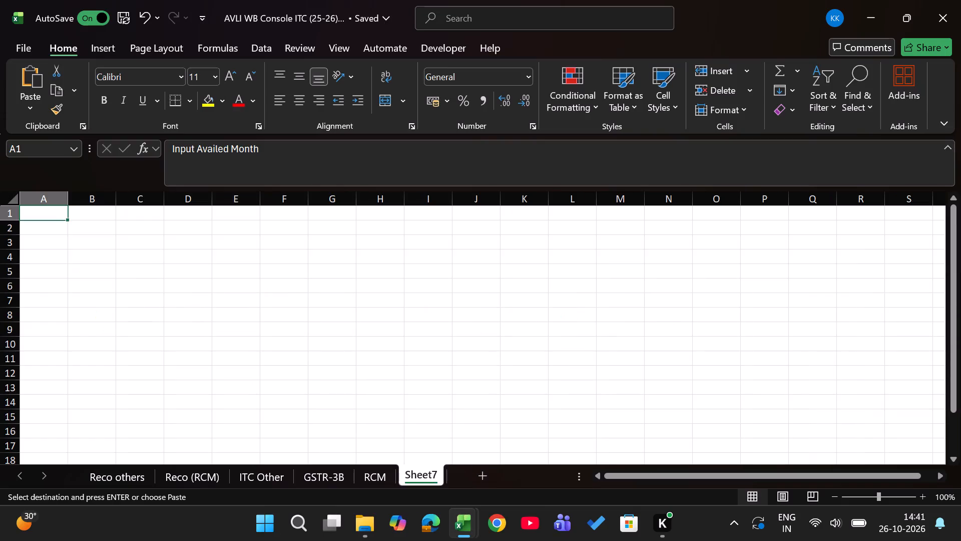
{"action": "key", "text": "Down"}
{"action": "key", "text": "Right"}
{"action": "key", "text": "ctrl+v"}
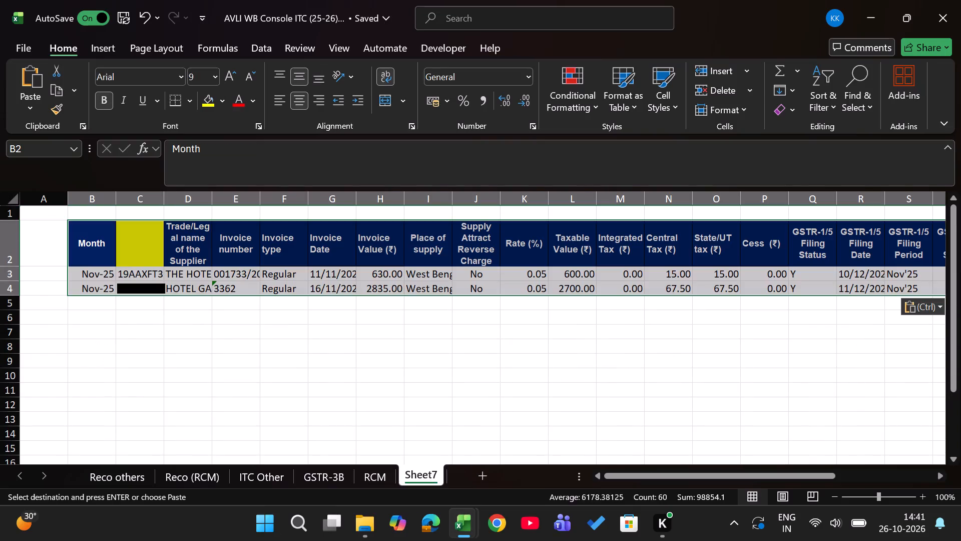
Copy the Nov-25 month value from the Month column into A3 and A4 for both invoice rows.
{"action": "key", "text": "Down"}
{"action": "key", "text": "Left"}
{"action": "key", "text": "Right"}
{"action": "key", "text": "ctrl+c"}
{"action": "key", "text": "Left"}
{"action": "key", "text": "Return"}
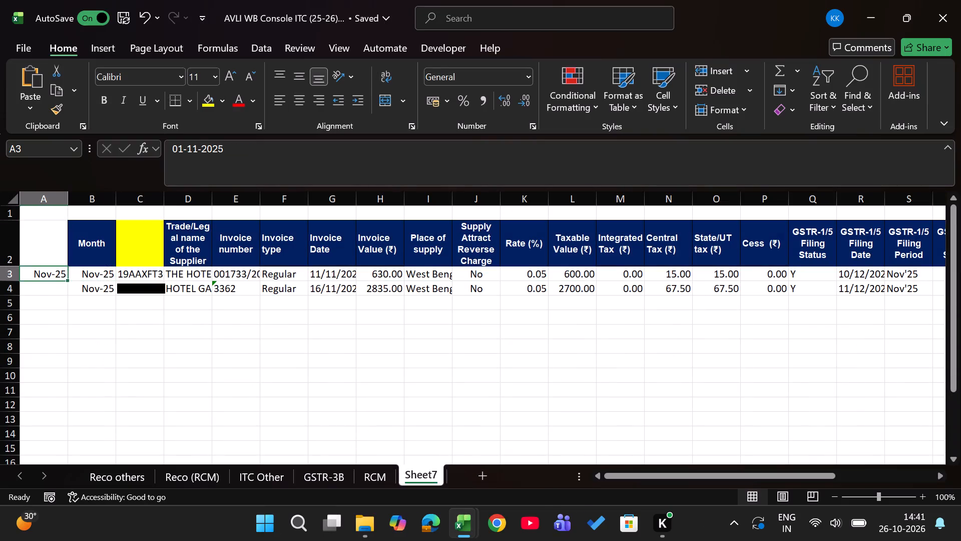
{"action": "key", "text": "ctrl+c"}
{"action": "key", "text": "Down"}
{"action": "key", "text": "Return"}
Enter 4B2 as the heading of column A in cell A2.
{"action": "key", "text": "Up"}
{"action": "key", "text": "Up"}
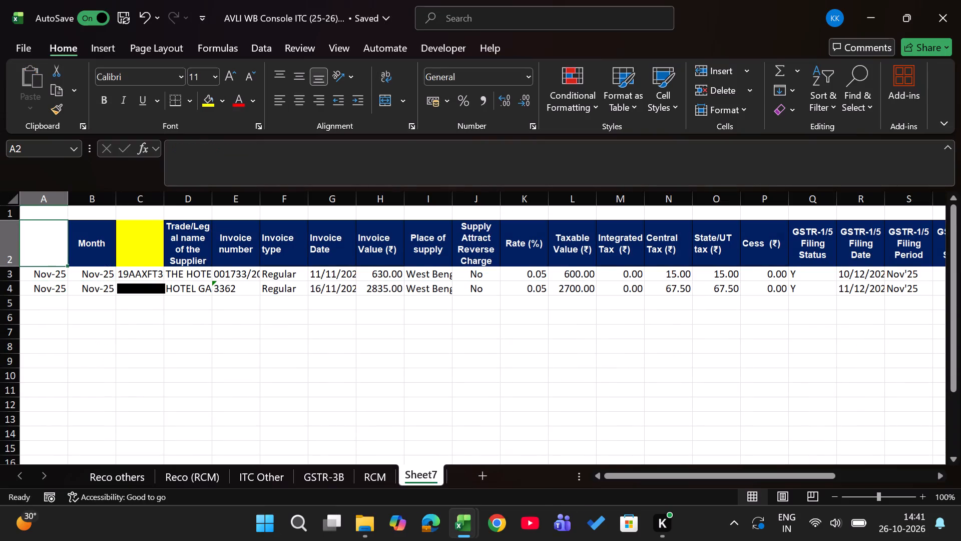
{"action": "type", "text": "4B2"}
{"action": "key", "text": "Return"}
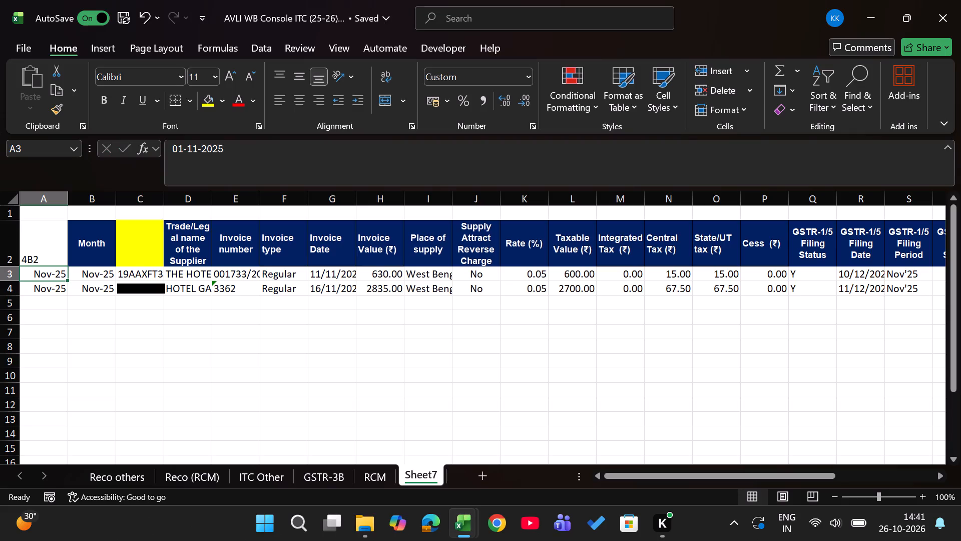
Rename the new sheet as 4B2.
{"action": "double_click", "coordinate": [431, 471]}
{"action": "type", "text": "4B"}
{"action": "key", "text": "2"}
{"action": "key", "text": "Return"}
In Reco others cell G21, enter a SUMIFS of 4B2 column M, matching absolute column A against the month in $B21.
{"action": "key", "text": "ctrl+Page_Up"}
{"action": "key", "text": "ctrl+Page_Up"}
{"action": "key", "text": "ctrl+Page_Up"}
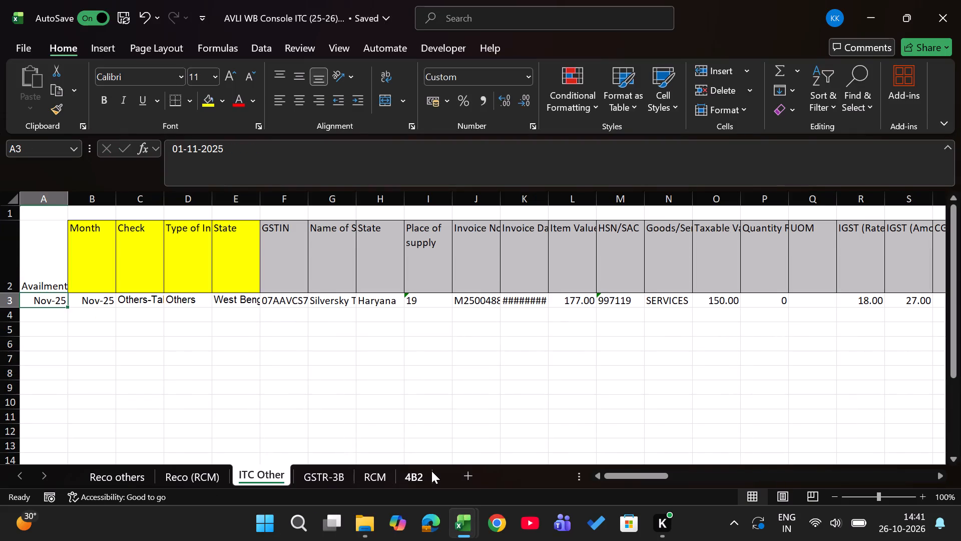
{"action": "key", "text": "ctrl+Page_Up"}
{"action": "key", "text": "ctrl+Page_Up"}
{"action": "key", "text": "Down"}
{"action": "key", "text": "Down"}
{"action": "key", "text": "Down"}
{"action": "key", "text": "Down"}
{"action": "key", "text": "Down"}
{"action": "key", "text": "Down"}
{"action": "key", "text": "Down"}
{"action": "key", "text": "Down"}
{"action": "key", "text": "Down"}
{"action": "key", "text": "Down"}
{"action": "key", "text": "Down"}
{"action": "key", "text": "Down"}
{"action": "key", "text": "Down"}
{"action": "key", "text": "Down"}
{"action": "key", "text": "Down"}
{"action": "key", "text": "Down"}
{"action": "key", "text": "Down"}
{"action": "key", "text": "Down"}
{"action": "key", "text": "Down"}
{"action": "key", "text": "Down"}
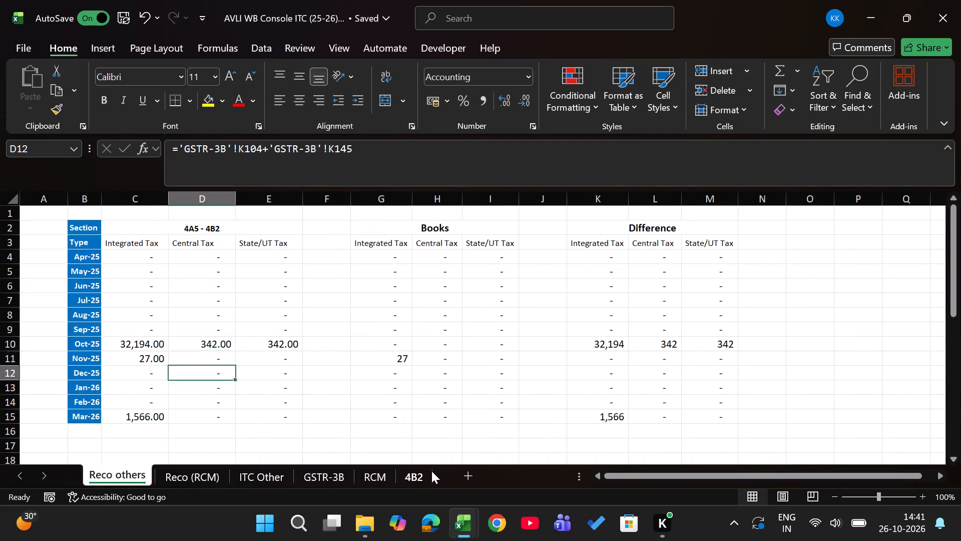
{"action": "key", "text": "Up"}
{"action": "key", "text": "Up"}
{"action": "key", "text": "Up"}
{"action": "key", "text": "Up"}
{"action": "key", "text": "Up"}
{"action": "key", "text": "Up"}
{"action": "key", "text": "Up"}
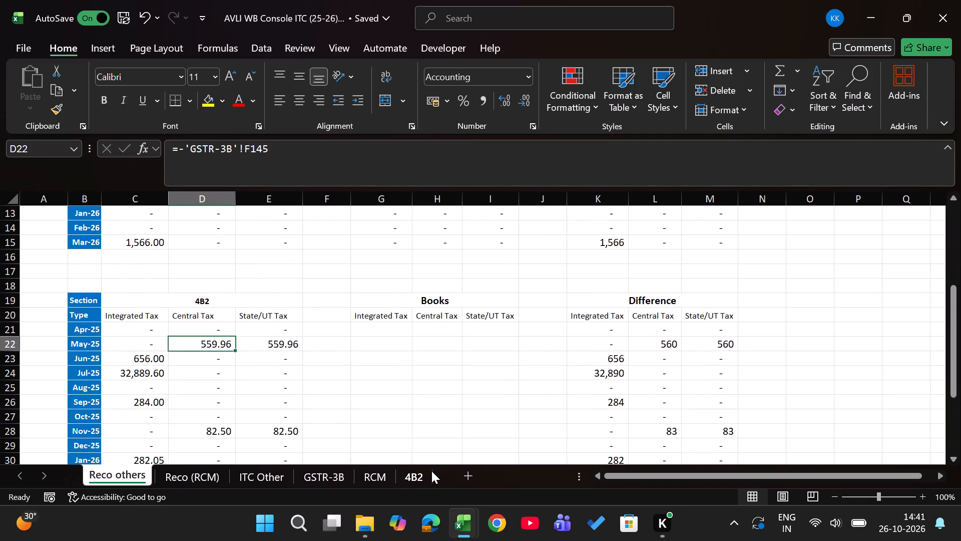
{"action": "key", "text": "Up"}
{"action": "key", "text": "Right"}
{"action": "key", "text": "Right"}
{"action": "key", "text": "Right"}
{"action": "type", "text": "=sumifs"}
{"action": "key", "text": "Tab"}
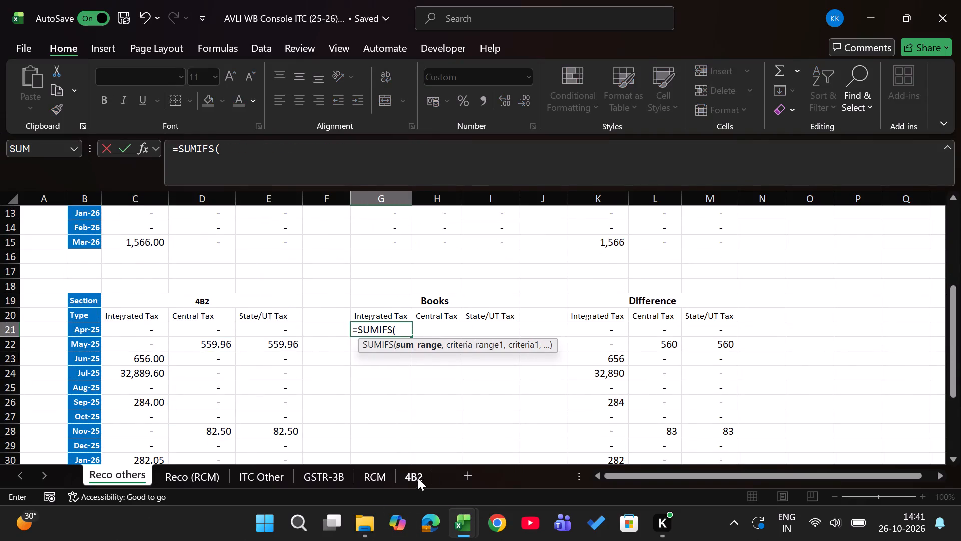
{"action": "left_click", "coordinate": [418, 478]}
{"action": "left_click", "coordinate": [631, 196]}
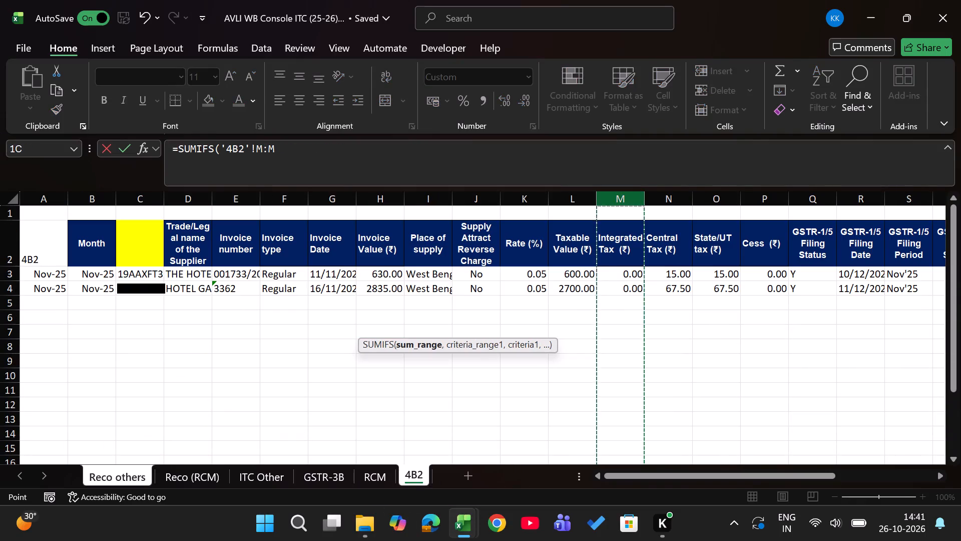
{"action": "key", "text": "comma"}
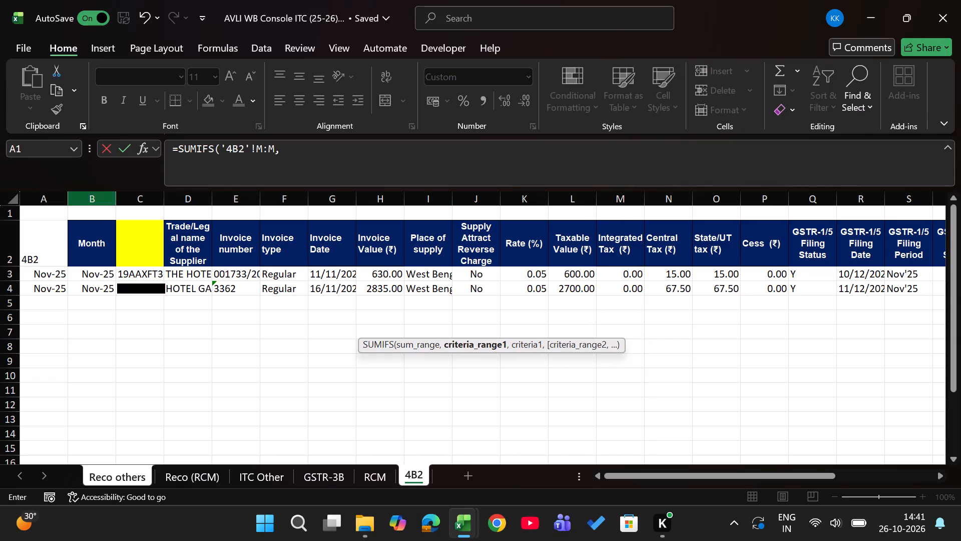
{"action": "left_click", "coordinate": [48, 204]}
{"action": "key", "text": "F4"}
{"action": "key", "text": "comma"}
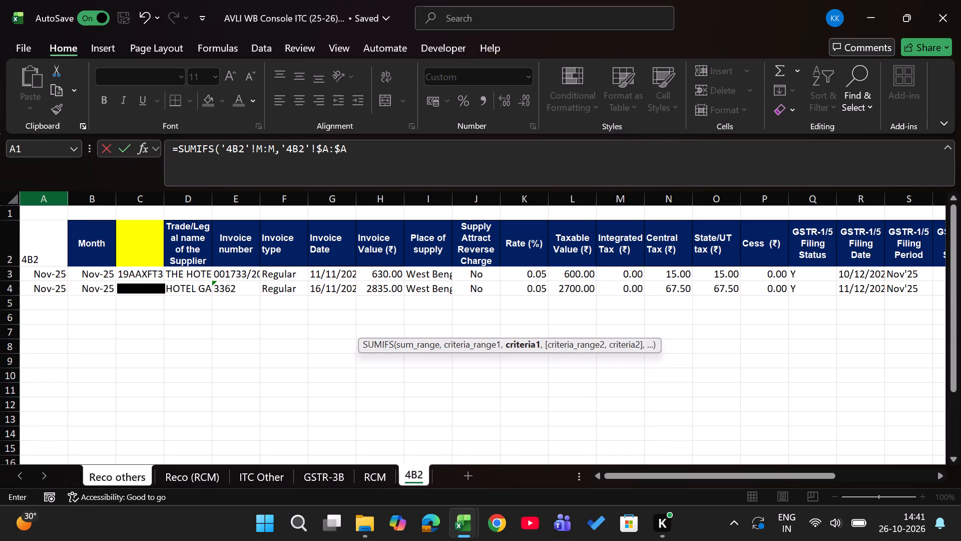
{"action": "left_click", "coordinate": [130, 478]}
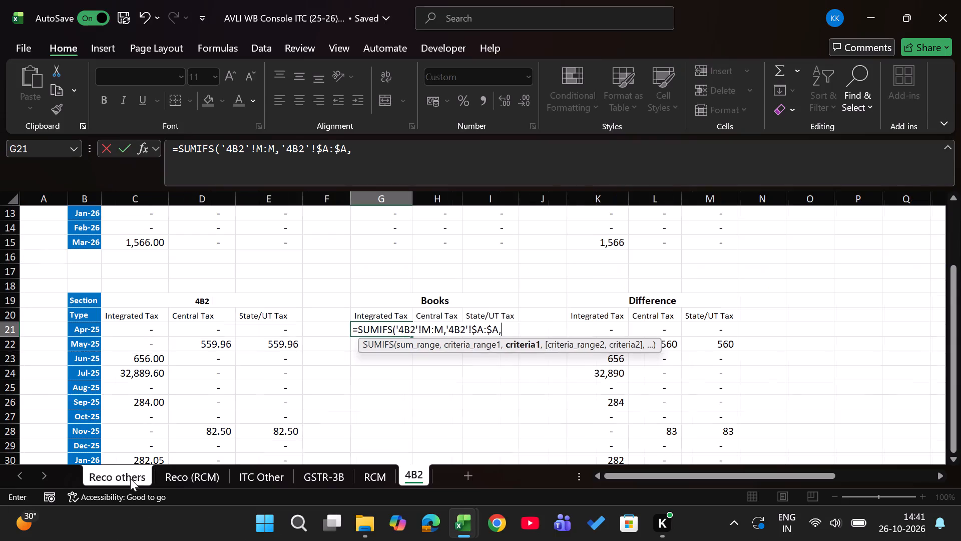
{"action": "left_click", "coordinate": [89, 328]}
{"action": "key", "text": "F4"}
{"action": "key", "text": "F4"}
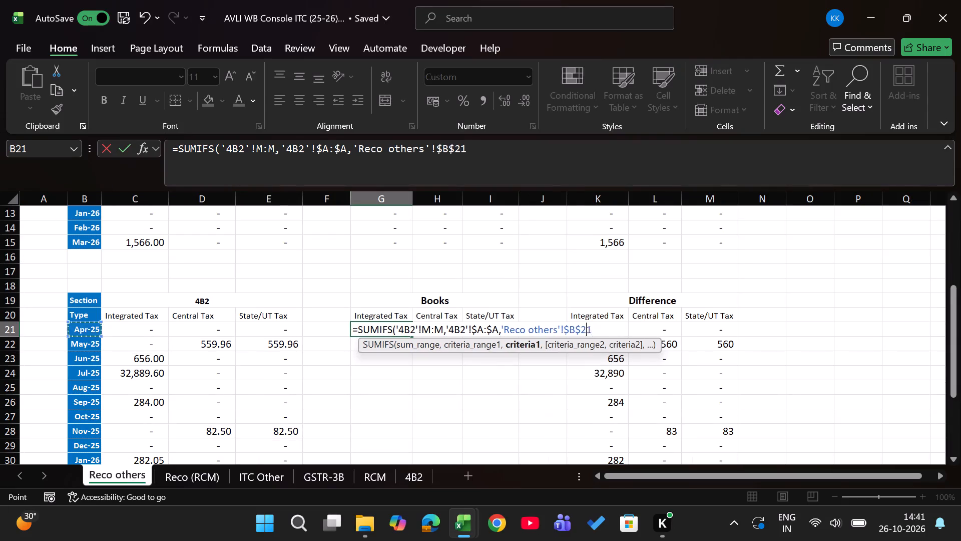
{"action": "key", "text": "F4"}
{"action": "key", "text": "Return"}
Fill the G21 formula across and down the 4B2 Books block, G21:I32, covering all three taxes from Apr-25 to Mar-26.
{"action": "key", "text": "Up"}
{"action": "key", "text": "shift+Right"}
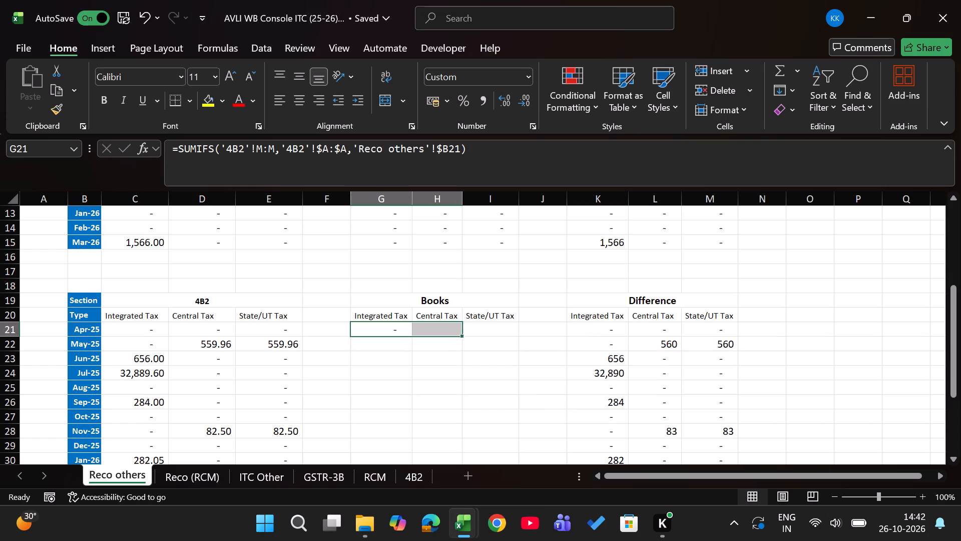
{"action": "key", "text": "shift+Right"}
{"action": "key", "text": "shift+Down"}
{"action": "key", "text": "shift+Down"}
{"action": "key", "text": "shift+Down"}
{"action": "key", "text": "shift+Down"}
{"action": "key", "text": "shift+Down"}
{"action": "key", "text": "shift+Down"}
{"action": "key", "text": "shift+Down"}
{"action": "key", "text": "shift+Down"}
{"action": "key", "text": "shift+Down"}
{"action": "key", "text": "shift+Down"}
{"action": "key", "text": "shift+Down"}
{"action": "key", "text": "shift+Down"}
{"action": "key", "text": "shift+Down"}
{"action": "key", "text": "shift+Down"}
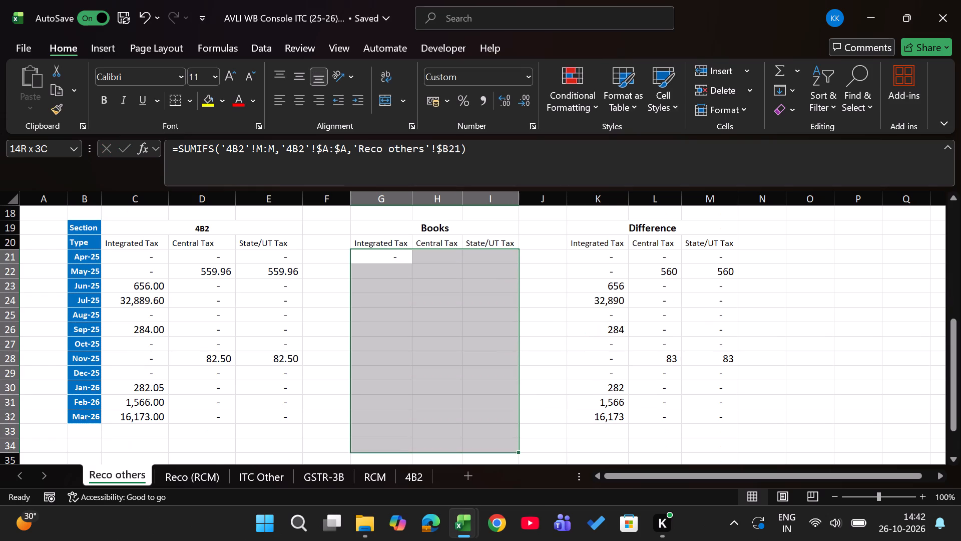
{"action": "key", "text": "shift+Up"}
{"action": "key", "text": "shift+Up"}
{"action": "key", "text": "ctrl+r"}
{"action": "key", "text": "ctrl+d"}
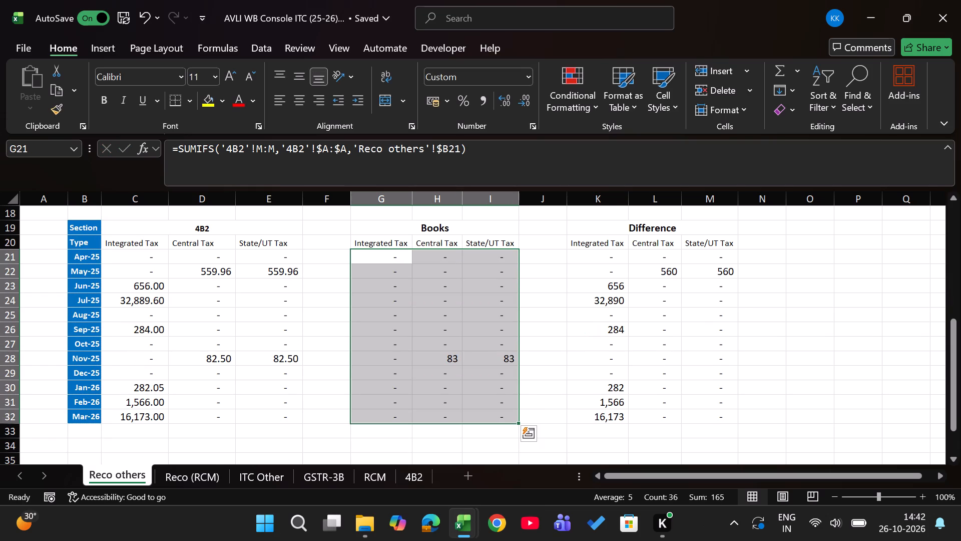
Check the Nov-25 row of the 4B2 reconciliation, comparing the GSTR-3B amounts with the Books formulas for each tax.
{"action": "key", "text": "Down"}
{"action": "key", "text": "Down"}
{"action": "key", "text": "Down"}
{"action": "key", "text": "Down"}
{"action": "key", "text": "Down"}
{"action": "key", "text": "Down"}
{"action": "key", "text": "Down"}
{"action": "key", "text": "Down"}
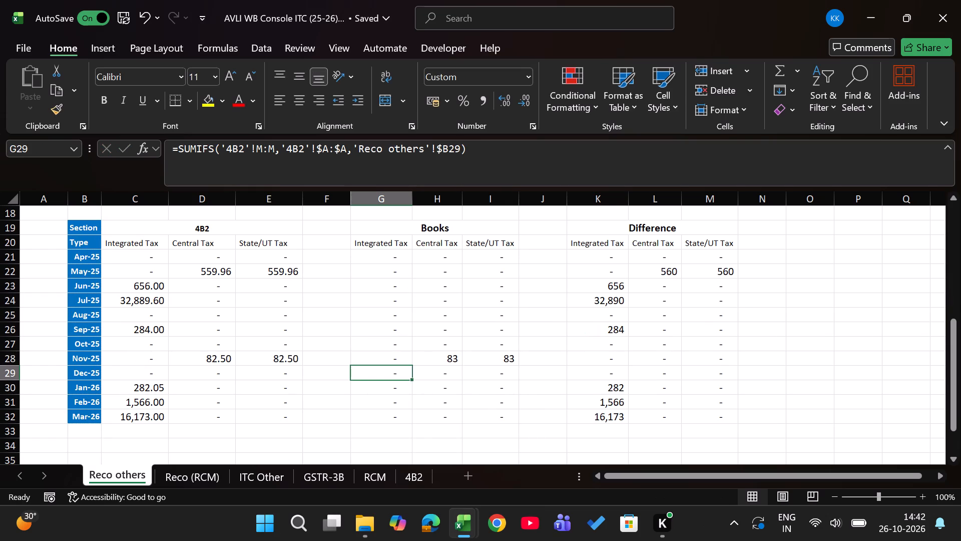
{"action": "key", "text": "Up"}
{"action": "key", "text": "Left"}
{"action": "key", "text": "Left"}
{"action": "key", "text": "Left"}
{"action": "key", "text": "Right"}
{"action": "key", "text": "Right"}
{"action": "key", "text": "Right"}
{"action": "key", "text": "Right"}
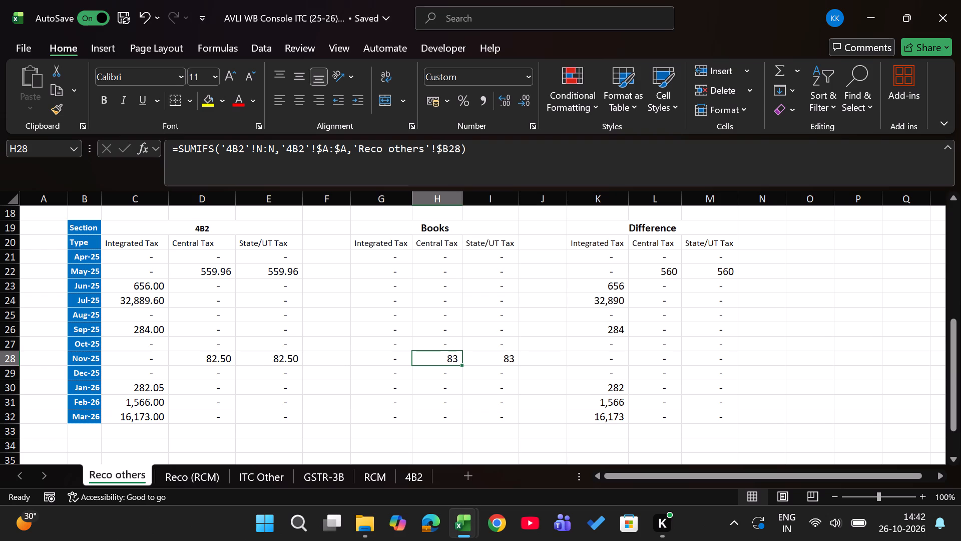
Switch to the AVLI WB 3b Nov-25 workbook.
{"action": "key", "text": "alt+Tab"}
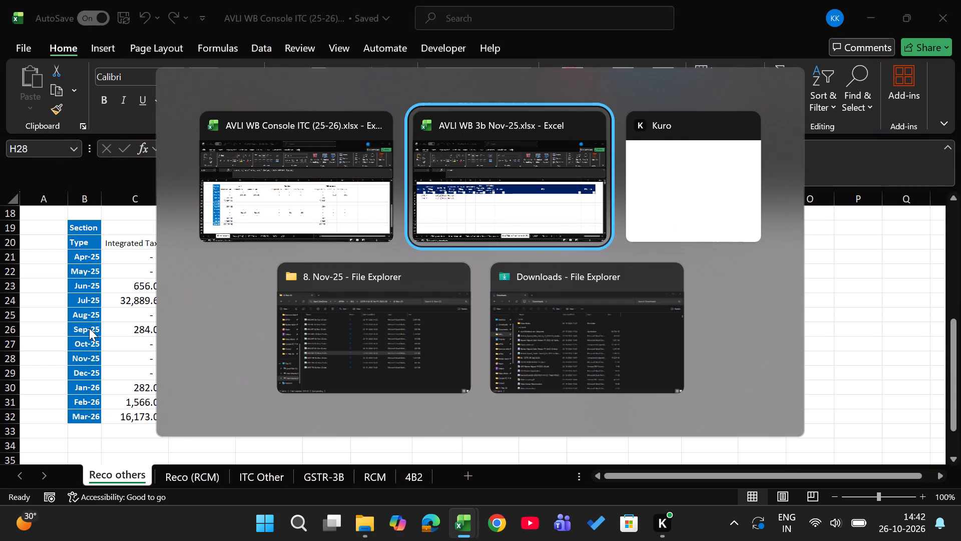
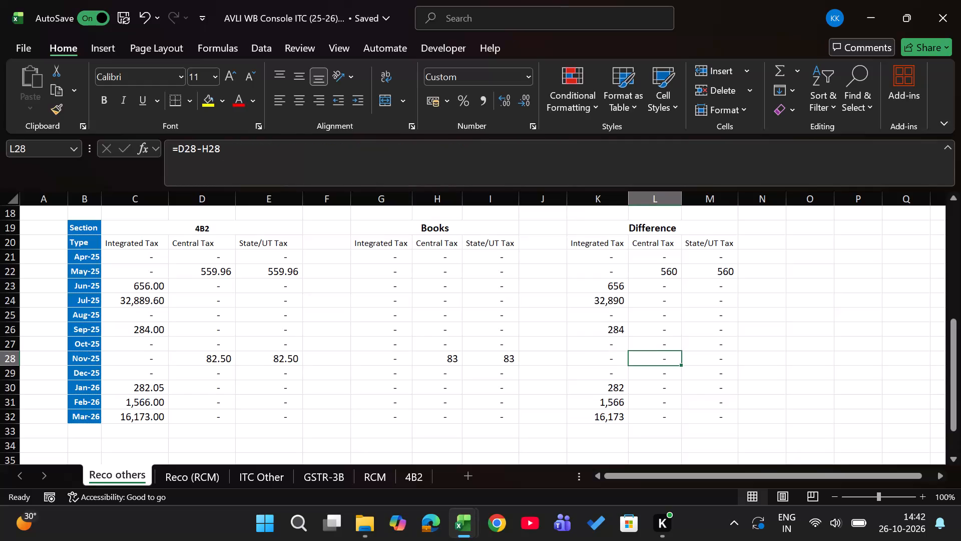
Close the AVLI WB 3b Nov-25 workbook.
{"action": "key", "text": "alt+Tab"}
{"action": "key", "text": "alt+Tab"}
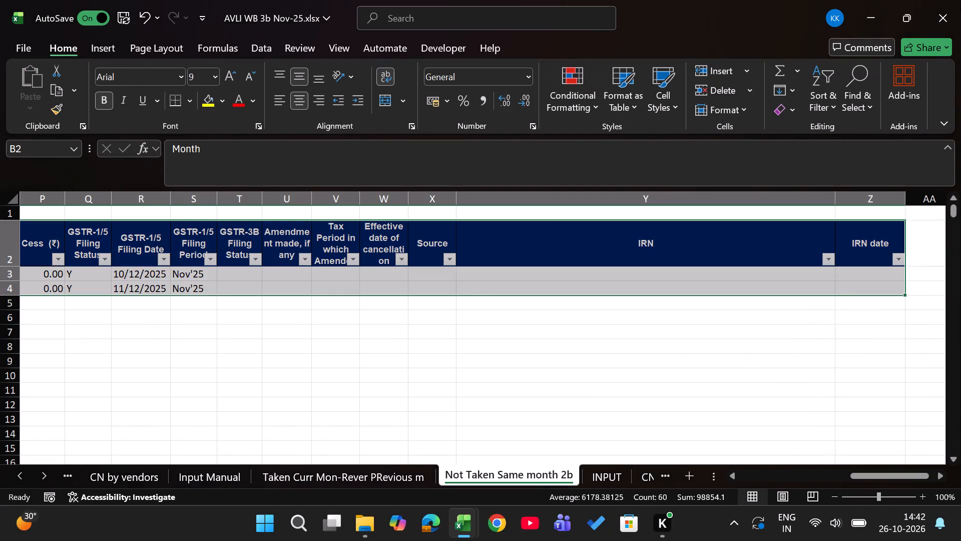
{"action": "left_click", "coordinate": [960, 0]}
Switch to File Explorer and open the AVLI WB 3b Oct-25 workbook from the 7. Oct-25 folder.
{"action": "key", "text": "alt+Tab"}
{"action": "key", "text": "alt+Tab"}
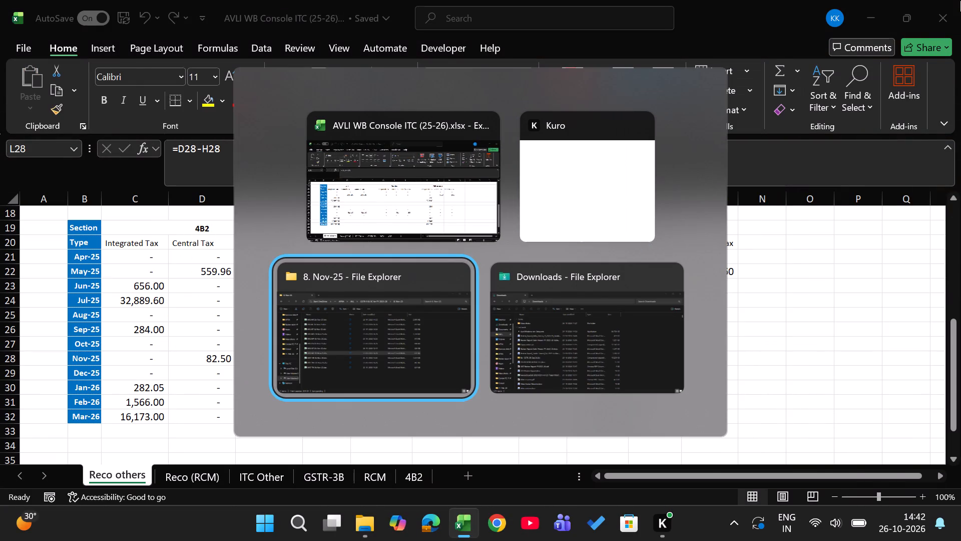
{"action": "key", "text": "BackSpace"}
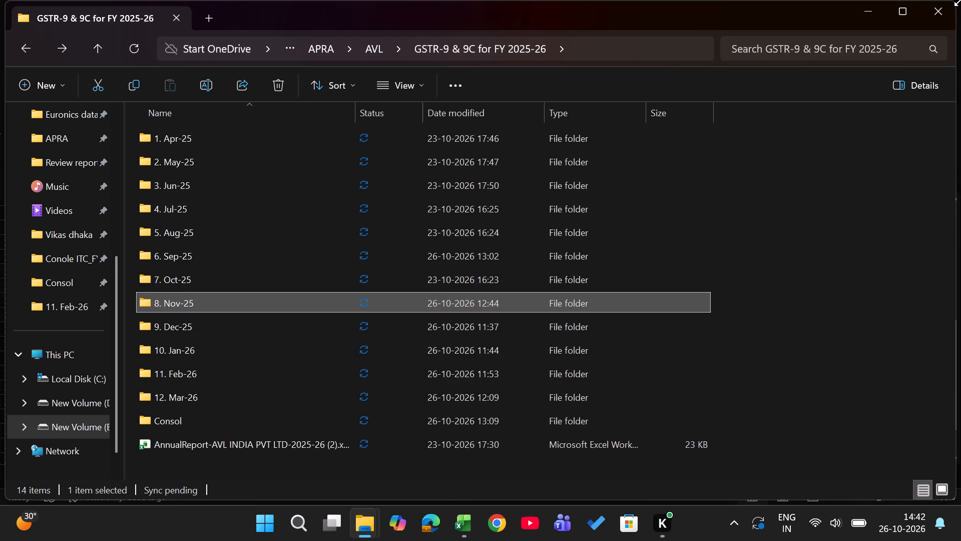
{"action": "key", "text": "Up"}
{"action": "key", "text": "Return"}
{"action": "key", "text": "Down"}
{"action": "key", "text": "Down"}
{"action": "key", "text": "Down"}
{"action": "key", "text": "Down"}
{"action": "key", "text": "Down"}
{"action": "key", "text": "Down"}
{"action": "key", "text": "Down"}
{"action": "key", "text": "Down"}
{"action": "key", "text": "Return"}
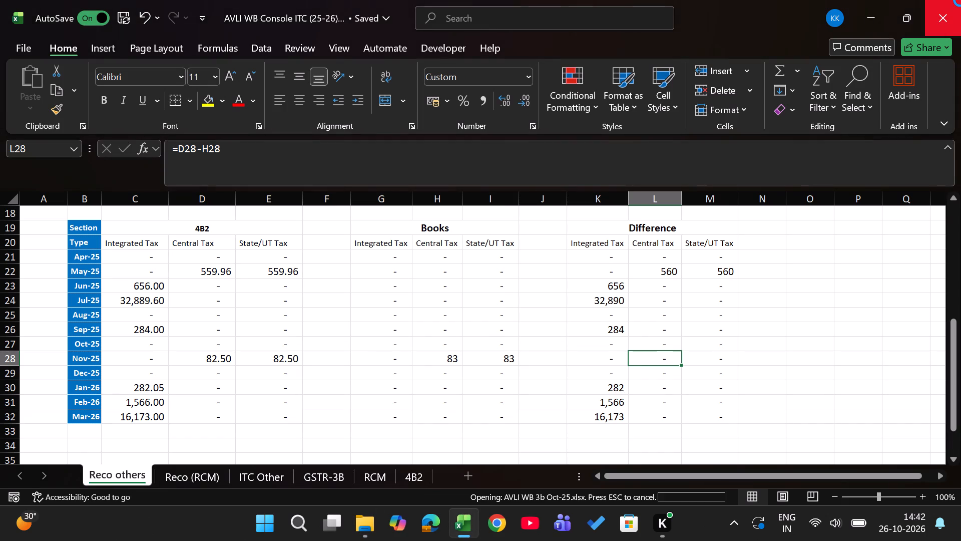
Review the entries on the Input Manual sheet of the Oct-25 workbook across all their columns.
{"action": "key", "text": "Left"}
{"action": "key", "text": "Left"}
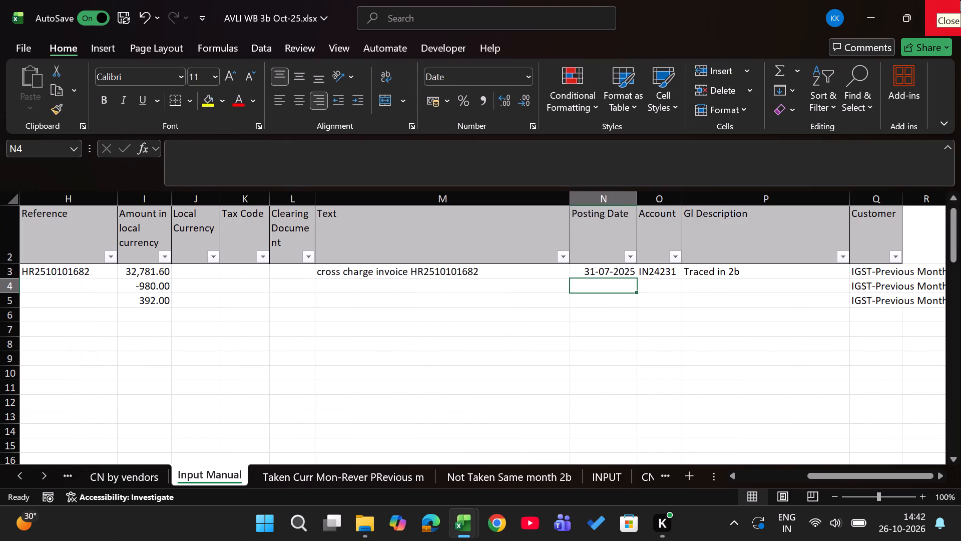
{"action": "key", "text": "Left"}
{"action": "key", "text": "Left"}
{"action": "key", "text": "Left"}
{"action": "key", "text": "ctrl+Left"}
{"action": "key", "text": "ctrl+Left"}
{"action": "key", "text": "ctrl+Left"}
{"action": "key", "text": "ctrl+Left"}
{"action": "key", "text": "ctrl+Up"}
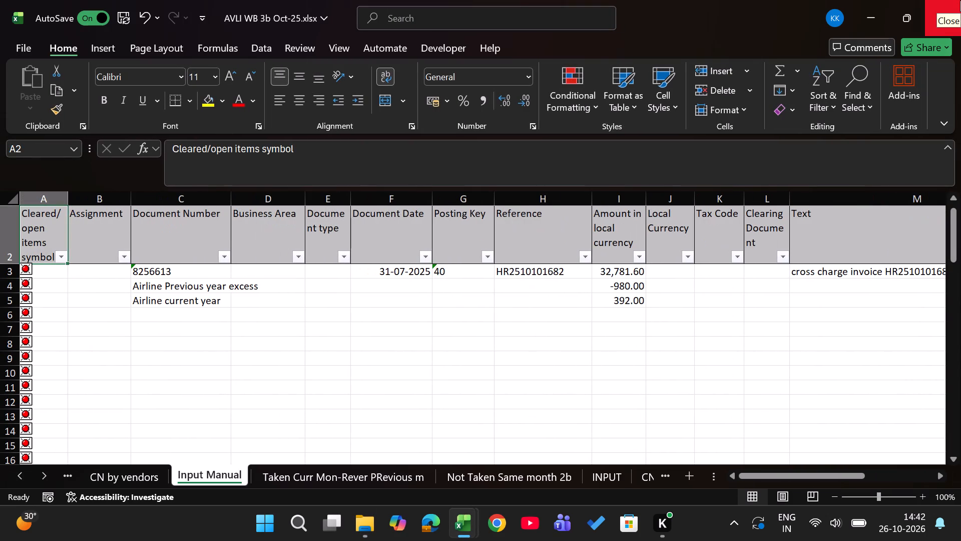
{"action": "key", "text": "ctrl+Up"}
{"action": "key", "text": "ctrl+Left"}
{"action": "key", "text": "ctrl+Left"}
{"action": "key", "text": "Down"}
{"action": "key", "text": "Down"}
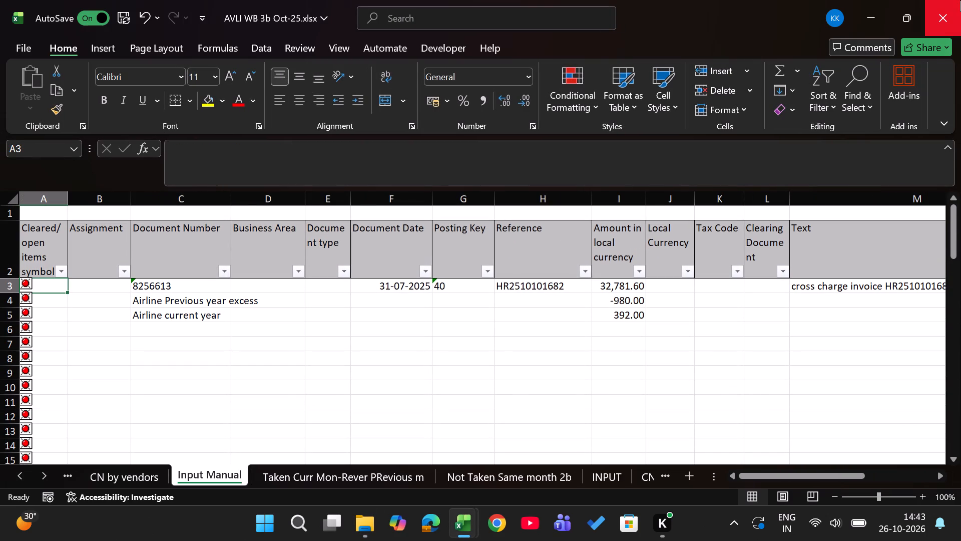
Copy the table on the Oct-25 workbook's INPUT sheet, from the Month header across all columns, including its data row.
{"action": "key", "text": "ctrl+Page_Down"}
{"action": "key", "text": "ctrl+Page_Down"}
{"action": "key", "text": "ctrl+Page_Down"}
{"action": "key", "text": "ctrl+Page_Down"}
{"action": "key", "text": "ctrl+Page_Down"}
{"action": "key", "text": "ctrl+Page_Down"}
{"action": "key", "text": "ctrl+Page_Down"}
{"action": "key", "text": "ctrl+Page_Up"}
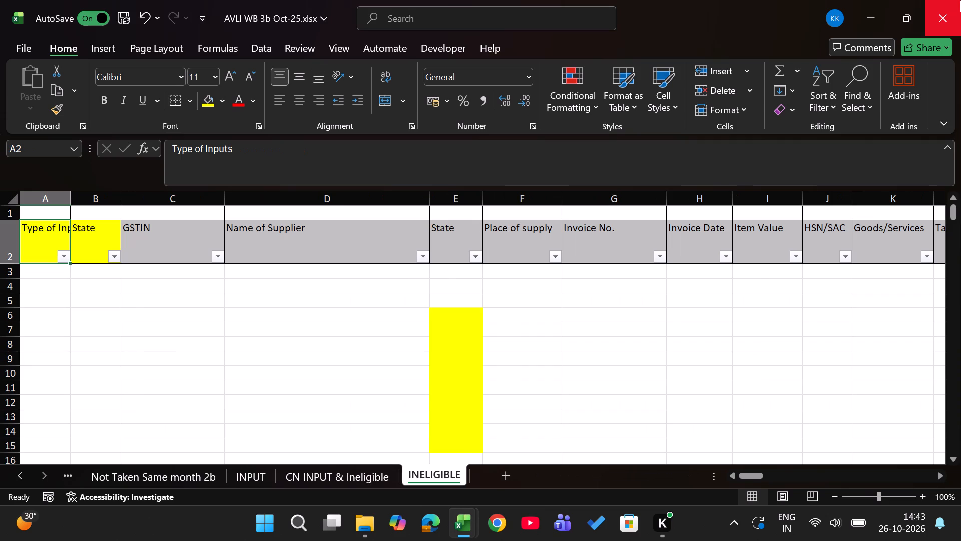
{"action": "key", "text": "ctrl+Page_Up"}
{"action": "key", "text": "Left"}
{"action": "key", "text": "Left"}
{"action": "key", "text": "Left"}
{"action": "key", "text": "Up"}
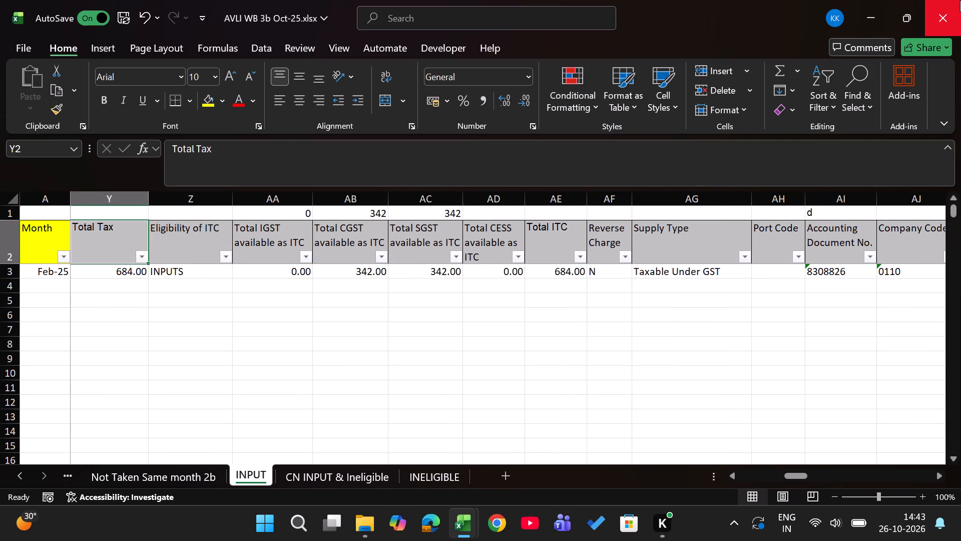
{"action": "key", "text": "ctrl+Left"}
{"action": "key", "text": "Down"}
{"action": "key", "text": "Up"}
{"action": "key", "text": "ctrl+shift+Down"}
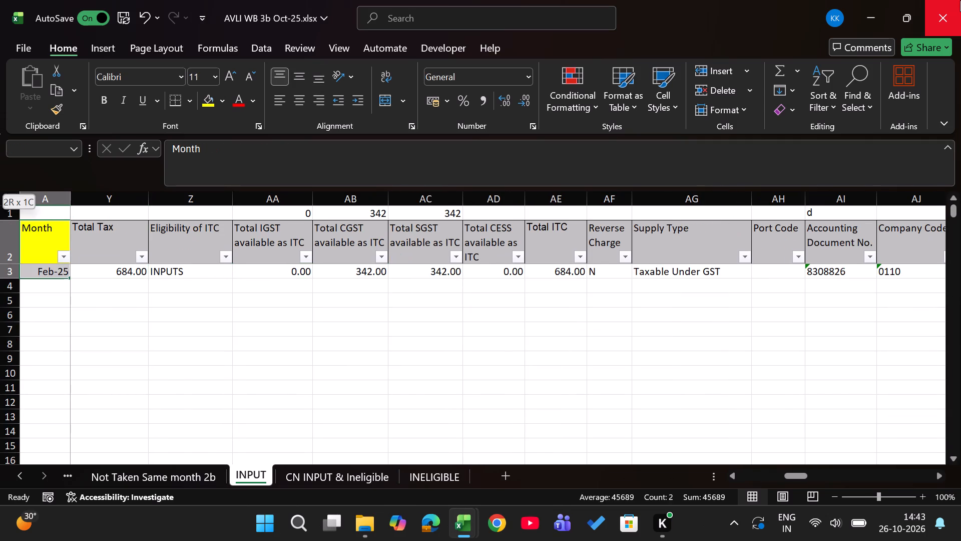
{"action": "key", "text": "ctrl+shift+Right"}
{"action": "key", "text": "ctrl+c"}
Switch to the AVLI WB Console ITC workbook and paste the copied table into ITC Other starting at B5.
{"action": "key", "text": "alt+Tab"}
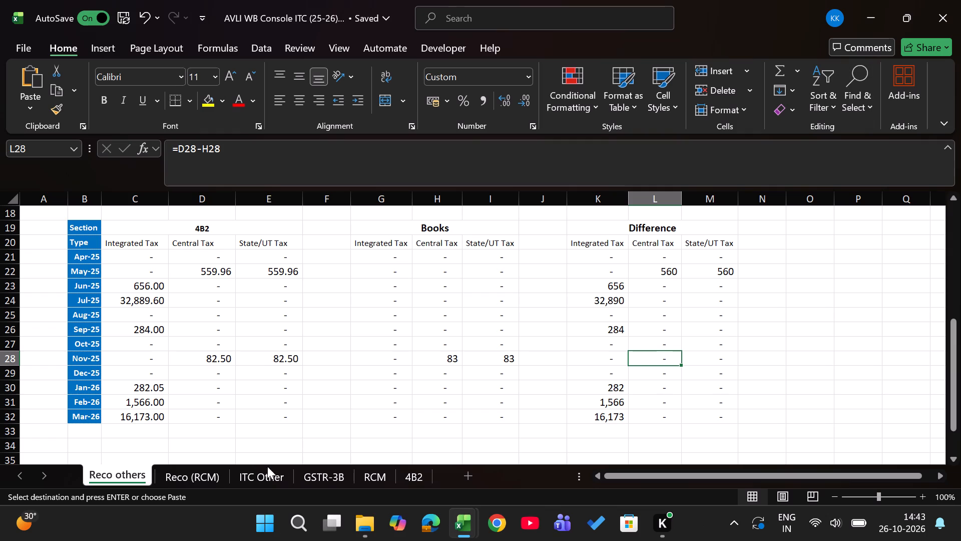
{"action": "left_click", "coordinate": [242, 473]}
{"action": "key", "text": "Down"}
{"action": "key", "text": "Right"}
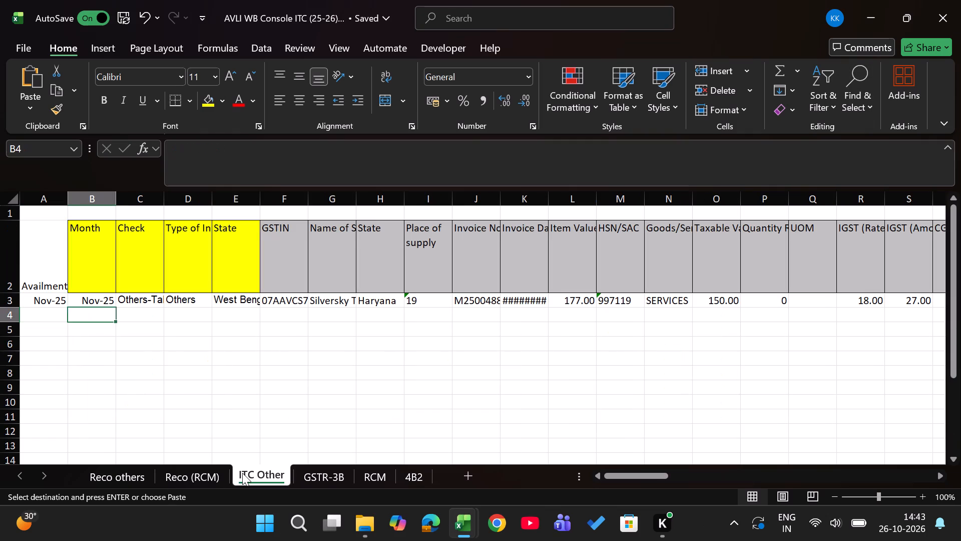
{"action": "key", "text": "Down"}
{"action": "key", "text": "Return"}
Delete blank row 4 and the duplicate header row 5 in ITC Other.
{"action": "key", "text": "Right"}
{"action": "key", "text": "Left"}
{"action": "key", "text": "Left"}
{"action": "key", "text": "Left"}
{"action": "key", "text": "shift+space"}
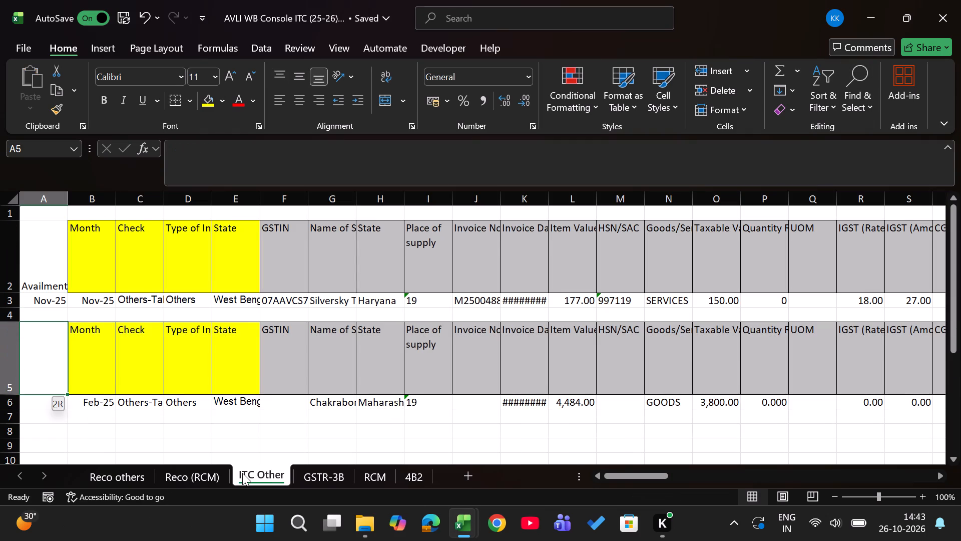
{"action": "key", "text": "shift+Up"}
{"action": "key", "text": "ctrl+minus"}
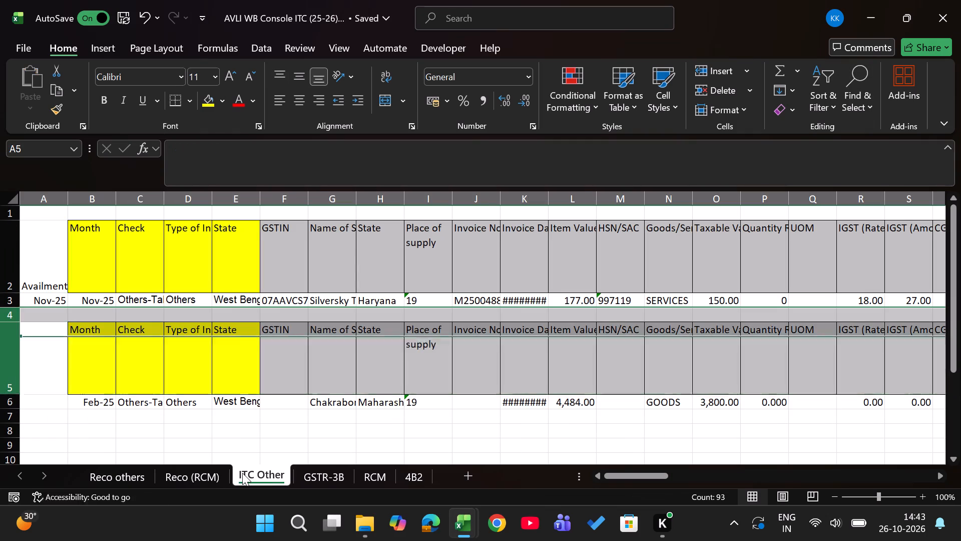
Enter Oct-25 as the availment month in A4 for the pasted row of ITC Other.
{"action": "key", "text": "Right"}
{"action": "key", "text": "Left"}
{"action": "key", "text": "Left"}
{"action": "key", "text": "Up"}
{"action": "key", "text": "shift+i"}
{"action": "key", "text": "BackSpace"}
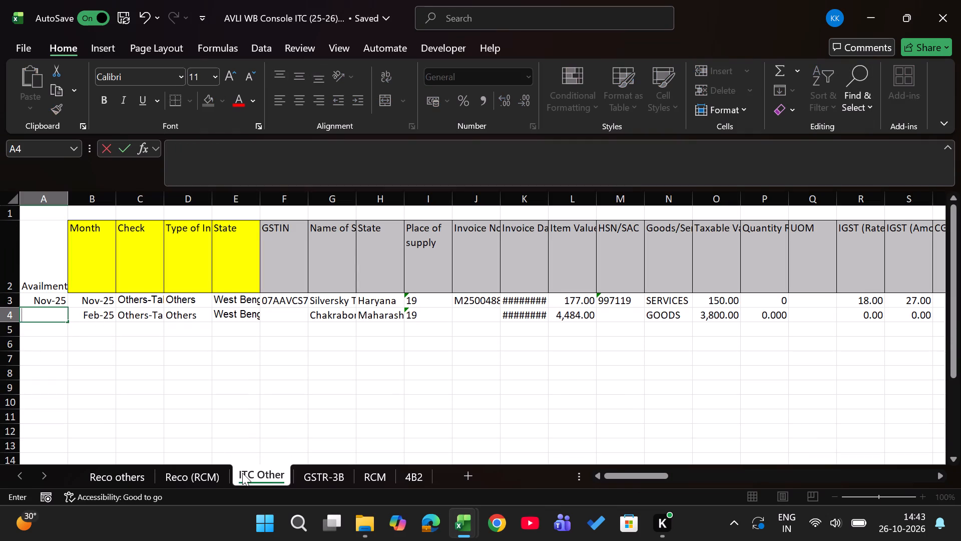
{"action": "type", "text": "Oct25"}
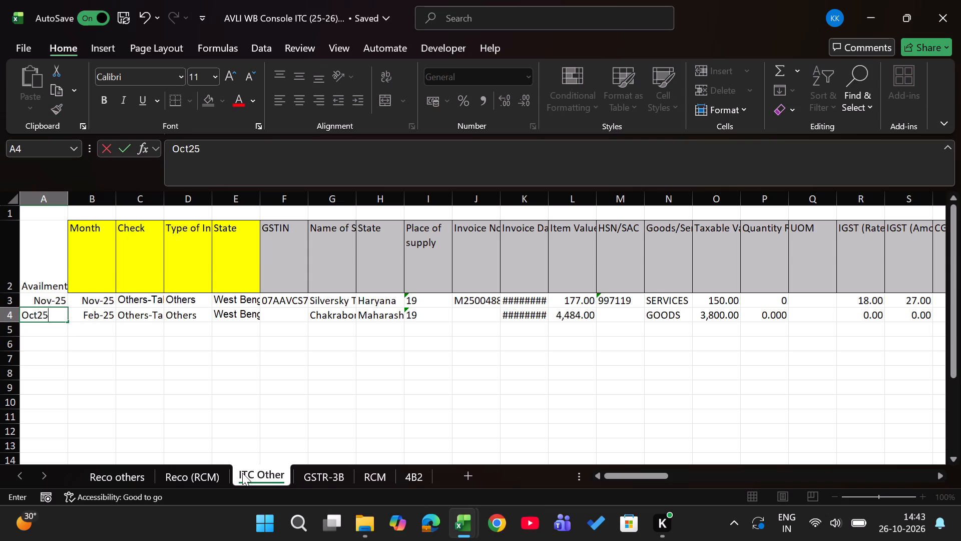
{"action": "key", "text": "Return"}
Review the ITC Other rows across the invoice, taxable value and IGST, CGST and SGST columns.
{"action": "key", "text": "Up"}
{"action": "key", "text": "Up"}
{"action": "key", "text": "Up"}
{"action": "key", "text": "Right"}
{"action": "key", "text": "Right"}
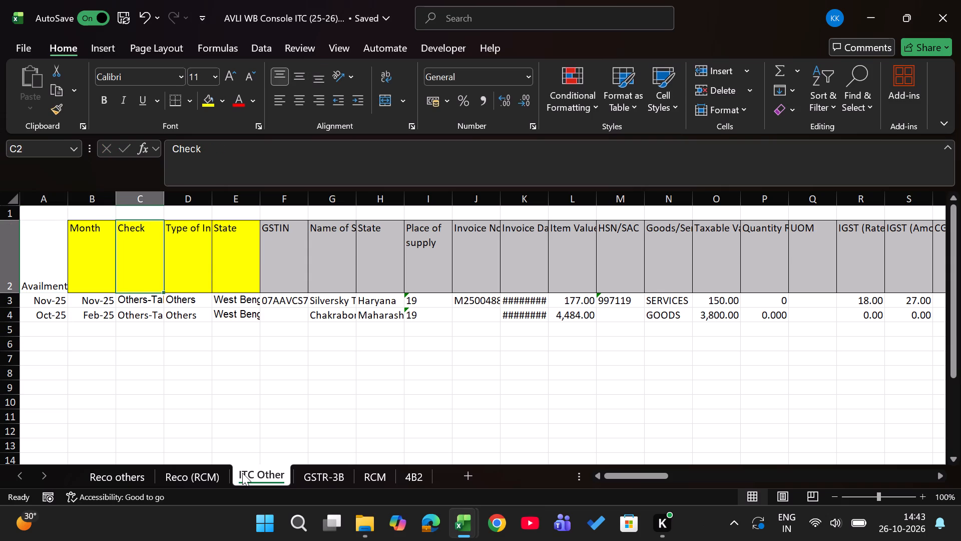
{"action": "key", "text": "Right"}
{"action": "key", "text": "Right"}
{"action": "key", "text": "Right"}
{"action": "key", "text": "Right"}
{"action": "key", "text": "Right"}
{"action": "key", "text": "Right"}
{"action": "key", "text": "Right"}
{"action": "key", "text": "Right"}
{"action": "key", "text": "Right"}
{"action": "key", "text": "Right"}
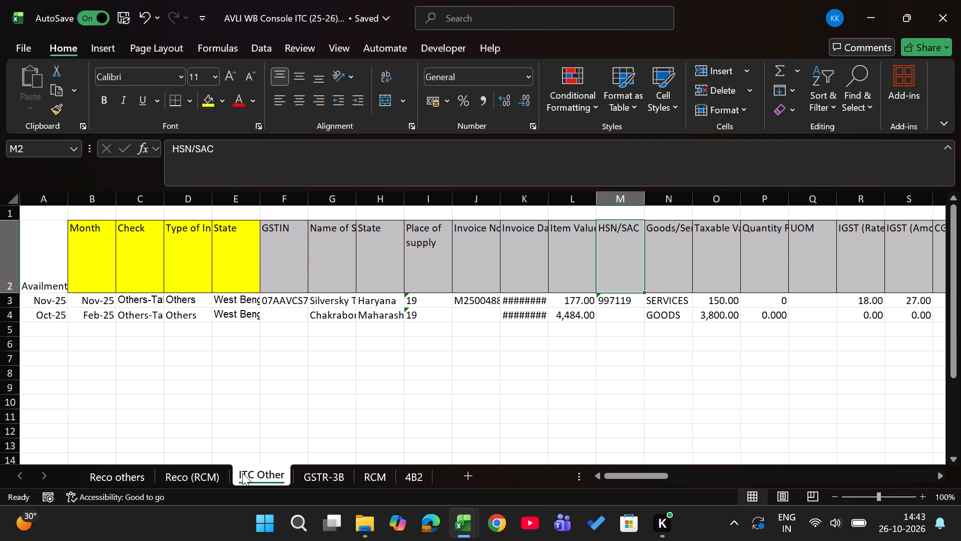
{"action": "key", "text": "Right"}
{"action": "key", "text": "Right"}
{"action": "key", "text": "Right"}
{"action": "key", "text": "Right"}
{"action": "key", "text": "Right"}
{"action": "key", "text": "Right"}
{"action": "key", "text": "Right"}
{"action": "key", "text": "Right"}
{"action": "key", "text": "Right"}
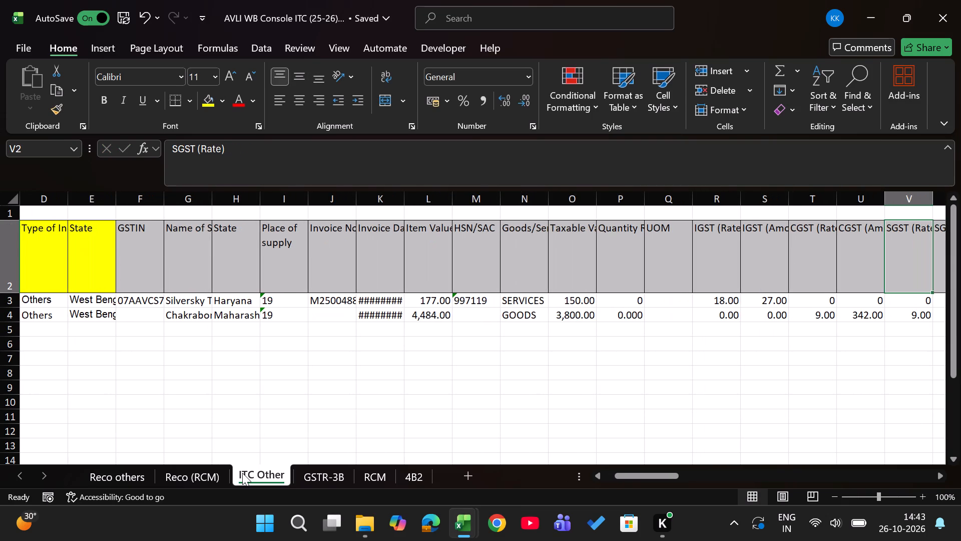
In Reco others, check the Oct-25 row of the 4A5 - 4B2 reconciliation against the Books amounts for each tax.
{"action": "key", "text": "ctrl+Page_Up"}
{"action": "key", "text": "ctrl+Page_Up"}
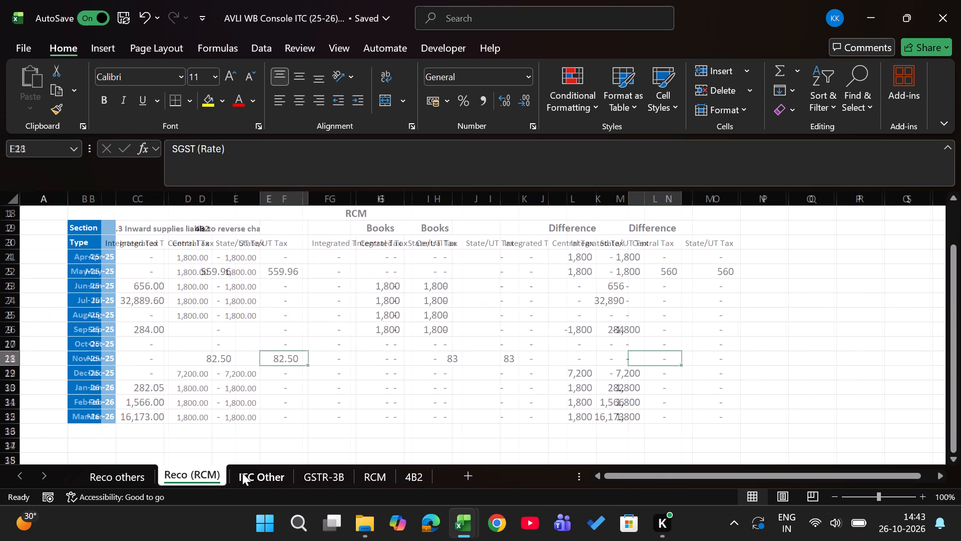
{"action": "key", "text": "Left"}
{"action": "key", "text": "Left"}
{"action": "key", "text": "Up"}
{"action": "key", "text": "Up"}
{"action": "key", "text": "Up"}
{"action": "key", "text": "Up"}
{"action": "key", "text": "Up"}
{"action": "key", "text": "Up"}
{"action": "key", "text": "Up"}
{"action": "key", "text": "Up"}
{"action": "key", "text": "Up"}
{"action": "key", "text": "Up"}
{"action": "key", "text": "Up"}
{"action": "key", "text": "Up"}
{"action": "key", "text": "Up"}
{"action": "key", "text": "Up"}
{"action": "key", "text": "Up"}
{"action": "key", "text": "Up"}
{"action": "key", "text": "Up"}
{"action": "key", "text": "Up"}
{"action": "key", "text": "Up"}
{"action": "key", "text": "Up"}
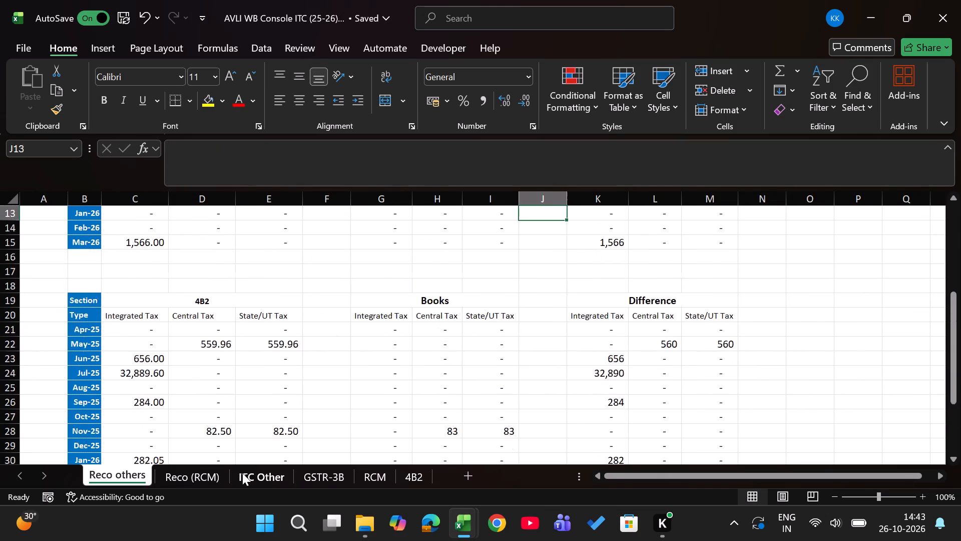
{"action": "key", "text": "Down"}
{"action": "key", "text": "Down"}
{"action": "key", "text": "Down"}
{"action": "key", "text": "Down"}
{"action": "key", "text": "Down"}
{"action": "key", "text": "Down"}
{"action": "key", "text": "Down"}
{"action": "key", "text": "Down"}
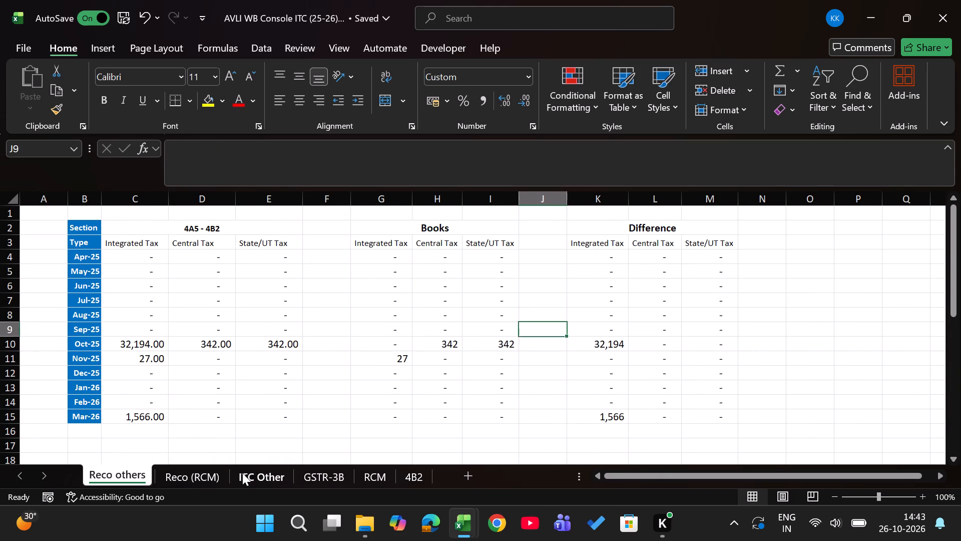
{"action": "key", "text": "Down"}
{"action": "key", "text": "Left"}
{"action": "key", "text": "Left"}
{"action": "key", "text": "Left"}
{"action": "key", "text": "Left"}
{"action": "key", "text": "Left"}
{"action": "key", "text": "Left"}
In Reco others, check the Oct-25 row of the 4B2 reconciliation against the Books amounts and their formulas.
{"action": "key", "text": "Down"}
{"action": "key", "text": "Down"}
{"action": "key", "text": "Down"}
{"action": "key", "text": "Down"}
{"action": "key", "text": "Down"}
{"action": "key", "text": "Down"}
{"action": "key", "text": "Down"}
{"action": "key", "text": "Down"}
{"action": "key", "text": "Down"}
{"action": "key", "text": "Down"}
{"action": "key", "text": "Down"}
{"action": "key", "text": "Down"}
{"action": "key", "text": "Down"}
{"action": "key", "text": "Down"}
{"action": "key", "text": "Down"}
{"action": "key", "text": "Down"}
{"action": "key", "text": "Down"}
{"action": "key", "text": "Down"}
{"action": "key", "text": "Down"}
{"action": "key", "text": "Down"}
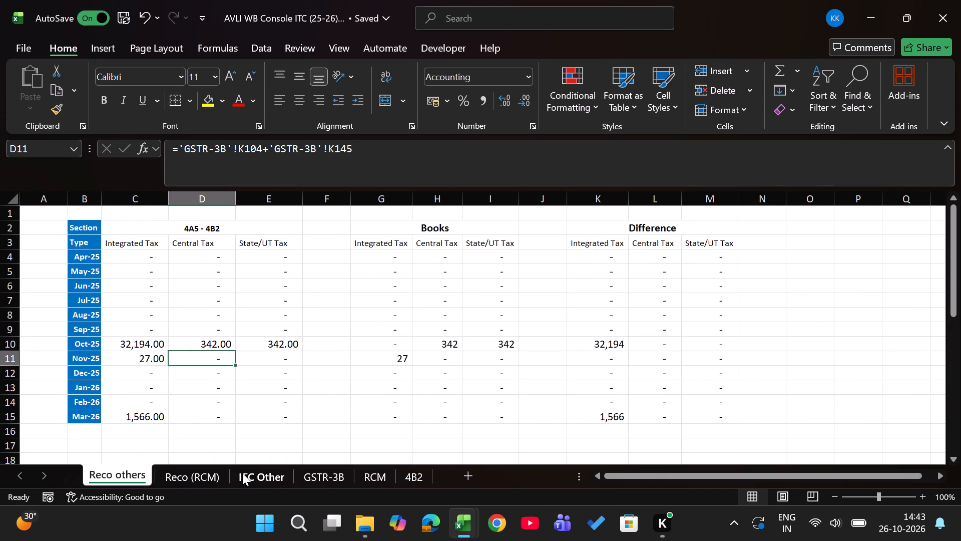
{"action": "key", "text": "Right"}
{"action": "key", "text": "Right"}
{"action": "key", "text": "Right"}
{"action": "key", "text": "Right"}
{"action": "key", "text": "Up"}
{"action": "key", "text": "Up"}
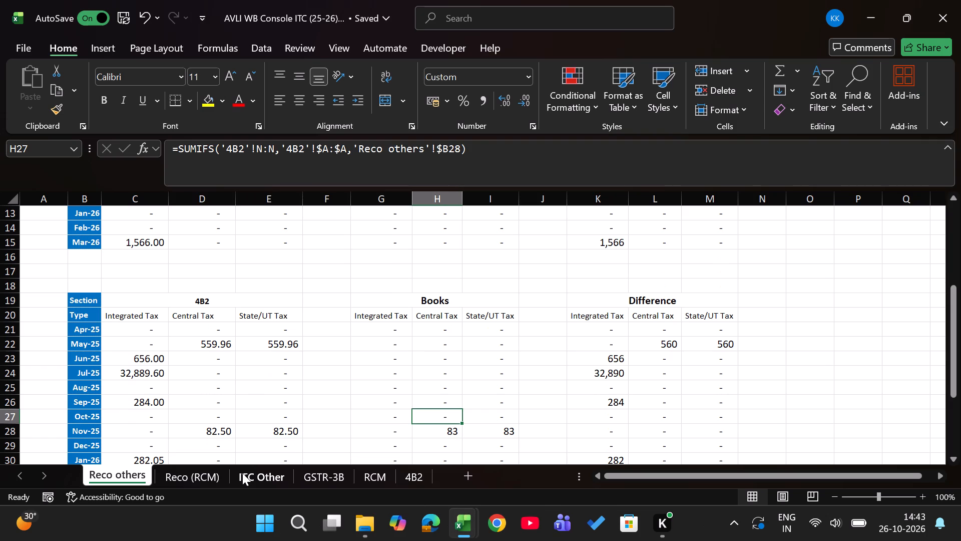
Switch to the AVLI WB 3b Oct-25 workbook and look through its INPUT, CN INPUT & Ineligible and Not Taken Same month 2b sheets for unconsolidated entries.
{"action": "key", "text": "alt+Tab"}
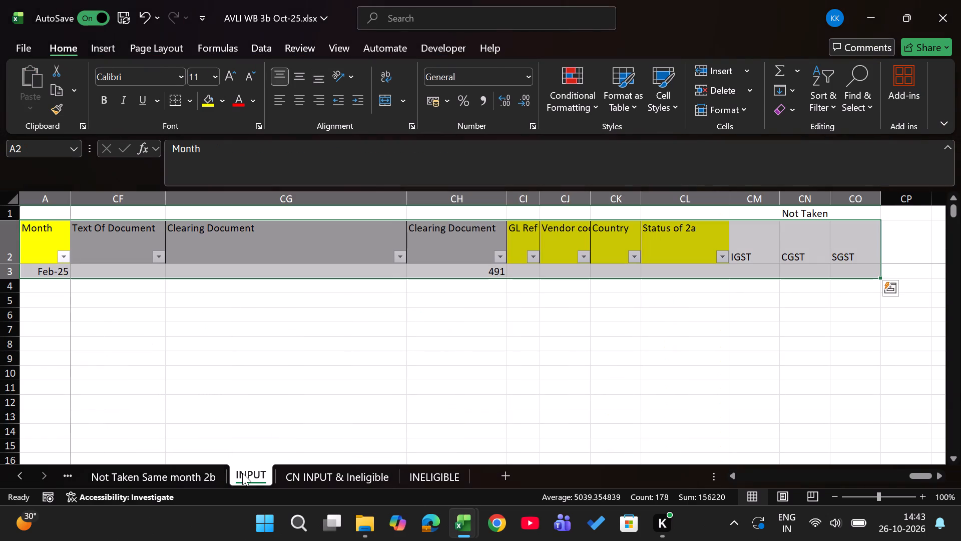
{"action": "key", "text": "ctrl+Up"}
{"action": "key", "text": "ctrl+Page_Up"}
{"action": "key", "text": "ctrl+Page_Up"}
{"action": "key", "text": "ctrl+Page_Down"}
{"action": "key", "text": "Up"}
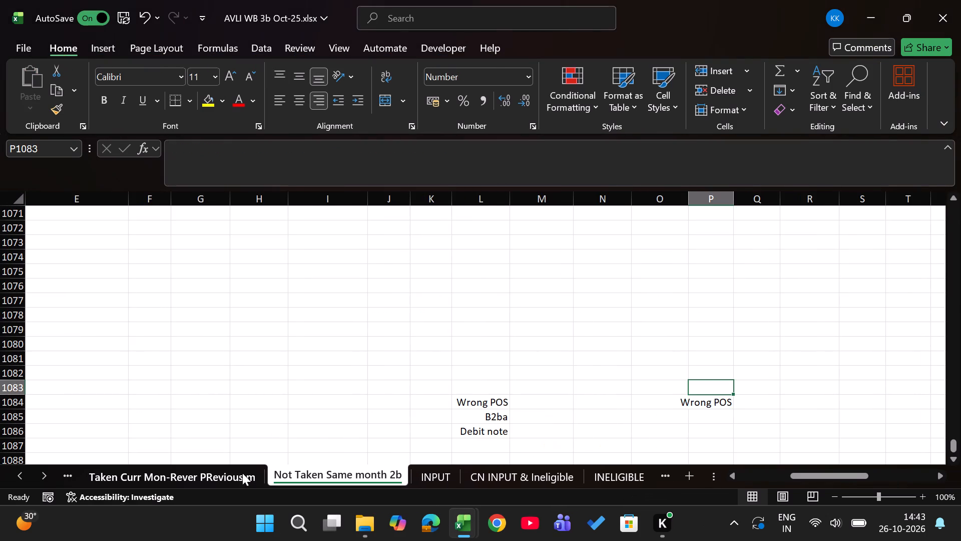
{"action": "key", "text": "ctrl+Up"}
{"action": "key", "text": "ctrl+Up"}
{"action": "key", "text": "ctrl+Up"}
{"action": "key", "text": "Down"}
{"action": "key", "text": "ctrl+Page_Down"}
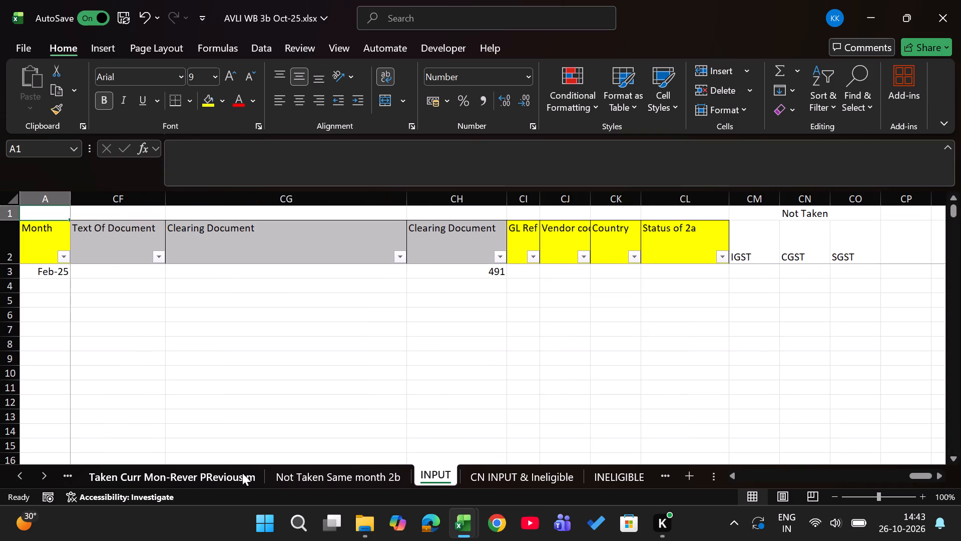
{"action": "key", "text": "ctrl+Page_Down"}
{"action": "key", "text": "ctrl+Page_Down"}
{"action": "key", "text": "ctrl+Page_Up"}
{"action": "key", "text": "ctrl+Page_Up"}
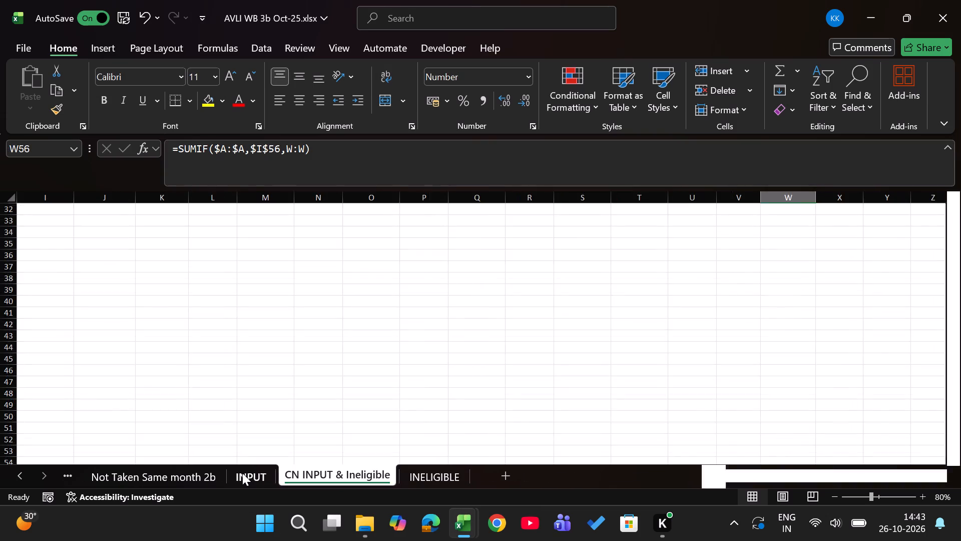
{"action": "key", "text": "ctrl+Page_Up"}
{"action": "key", "text": "Left"}
{"action": "key", "text": "Left"}
{"action": "key", "text": "ctrl+Left"}
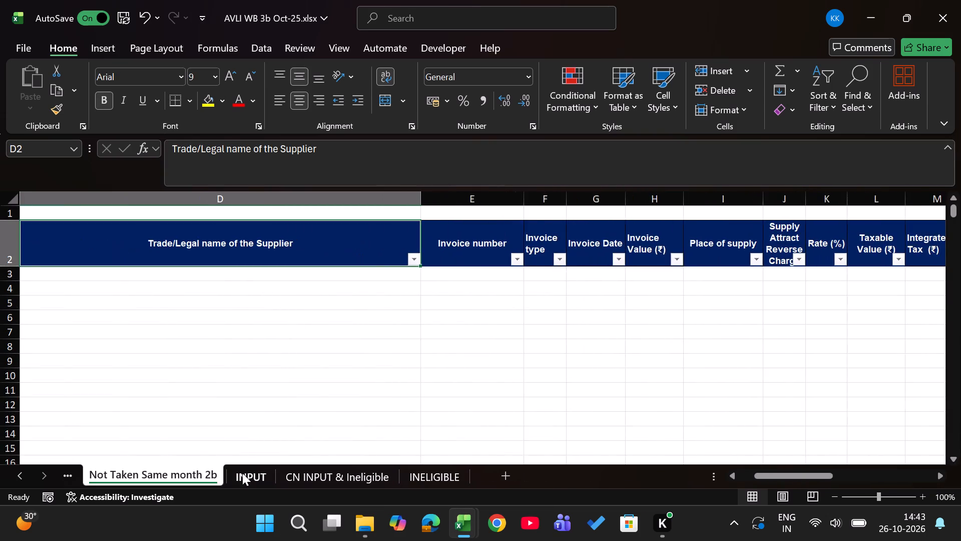
{"action": "key", "text": "ctrl+Page_Up"}
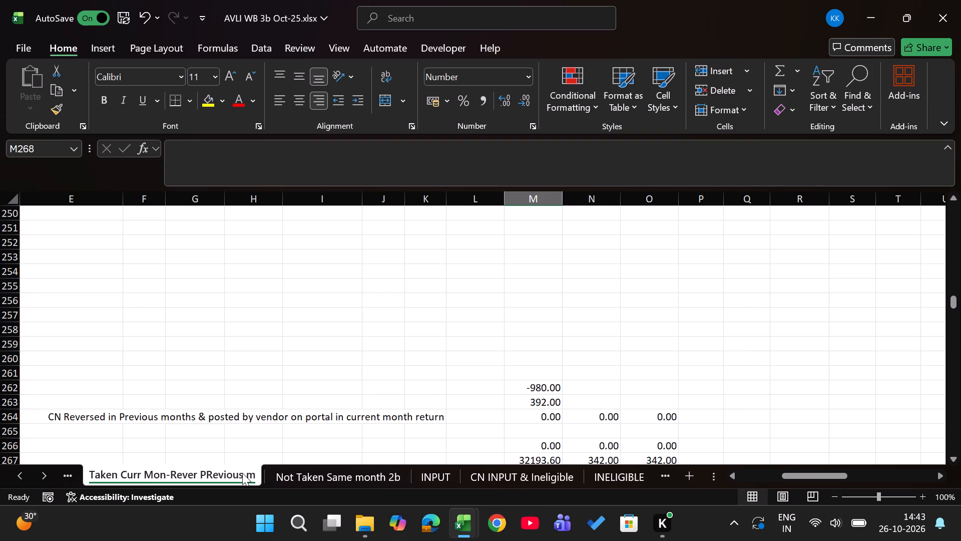
Review the Input Manual sheet's entries across document number, document date, reference and amount in local currency.
{"action": "key", "text": "ctrl+Page_Up"}
{"action": "key", "text": "Left"}
{"action": "key", "text": "Left"}
{"action": "key", "text": "Right"}
{"action": "key", "text": "Right"}
{"action": "key", "text": "Right"}
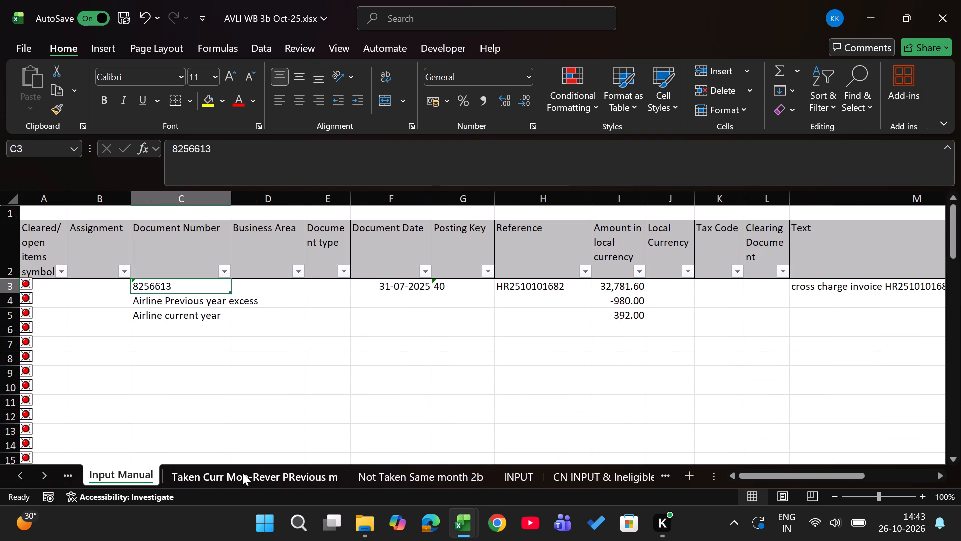
{"action": "key", "text": "Right"}
{"action": "key", "text": "Right"}
{"action": "key", "text": "Right"}
{"action": "key", "text": "Right"}
{"action": "key", "text": "Right"}
{"action": "key", "text": "Right"}
{"action": "key", "text": "Down"}
{"action": "key", "text": "Left"}
{"action": "key", "text": "Up"}
{"action": "key", "text": "Left"}
{"action": "key", "text": "Left"}
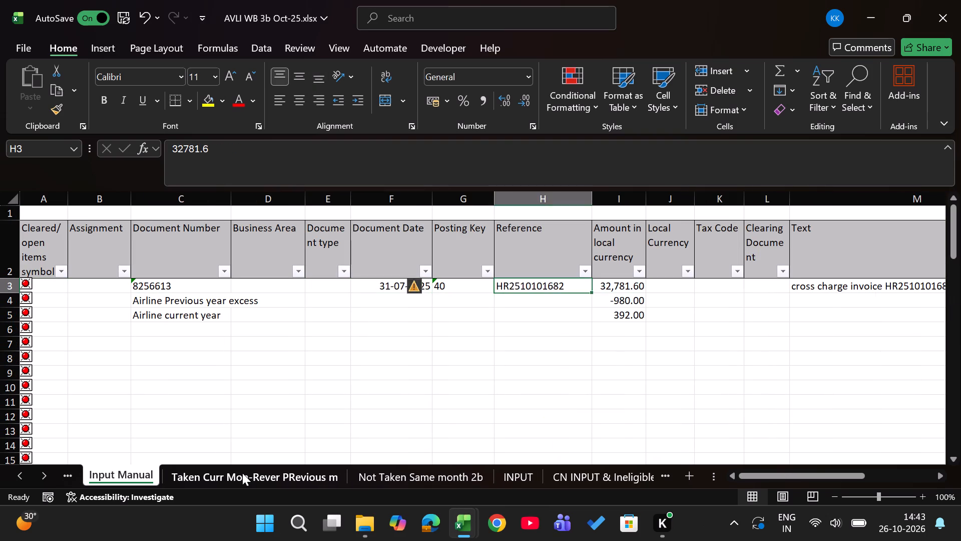
Copy the three Document Number entries C3:C5 from Input Manual into the console workbook's ITC Other sheet, starting at J5.
{"action": "key", "text": "Left"}
{"action": "key", "text": "Left"}
{"action": "key", "text": "Left"}
{"action": "key", "text": "Left"}
{"action": "key", "text": "ctrl+shift+Down"}
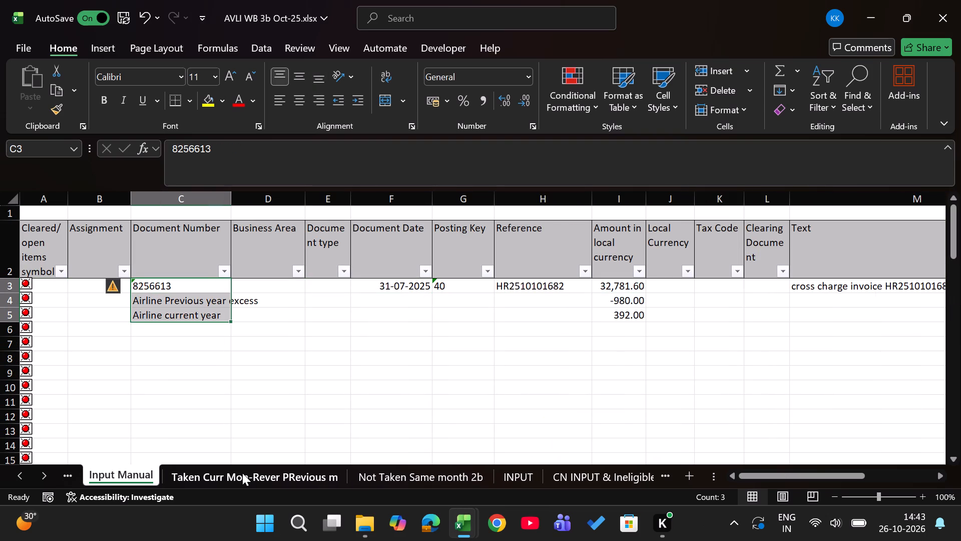
{"action": "key", "text": "ctrl+c"}
{"action": "key", "text": "alt+Tab"}
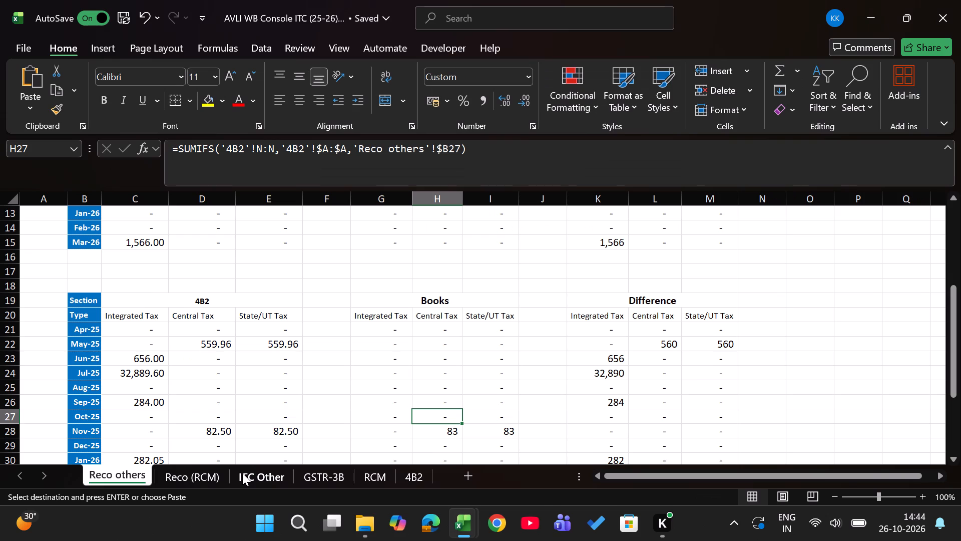
{"action": "key", "text": "ctrl+Page_Down"}
{"action": "key", "text": "ctrl+Page_Down"}
{"action": "key", "text": "ctrl+Page_Down"}
{"action": "key", "text": "ctrl+Page_Up"}
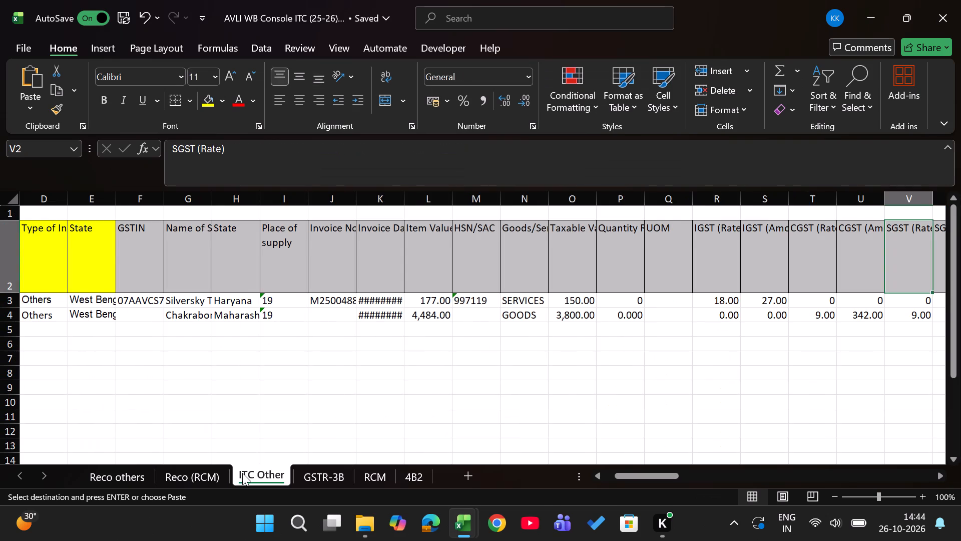
{"action": "key", "text": "Right"}
{"action": "key", "text": "Down"}
{"action": "key", "text": "Left"}
{"action": "key", "text": "Left"}
{"action": "key", "text": "Left"}
{"action": "key", "text": "Left"}
{"action": "key", "text": "Left"}
{"action": "key", "text": "Left"}
{"action": "key", "text": "Left"}
{"action": "key", "text": "Left"}
{"action": "key", "text": "Left"}
{"action": "key", "text": "Left"}
{"action": "key", "text": "Left"}
{"action": "key", "text": "Left"}
{"action": "key", "text": "Left"}
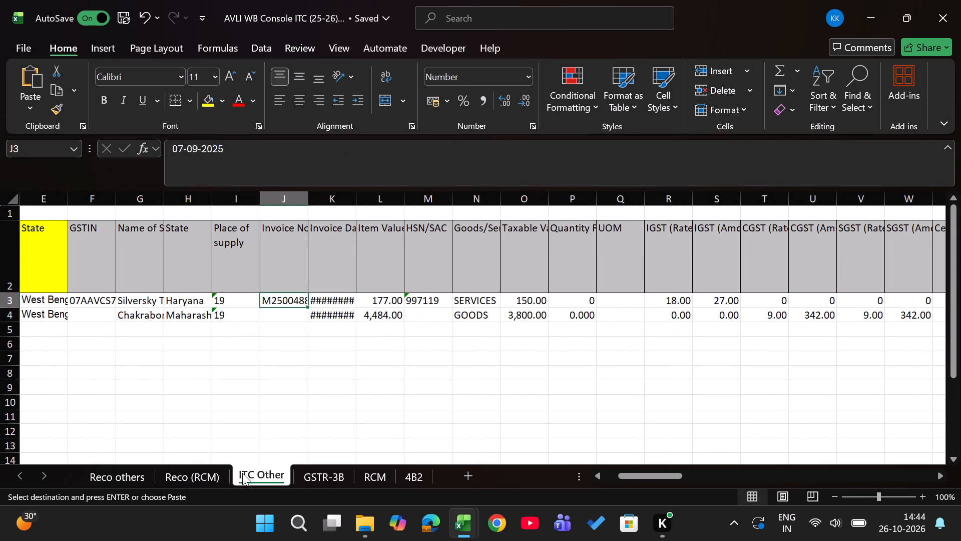
{"action": "key", "text": "Down"}
{"action": "key", "text": "Down"}
{"action": "key", "text": "Return"}
Copy the Oct-25 availment month from A4 into A5:A7 for the three added rows of ITC Other.
{"action": "key", "text": "Left"}
{"action": "key", "text": "Left"}
{"action": "key", "text": "Left"}
{"action": "key", "text": "Left"}
{"action": "key", "text": "Left"}
{"action": "key", "text": "Left"}
{"action": "key", "text": "Left"}
{"action": "key", "text": "Left"}
{"action": "key", "text": "Left"}
{"action": "key", "text": "Left"}
{"action": "key", "text": "Left"}
{"action": "key", "text": "Left"}
{"action": "key", "text": "Left"}
{"action": "key", "text": "Left"}
{"action": "key", "text": "Left"}
{"action": "key", "text": "Left"}
{"action": "key", "text": "Left"}
{"action": "key", "text": "Left"}
{"action": "key", "text": "Left"}
{"action": "key", "text": "Left"}
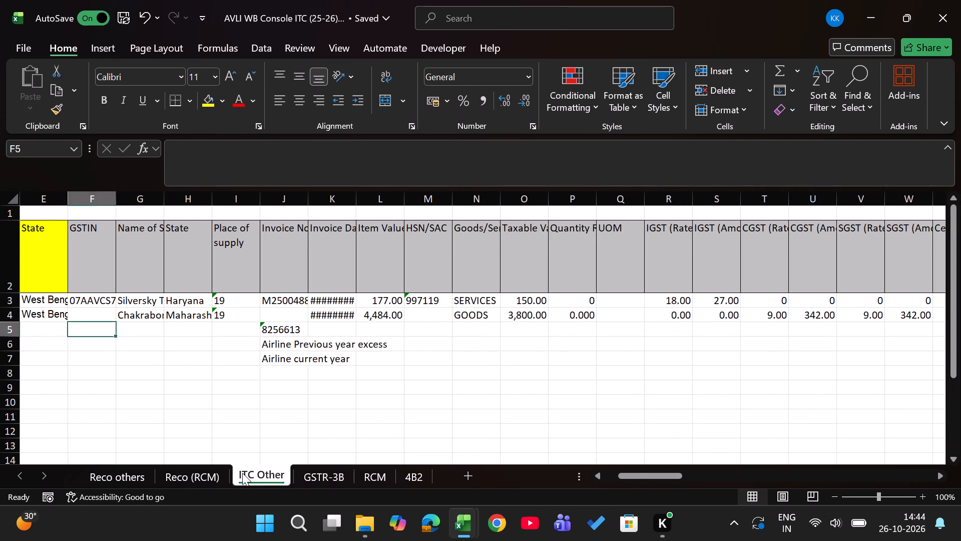
{"action": "key", "text": "Up"}
{"action": "key", "text": "ctrl+c"}
{"action": "key", "text": "Down"}
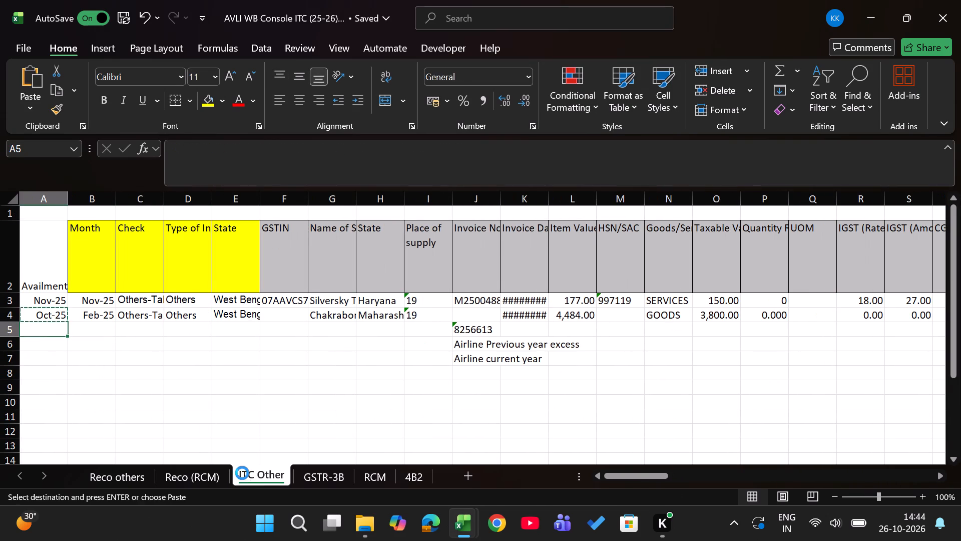
{"action": "key", "text": "Return"}
{"action": "key", "text": "ctrl+c"}
{"action": "key", "text": "Down"}
{"action": "key", "text": "Return"}
{"action": "key", "text": "ctrl+c"}
{"action": "key", "text": "Down"}
{"action": "key", "text": "Return"}
Enter "Input mannual" in the Check column at C5 and fill it down to C7.
{"action": "key", "text": "Right"}
{"action": "key", "text": "Right"}
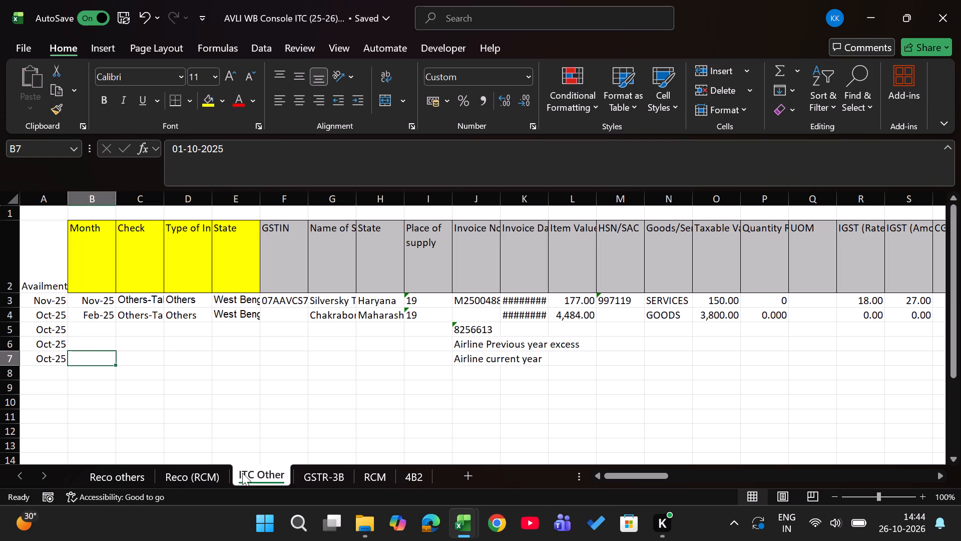
{"action": "key", "text": "Up"}
{"action": "key", "text": "Up"}
{"action": "type", "text": "Input mannual"}
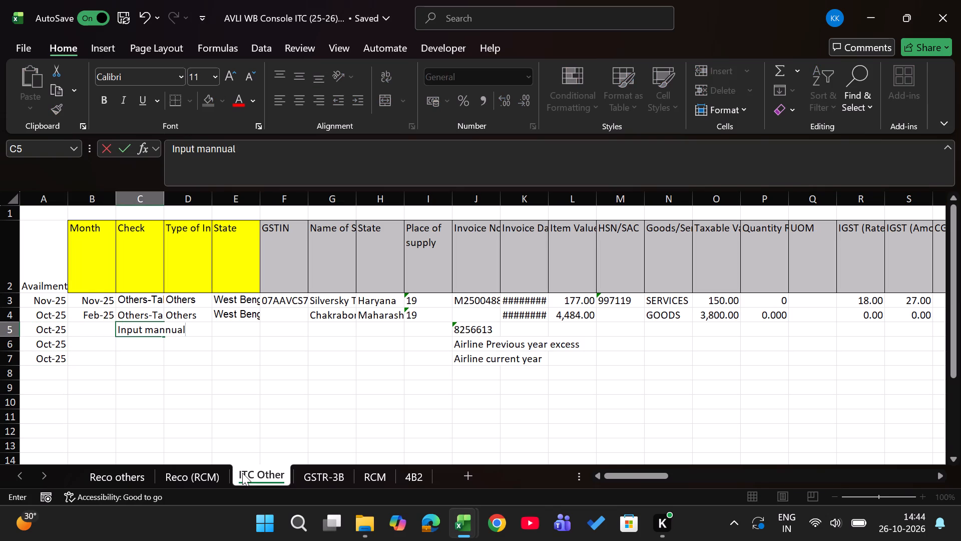
{"action": "key", "text": "Return"}
{"action": "key", "text": "Up"}
{"action": "key", "text": "shift+Down"}
{"action": "key", "text": "shift+Down"}
{"action": "key", "text": "ctrl+d"}
Copy the "Input mannual" labels from C5:C7 into the adjacent column D5:D7.
{"action": "key", "text": "Right"}
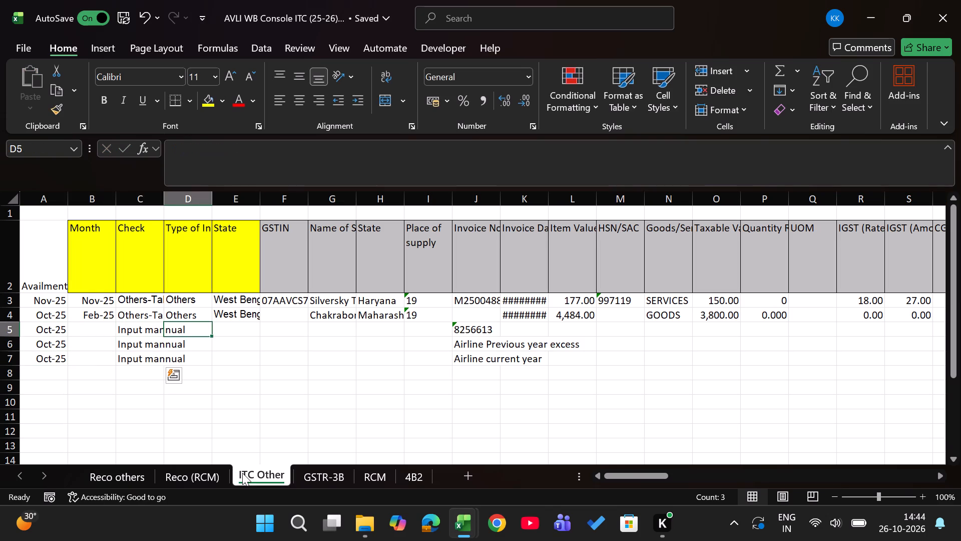
{"action": "key", "text": "Left"}
{"action": "key", "text": "ctrl+shift+Down"}
{"action": "key", "text": "ctrl+c"}
{"action": "key", "text": "Right"}
{"action": "key", "text": "Return"}
Fill the State column E5:E7 with West Bengal from the row above.
{"action": "key", "text": "Right"}
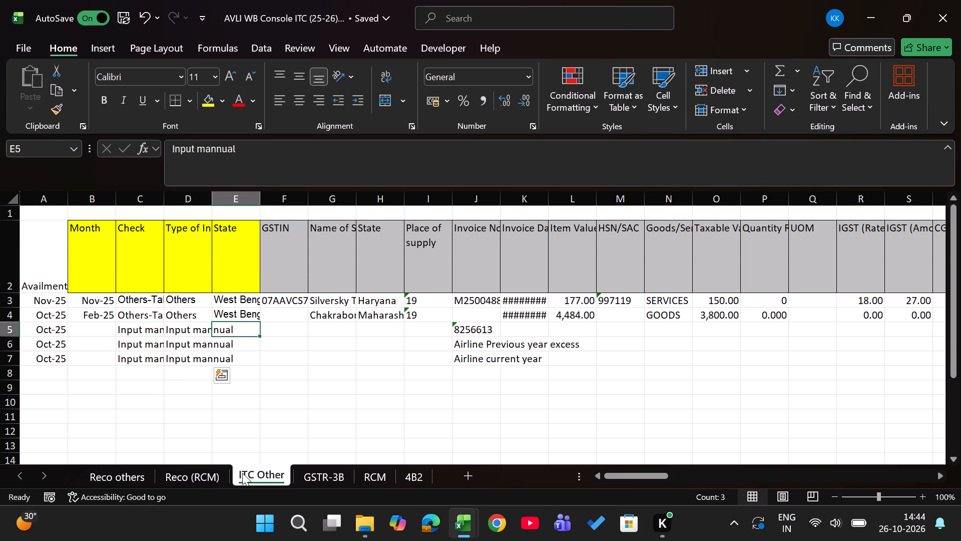
{"action": "key", "text": "Up"}
{"action": "key", "text": "ctrl+c"}
{"action": "key", "text": "Left"}
{"action": "key", "text": "ctrl+Down"}
{"action": "key", "text": "Right"}
{"action": "key", "text": "ctrl+shift+Up"}
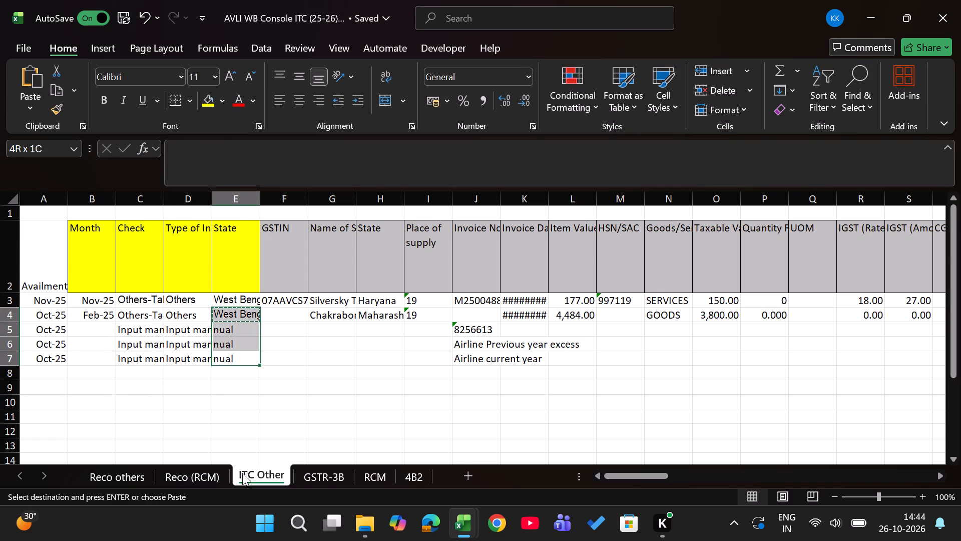
{"action": "key", "text": "ctrl+d"}
Examine the document, date and reference columns of the Oct-25 3B workbook's Input Manual sheet against the added ITC Other rows.
{"action": "key", "text": "Left"}
{"action": "key", "text": "Left"}
{"action": "key", "text": "Left"}
{"action": "key", "text": "Up"}
{"action": "key", "text": "Up"}
{"action": "key", "text": "alt+Tab"}
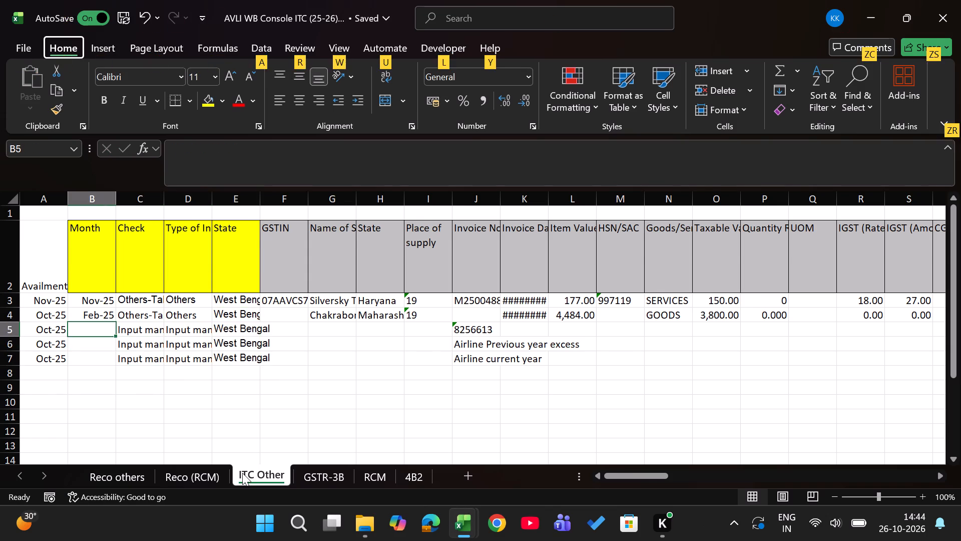
{"action": "key", "text": "Left"}
{"action": "key", "text": "Left"}
{"action": "key", "text": "Left"}
{"action": "key", "text": "Left"}
{"action": "key", "text": "Left"}
{"action": "key", "text": "Right"}
{"action": "key", "text": "Right"}
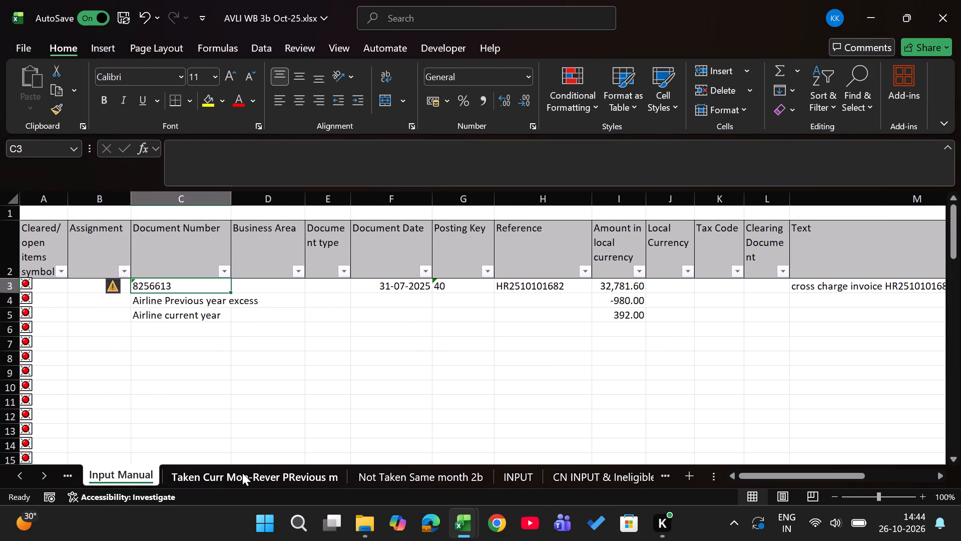
{"action": "key", "text": "Right"}
{"action": "key", "text": "alt+Tab"}
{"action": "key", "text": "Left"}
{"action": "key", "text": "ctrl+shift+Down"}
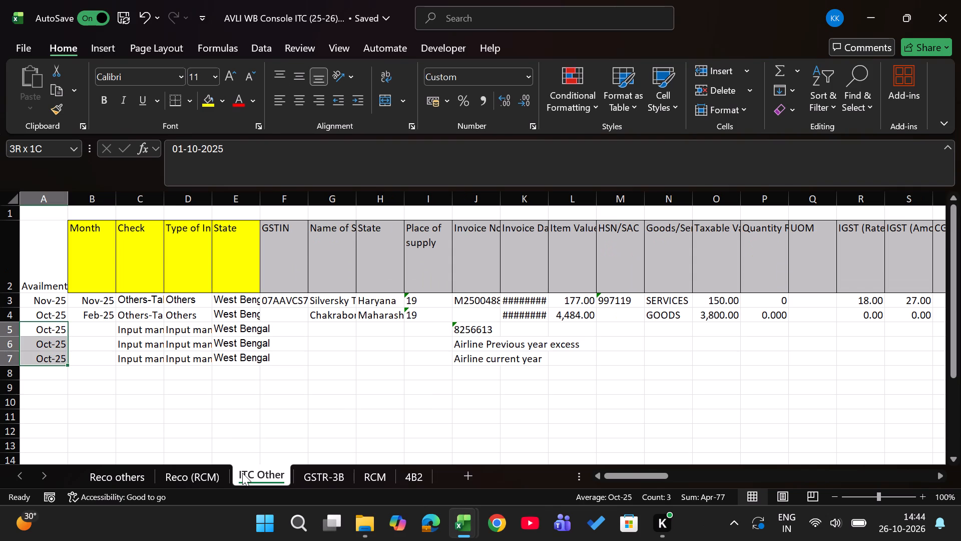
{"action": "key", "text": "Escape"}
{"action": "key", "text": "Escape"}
Copy the Input Manual amounts 32,781.60, -980.00 and 392.00 into the IGST amount cells S5:S7 of ITC Other.
{"action": "key", "text": "Right"}
{"action": "key", "text": "Right"}
{"action": "key", "text": "Right"}
{"action": "key", "text": "Right"}
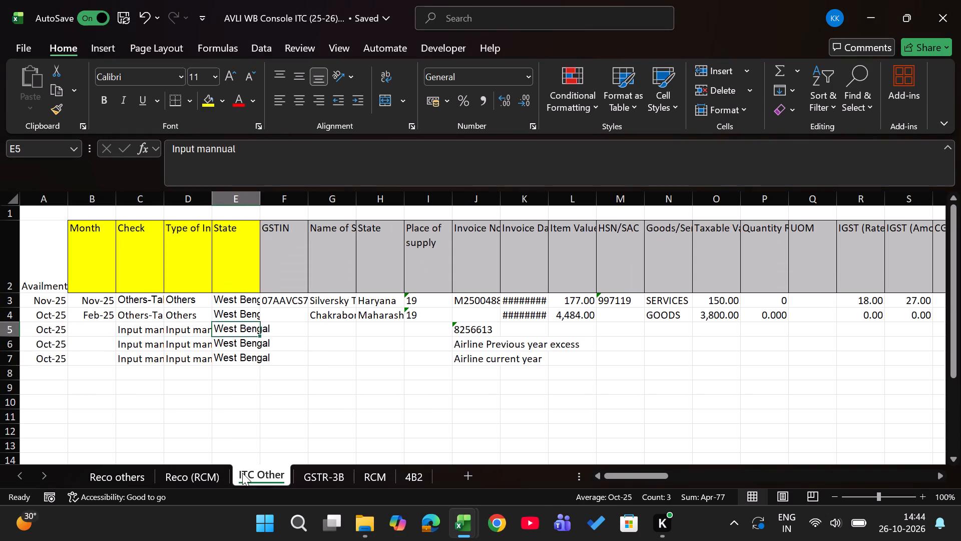
{"action": "key", "text": "Right"}
{"action": "key", "text": "Right"}
{"action": "key", "text": "Right"}
{"action": "key", "text": "Right"}
{"action": "key", "text": "Right"}
{"action": "key", "text": "Right"}
{"action": "key", "text": "Right"}
{"action": "key", "text": "Right"}
{"action": "key", "text": "Right"}
{"action": "key", "text": "Right"}
{"action": "key", "text": "Left"}
{"action": "key", "text": "Left"}
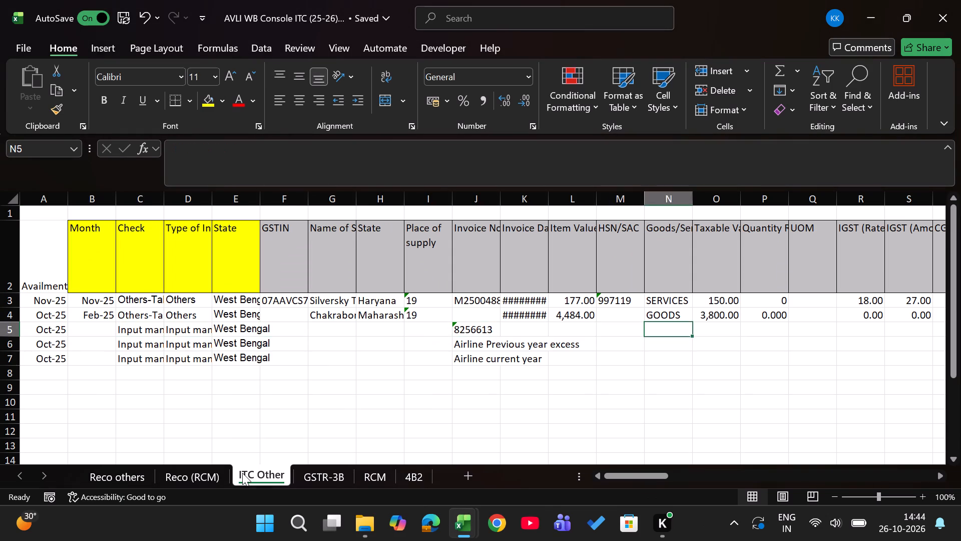
{"action": "key", "text": "Right"}
{"action": "key", "text": "Right"}
{"action": "key", "text": "Right"}
{"action": "key", "text": "alt+Tab"}
{"action": "key", "text": "Right"}
{"action": "key", "text": "Right"}
{"action": "key", "text": "Right"}
{"action": "key", "text": "Right"}
{"action": "key", "text": "Right"}
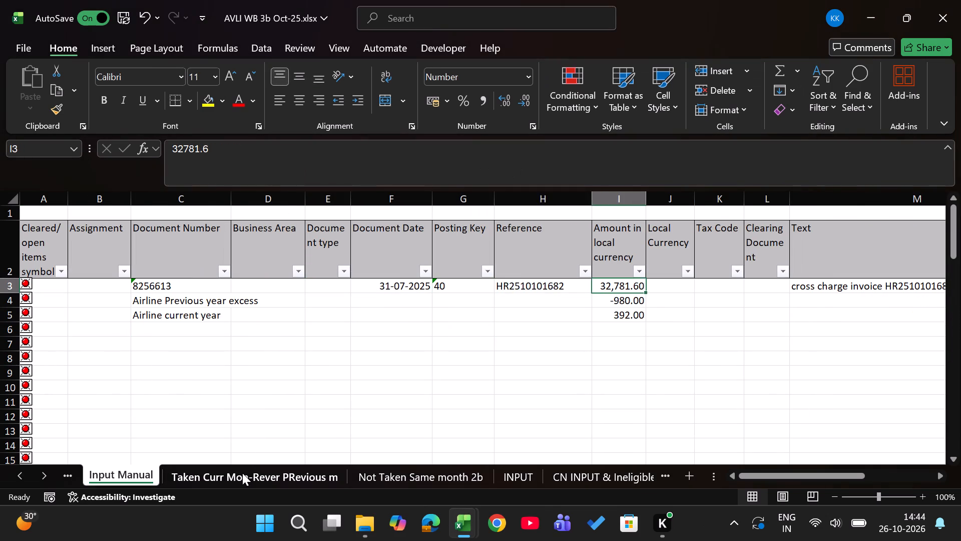
{"action": "key", "text": "ctrl+shift+Down"}
{"action": "key", "text": "ctrl+c"}
{"action": "key", "text": "alt+Tab"}
{"action": "key", "text": "Right"}
{"action": "key", "text": "Right"}
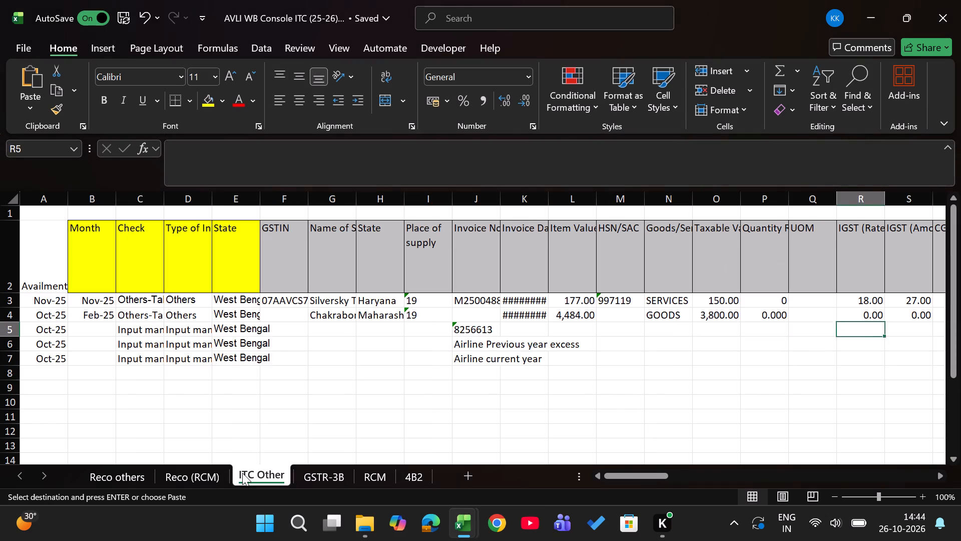
{"action": "key", "text": "Right"}
{"action": "key", "text": "Right"}
{"action": "key", "text": "Right"}
{"action": "key", "text": "Right"}
{"action": "key", "text": "Left"}
{"action": "key", "text": "Left"}
{"action": "key", "text": "Left"}
{"action": "key", "text": "Return"}
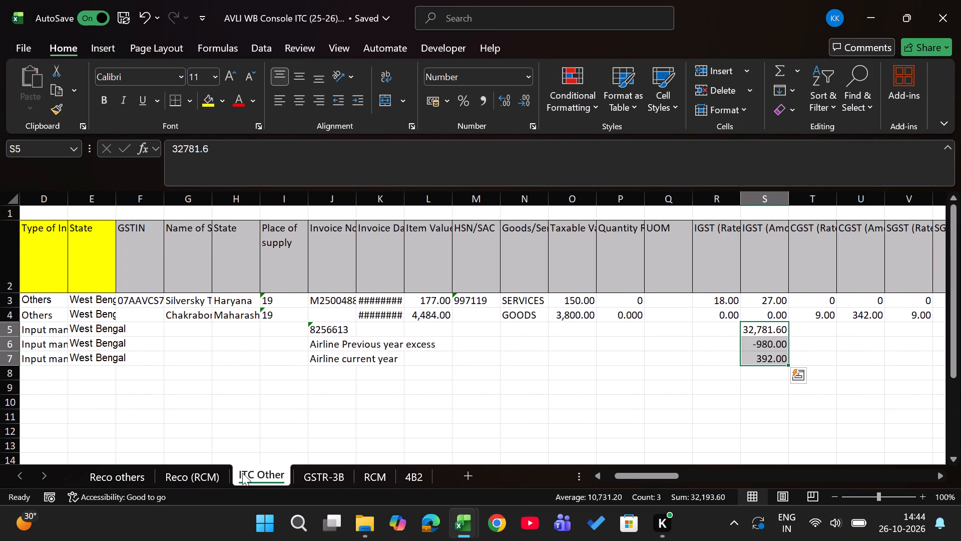
Copy the three IGST amounts from S5:S7 into AB5:AB7 under Total IGST available as ITC.
{"action": "key", "text": "ctrl+c"}
{"action": "key", "text": "Right"}
{"action": "key", "text": "Right"}
{"action": "key", "text": "Right"}
{"action": "key", "text": "Right"}
{"action": "key", "text": "Right"}
{"action": "key", "text": "Right"}
{"action": "key", "text": "Right"}
{"action": "key", "text": "Right"}
{"action": "key", "text": "Right"}
{"action": "key", "text": "Right"}
{"action": "key", "text": "Right"}
{"action": "key", "text": "Right"}
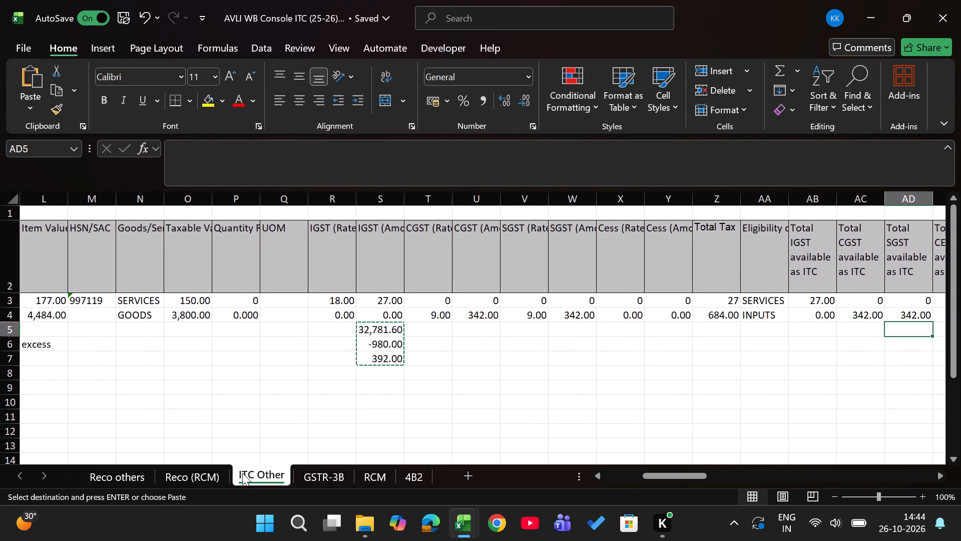
{"action": "key", "text": "Left"}
{"action": "key", "text": "Left"}
{"action": "key", "text": "Return"}
Examine the ITC Other columns from Total SGST available as ITC through Status of 2a for fields the added rows need.
{"action": "key", "text": "Right"}
{"action": "key", "text": "Right"}
{"action": "key", "text": "Right"}
{"action": "key", "text": "Right"}
{"action": "key", "text": "Right"}
{"action": "key", "text": "Right"}
{"action": "key", "text": "Right"}
{"action": "key", "text": "Right"}
{"action": "key", "text": "Right"}
{"action": "key", "text": "Right"}
{"action": "key", "text": "Right"}
{"action": "key", "text": "Right"}
{"action": "key", "text": "Right"}
{"action": "key", "text": "Right"}
{"action": "key", "text": "Right"}
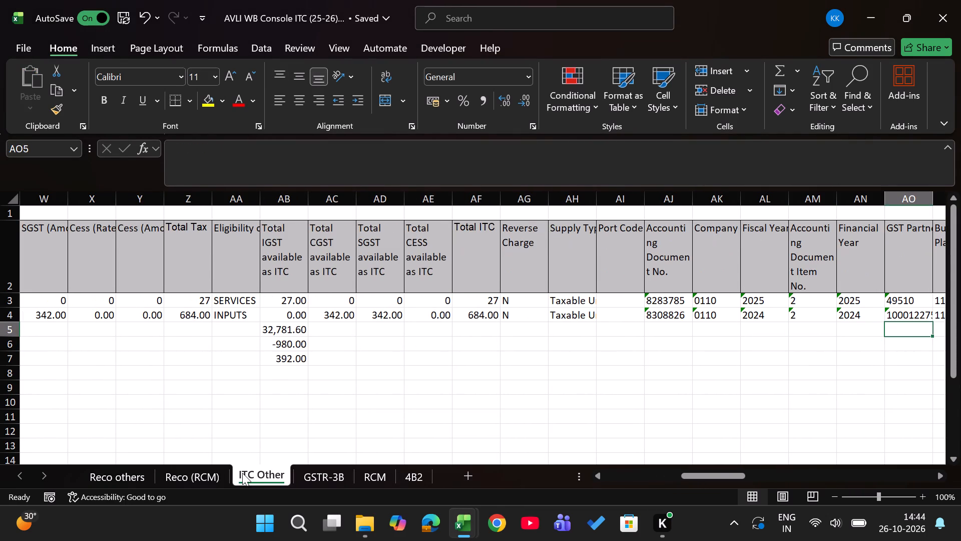
{"action": "key", "text": "Right"}
{"action": "key", "text": "Right"}
{"action": "key", "text": "Left"}
{"action": "key", "text": "Left"}
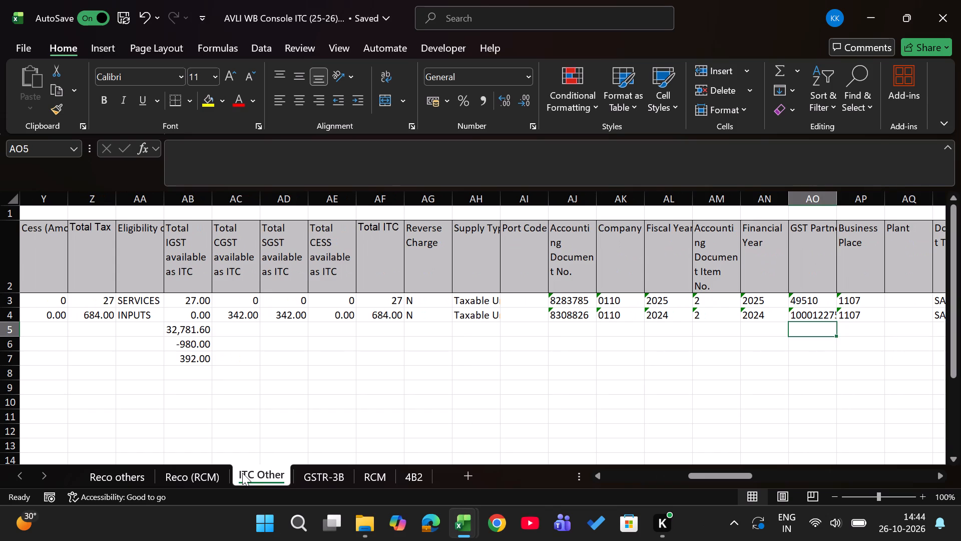
{"action": "key", "text": "Left"}
{"action": "key", "text": "Left"}
{"action": "key", "text": "Left"}
{"action": "key", "text": "Left"}
{"action": "key", "text": "Left"}
{"action": "key", "text": "Right"}
{"action": "key", "text": "Right"}
{"action": "key", "text": "Right"}
{"action": "key", "text": "Right"}
{"action": "key", "text": "Right"}
{"action": "key", "text": "Right"}
{"action": "key", "text": "Right"}
{"action": "key", "text": "Right"}
{"action": "key", "text": "Right"}
{"action": "key", "text": "Right"}
{"action": "key", "text": "Right"}
{"action": "key", "text": "Right"}
{"action": "key", "text": "Right"}
{"action": "key", "text": "Right"}
{"action": "key", "text": "Right"}
{"action": "key", "text": "Right"}
{"action": "key", "text": "Right"}
{"action": "key", "text": "Left"}
{"action": "key", "text": "Left"}
{"action": "key", "text": "Left"}
{"action": "key", "text": "Right"}
{"action": "key", "text": "Right"}
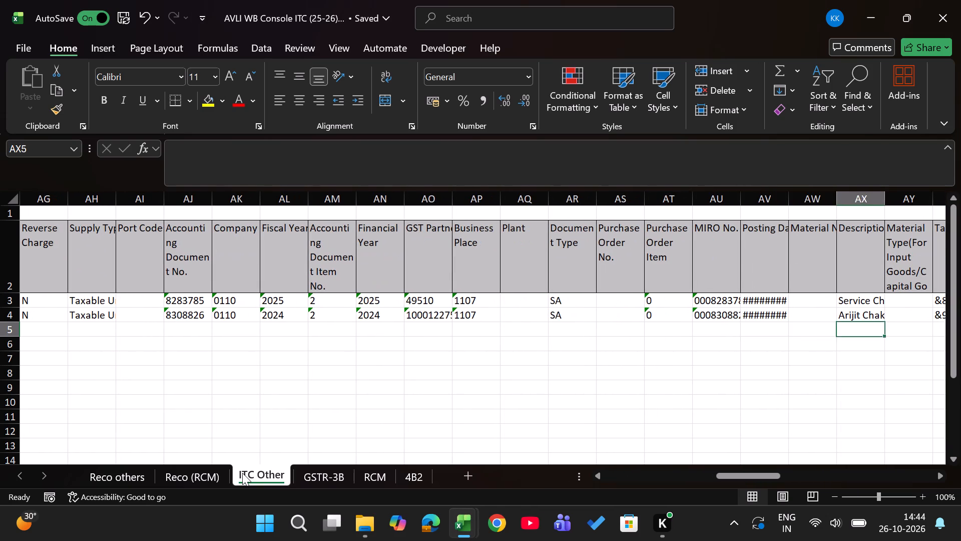
{"action": "key", "text": "Right"}
{"action": "key", "text": "Right"}
{"action": "key", "text": "Right"}
{"action": "key", "text": "Right"}
{"action": "key", "text": "Right"}
{"action": "key", "text": "Right"}
{"action": "key", "text": "Right"}
{"action": "key", "text": "Right"}
{"action": "key", "text": "Right"}
{"action": "key", "text": "Right"}
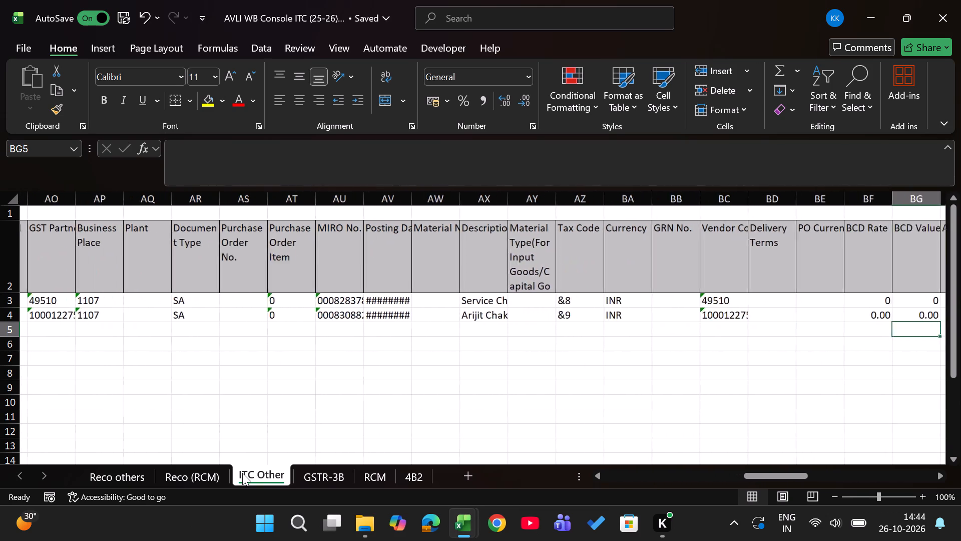
{"action": "key", "text": "Right"}
{"action": "key", "text": "Right"}
{"action": "key", "text": "Right"}
{"action": "key", "text": "Right"}
{"action": "key", "text": "Right"}
{"action": "key", "text": "Right"}
{"action": "key", "text": "Right"}
{"action": "key", "text": "Right"}
{"action": "key", "text": "Right"}
{"action": "key", "text": "Right"}
{"action": "key", "text": "Right"}
{"action": "key", "text": "Right"}
{"action": "key", "text": "Right"}
{"action": "key", "text": "Right"}
{"action": "key", "text": "Right"}
{"action": "key", "text": "Right"}
{"action": "key", "text": "Right"}
{"action": "key", "text": "Right"}
{"action": "key", "text": "Right"}
{"action": "key", "text": "Right"}
{"action": "key", "text": "Right"}
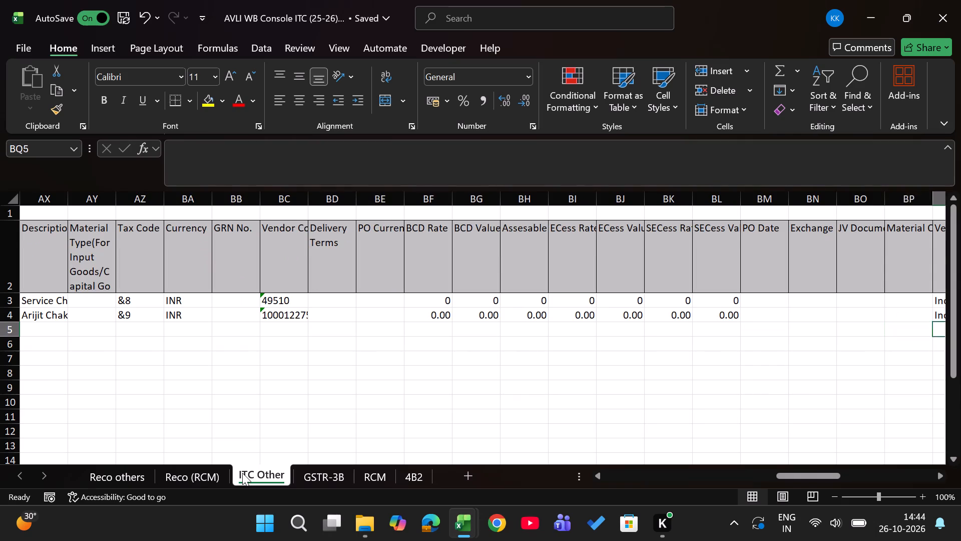
{"action": "key", "text": "Right"}
{"action": "key", "text": "Right"}
{"action": "key", "text": "Right"}
{"action": "key", "text": "Right"}
{"action": "key", "text": "Right"}
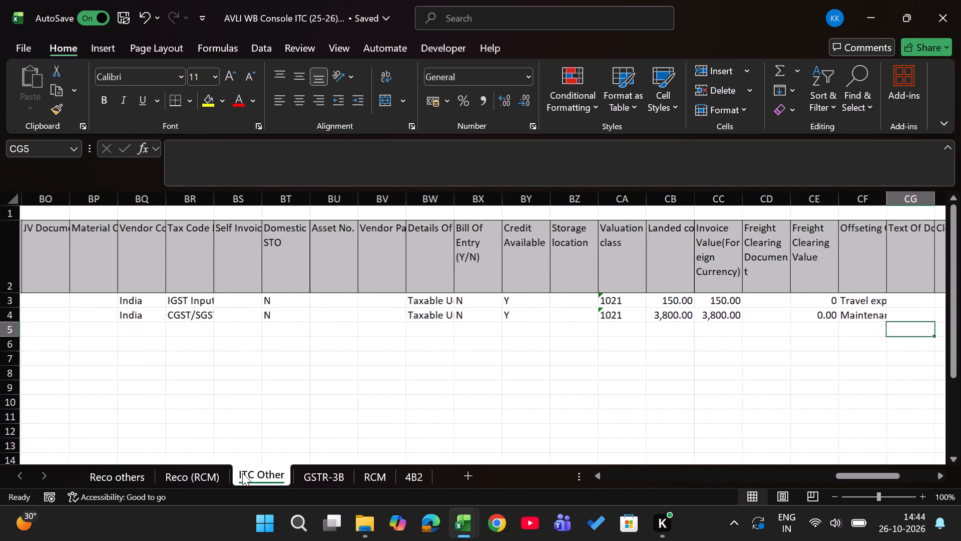
{"action": "key", "text": "Right"}
{"action": "key", "text": "Right"}
{"action": "key", "text": "Right"}
{"action": "key", "text": "Right"}
{"action": "key", "text": "Right"}
{"action": "key", "text": "Right"}
{"action": "key", "text": "Left"}
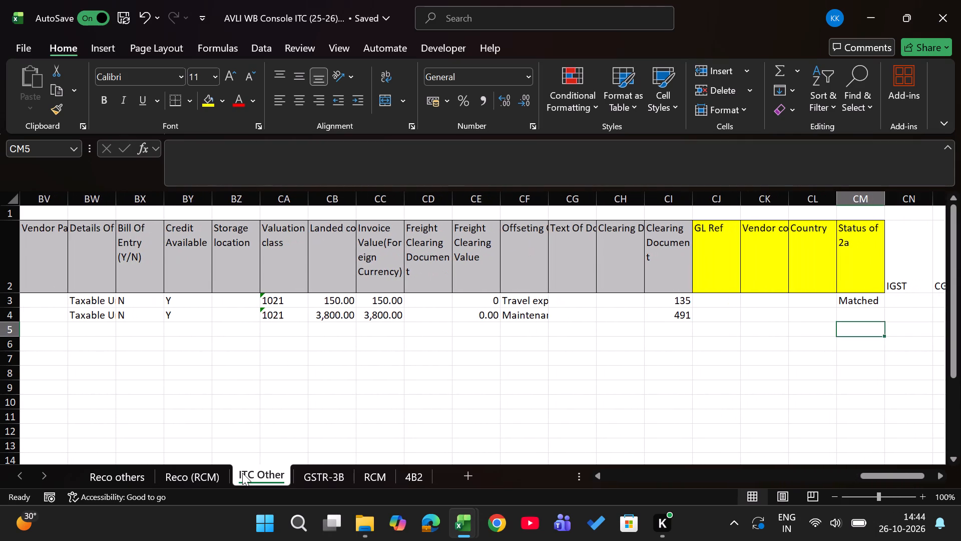
{"action": "key", "text": "Left"}
{"action": "key", "text": "Left"}
{"action": "key", "text": "Left"}
{"action": "key", "text": "Left"}
{"action": "key", "text": "alt+Tab"}
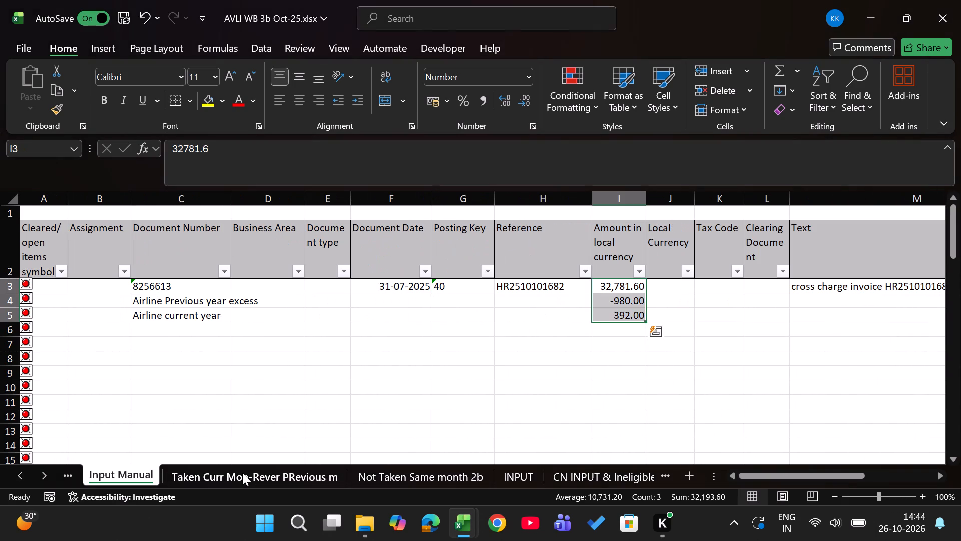
{"action": "key", "text": "Right"}
{"action": "key", "text": "Right"}
{"action": "key", "text": "Right"}
{"action": "key", "text": "Right"}
{"action": "key", "text": "Left"}
{"action": "key", "text": "Left"}
{"action": "key", "text": "Left"}
{"action": "key", "text": "Left"}
{"action": "key", "text": "Left"}
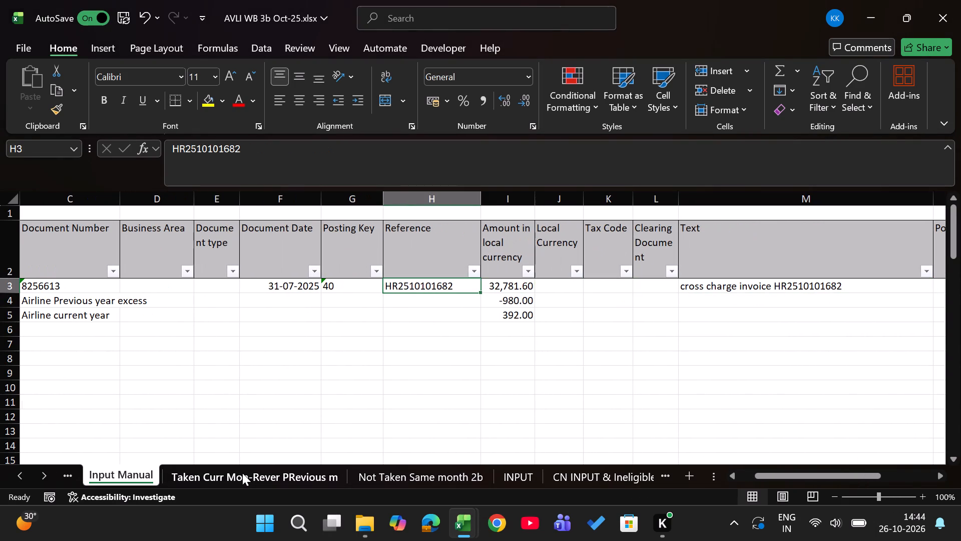
{"action": "key", "text": "ctrl+c"}
{"action": "key", "text": "Right"}
{"action": "key", "text": "Right"}
{"action": "key", "text": "Right"}
{"action": "key", "text": "Right"}
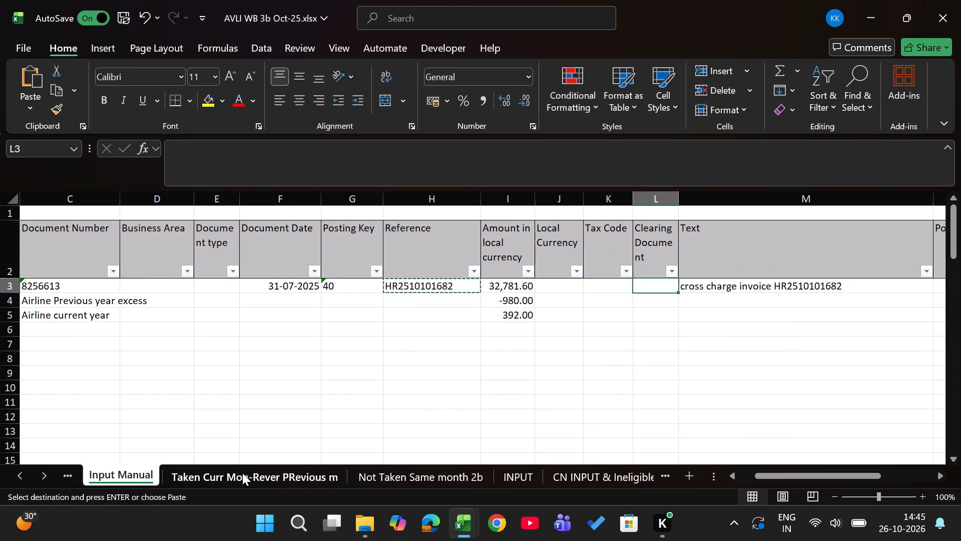
{"action": "key", "text": "Right"}
{"action": "key", "text": "ctrl+c"}
{"action": "key", "text": "alt+Tab"}
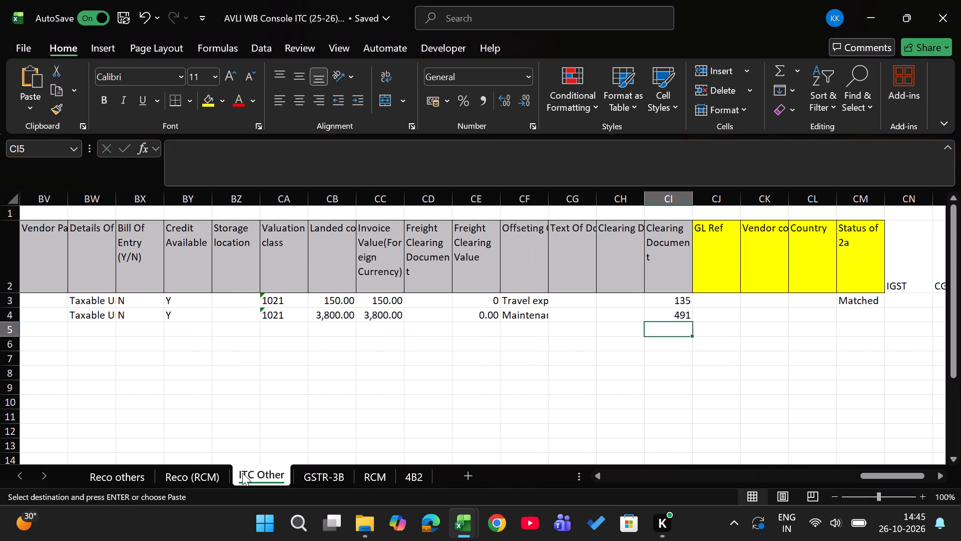
{"action": "key", "text": "Left"}
{"action": "key", "text": "Left"}
{"action": "key", "text": "Left"}
{"action": "key", "text": "Left"}
{"action": "key", "text": "Left"}
{"action": "key", "text": "Left"}
{"action": "key", "text": "Left"}
{"action": "key", "text": "Left"}
{"action": "key", "text": "Left"}
{"action": "key", "text": "Left"}
{"action": "key", "text": "Left"}
{"action": "key", "text": "Left"}
{"action": "key", "text": "Left"}
{"action": "key", "text": "Left"}
{"action": "key", "text": "Left"}
{"action": "key", "text": "Left"}
{"action": "key", "text": "Left"}
{"action": "key", "text": "Left"}
{"action": "key", "text": "Left"}
{"action": "key", "text": "Left"}
{"action": "key", "text": "Left"}
{"action": "key", "text": "Left"}
{"action": "key", "text": "Left"}
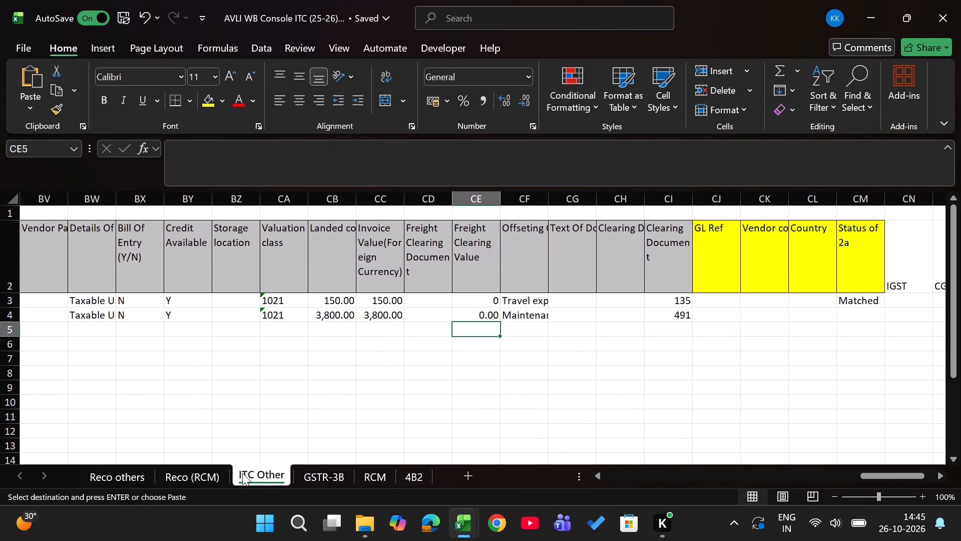
{"action": "key", "text": "Left"}
{"action": "key", "text": "Left"}
{"action": "key", "text": "Left"}
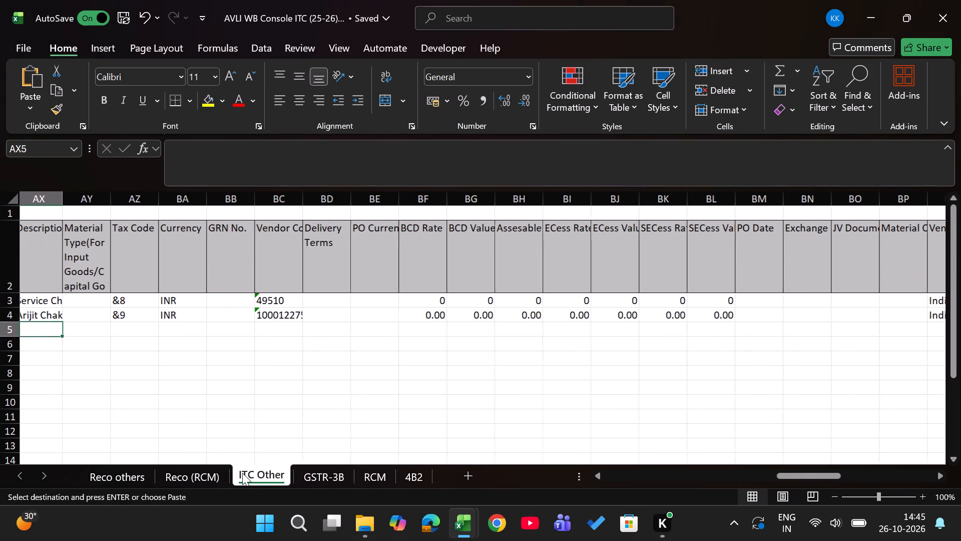
{"action": "key", "text": "Right"}
{"action": "key", "text": "Right"}
{"action": "key", "text": "Right"}
{"action": "key", "text": "Right"}
{"action": "key", "text": "Right"}
{"action": "key", "text": "Left"}
{"action": "key", "text": "Left"}
{"action": "key", "text": "Left"}
{"action": "key", "text": "Left"}
{"action": "key", "text": "Left"}
{"action": "key", "text": "Left"}
{"action": "key", "text": "Left"}
{"action": "key", "text": "Left"}
{"action": "key", "text": "Left"}
{"action": "key", "text": "Left"}
{"action": "key", "text": "Left"}
{"action": "key", "text": "Left"}
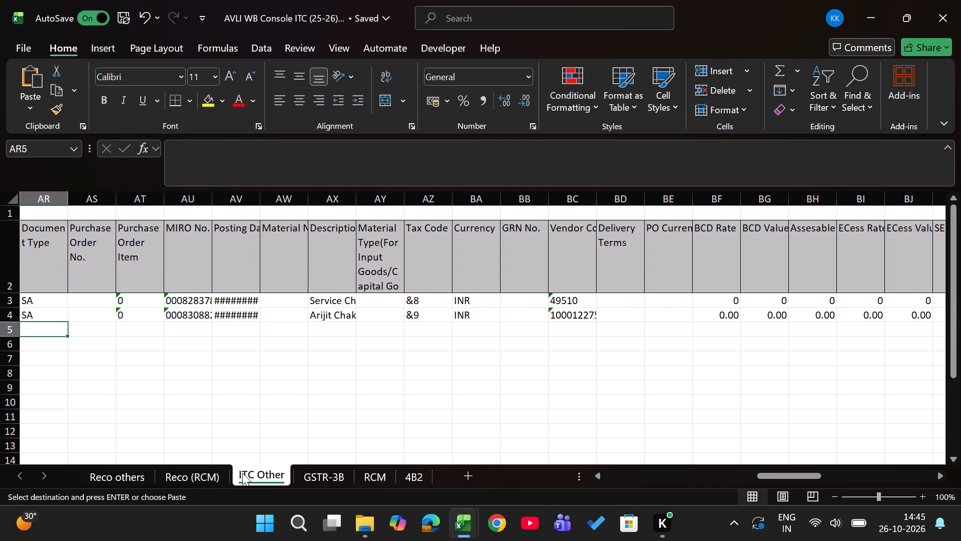
{"action": "key", "text": "Right"}
{"action": "key", "text": "Right"}
{"action": "key", "text": "Right"}
{"action": "key", "text": "Right"}
{"action": "key", "text": "Right"}
{"action": "key", "text": "Right"}
{"action": "key", "text": "Return"}
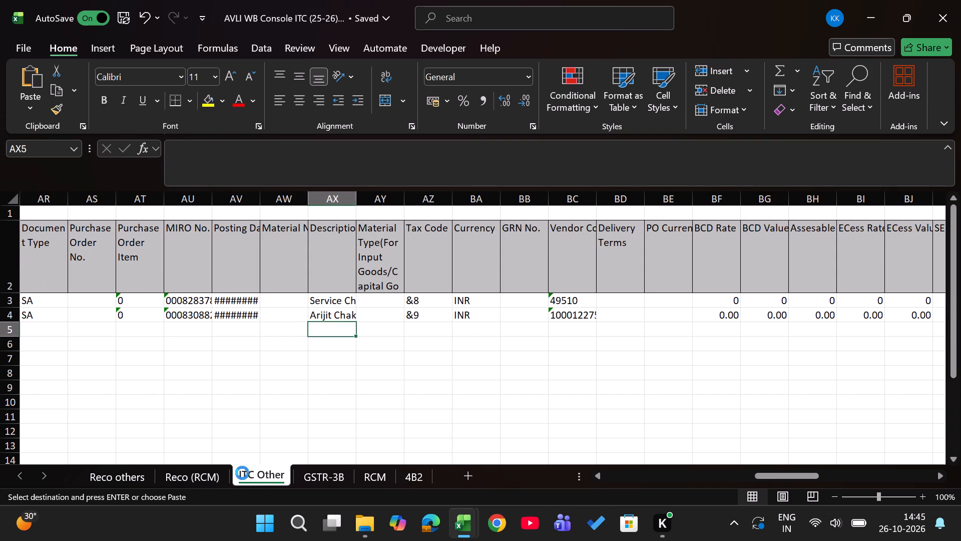
Check the Oct-25 row of the 4A5 - 4B2 table on Reco others, comparing GSTR-3B with Books and the Difference.
{"action": "key", "text": "Left"}
{"action": "key", "text": "Left"}
{"action": "key", "text": "Left"}
{"action": "key", "text": "Right"}
{"action": "key", "text": "ctrl+Left"}
{"action": "key", "text": "ctrl+Left"}
{"action": "key", "text": "ctrl+Left"}
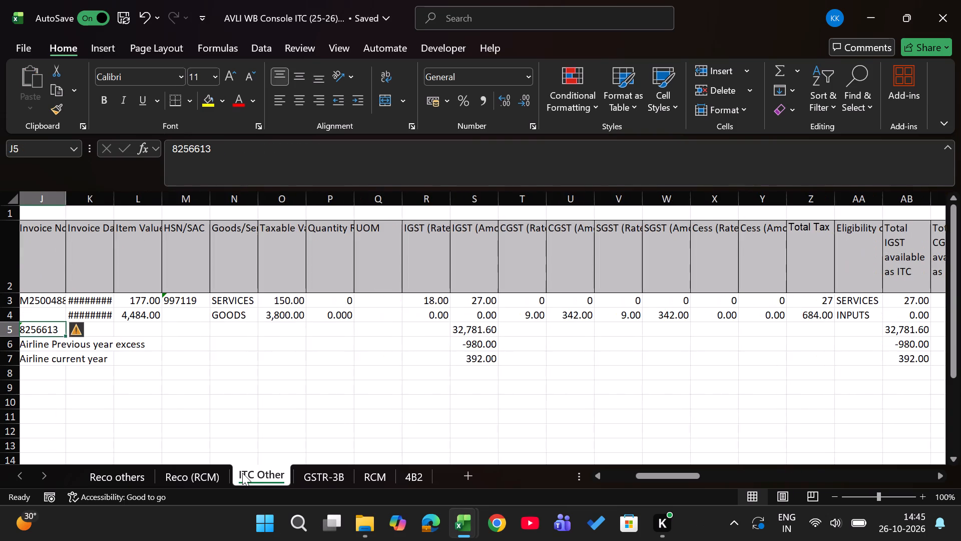
{"action": "key", "text": "Left"}
{"action": "key", "text": "Left"}
{"action": "key", "text": "Left"}
{"action": "key", "text": "ctrl+Page_Up"}
{"action": "key", "text": "ctrl+Page_Up"}
{"action": "key", "text": "ctrl+Page_Up"}
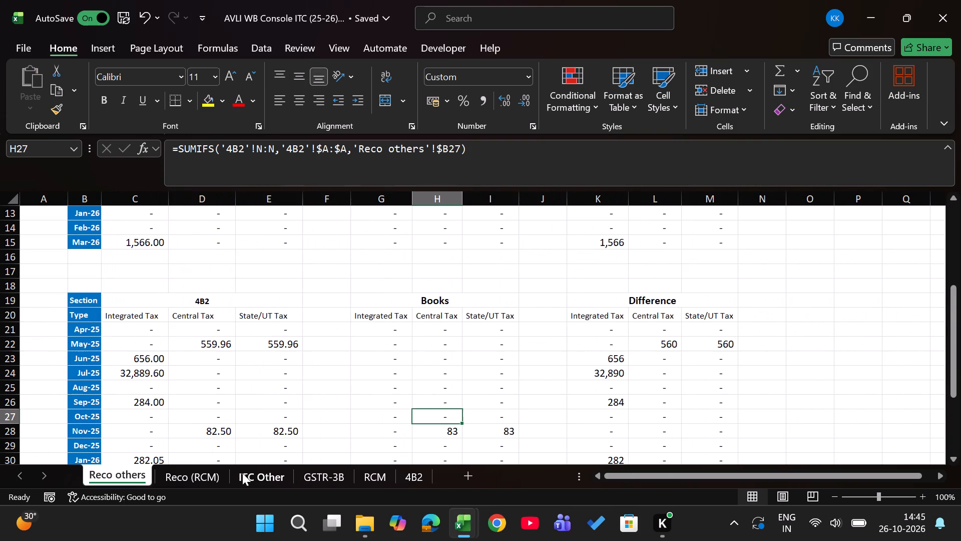
{"action": "key", "text": "Up"}
{"action": "key", "text": "Up"}
{"action": "key", "text": "Up"}
{"action": "key", "text": "Up"}
{"action": "key", "text": "Up"}
{"action": "key", "text": "Up"}
{"action": "key", "text": "Up"}
{"action": "key", "text": "Up"}
{"action": "key", "text": "Up"}
{"action": "key", "text": "Up"}
{"action": "key", "text": "Up"}
{"action": "key", "text": "Up"}
{"action": "key", "text": "Up"}
{"action": "key", "text": "Up"}
{"action": "key", "text": "Up"}
{"action": "key", "text": "Up"}
{"action": "key", "text": "Up"}
{"action": "key", "text": "Up"}
{"action": "key", "text": "Up"}
{"action": "key", "text": "Up"}
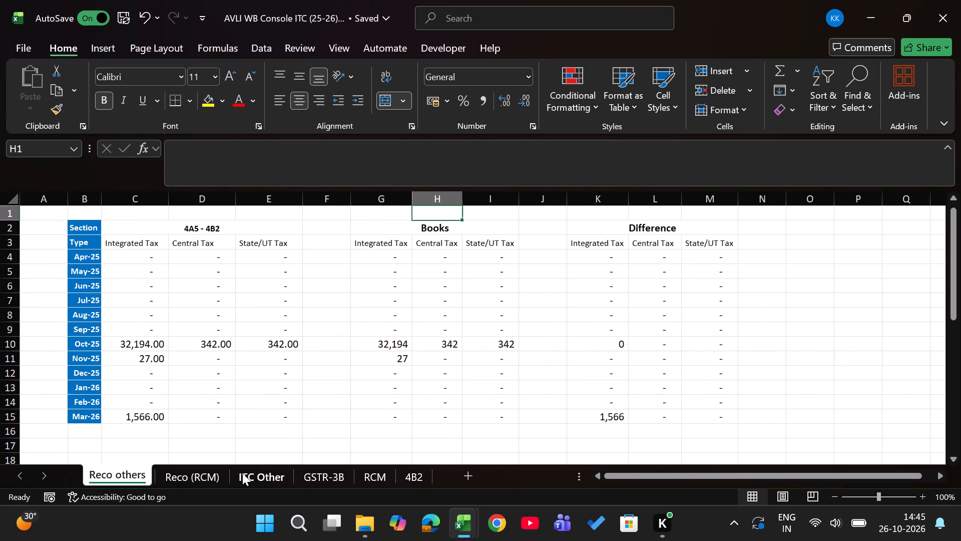
{"action": "key", "text": "Down"}
{"action": "key", "text": "Down"}
{"action": "key", "text": "Down"}
{"action": "key", "text": "Down"}
{"action": "key", "text": "Down"}
{"action": "key", "text": "Down"}
{"action": "key", "text": "Down"}
{"action": "key", "text": "Down"}
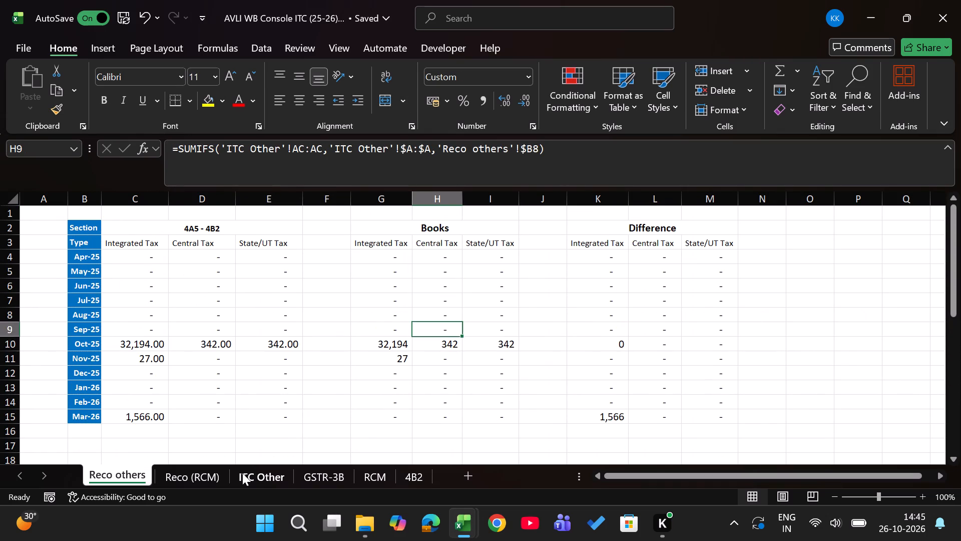
{"action": "key", "text": "Down"}
{"action": "key", "text": "Down"}
{"action": "key", "text": "Down"}
Check the RCM Pre month sheet of the Oct-25 3B workbook for entries and close that workbook.
{"action": "key", "text": "alt+Tab"}
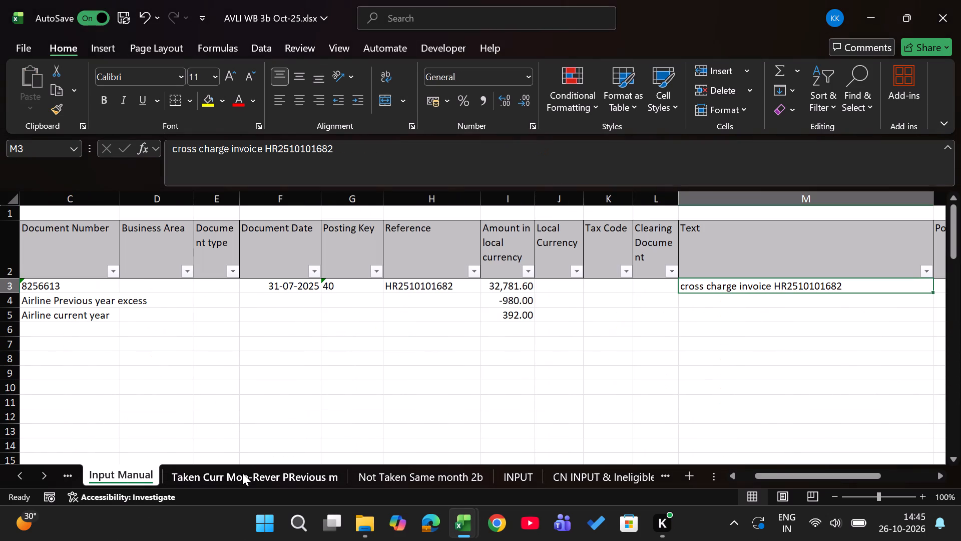
{"action": "key", "text": "alt+Tab"}
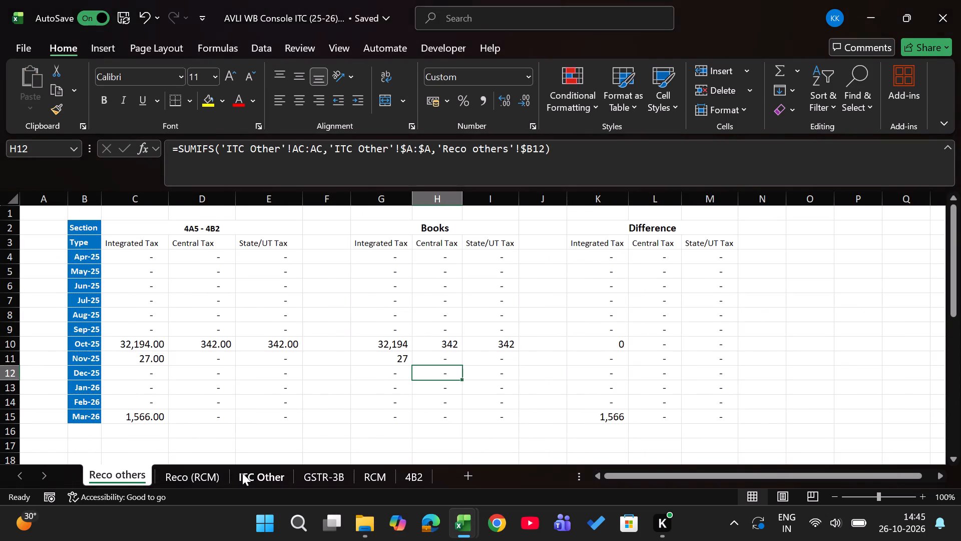
{"action": "key", "text": "alt+Tab"}
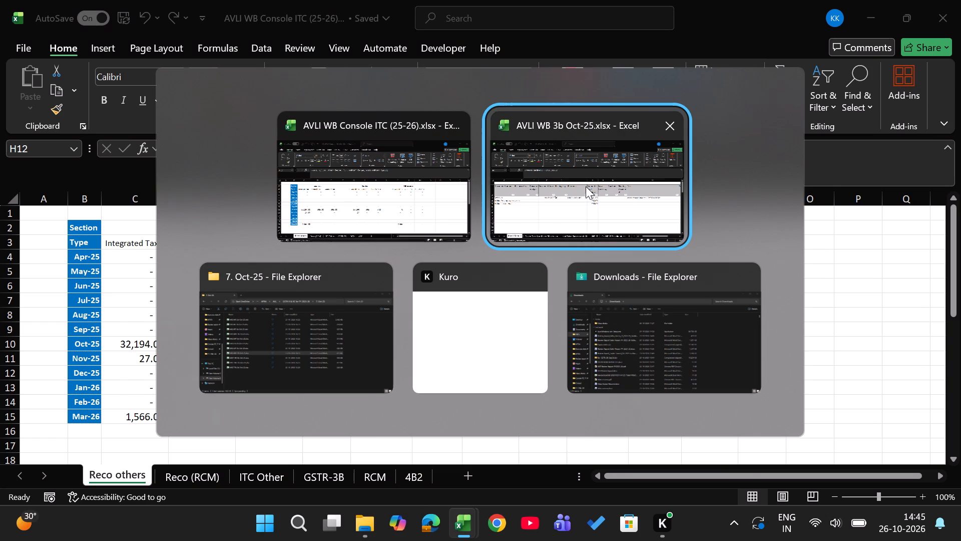
{"action": "left_click", "coordinate": [586, 186]}
{"action": "key", "text": "ctrl+Page_Up"}
{"action": "key", "text": "ctrl+Page_Up"}
{"action": "key", "text": "Left"}
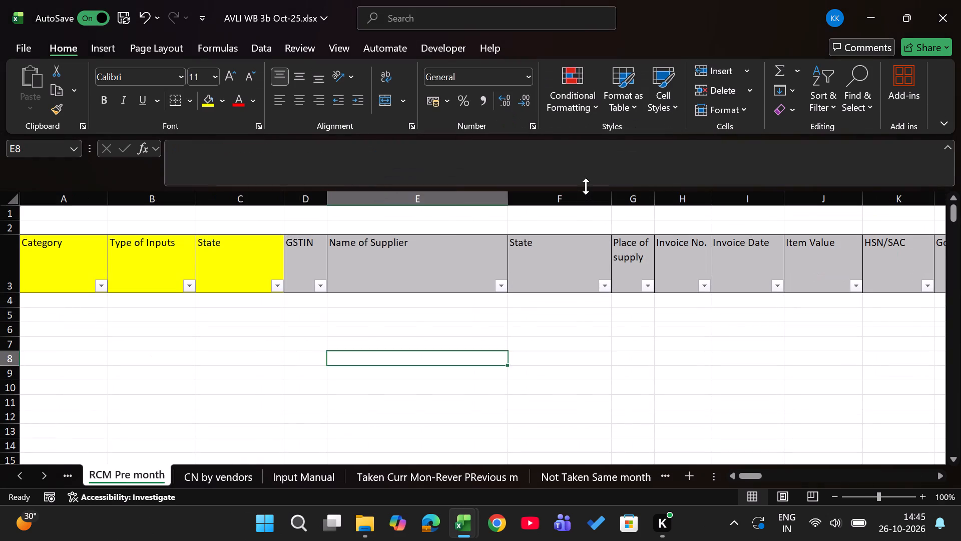
{"action": "key", "text": "Left"}
{"action": "key", "text": "ctrl+Up"}
{"action": "key", "text": "Up"}
{"action": "key", "text": "Down"}
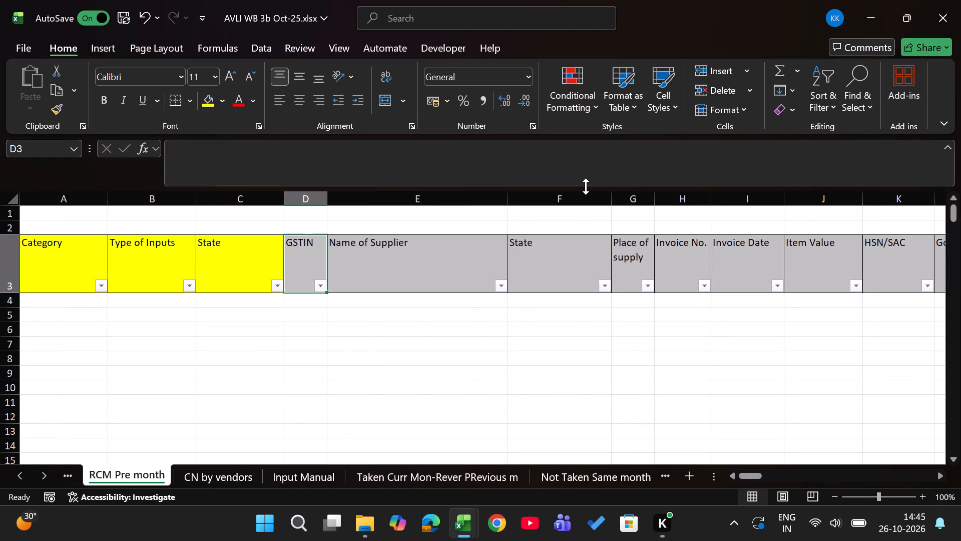
{"action": "left_click", "coordinate": [960, 0]}
Open the workbook AVLI WB GSTR3b Dec-25.xlsx from the 9. Dec-25 folder in File Explorer.
{"action": "key", "text": "alt+Tab"}
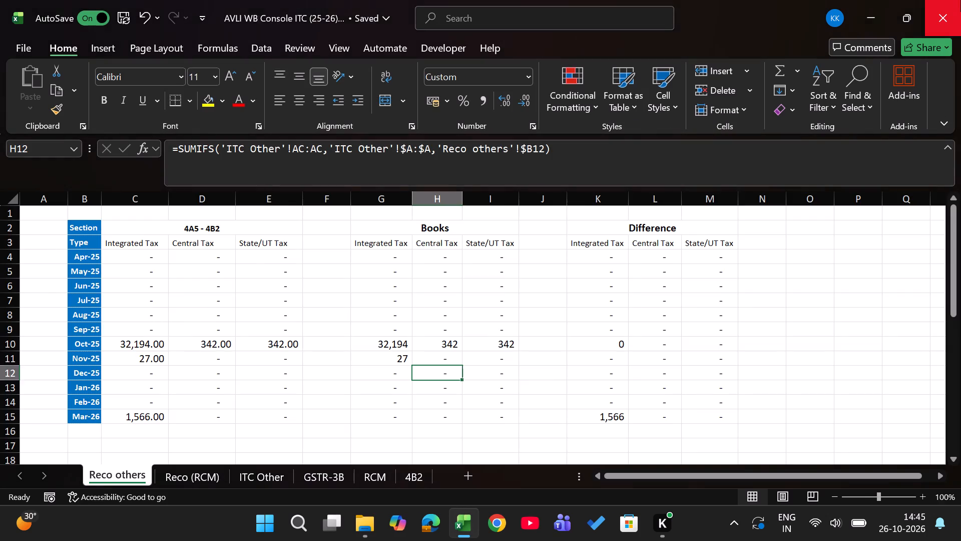
{"action": "key", "text": "BackSpace"}
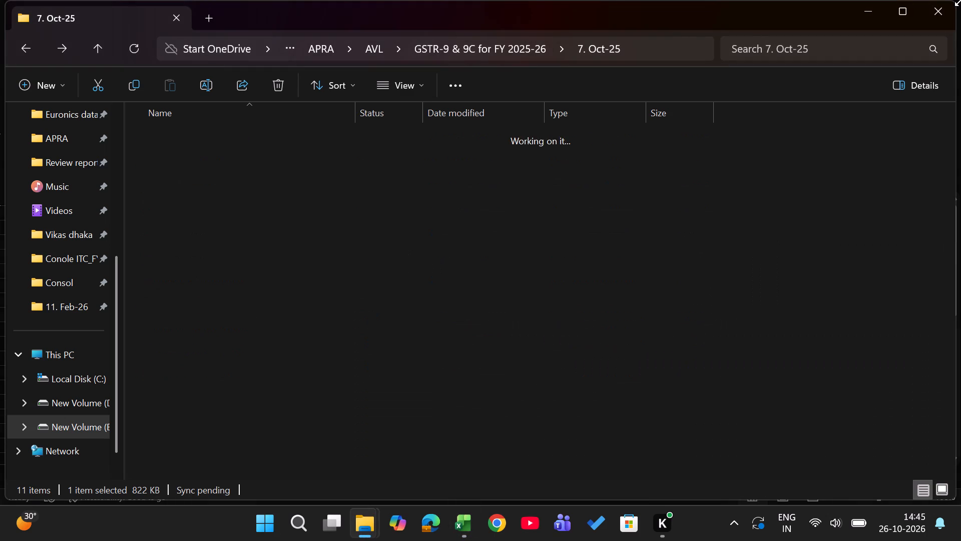
{"action": "key", "text": "Down"}
{"action": "key", "text": "Down"}
{"action": "key", "text": "Down"}
{"action": "key", "text": "Up"}
{"action": "key", "text": "Return"}
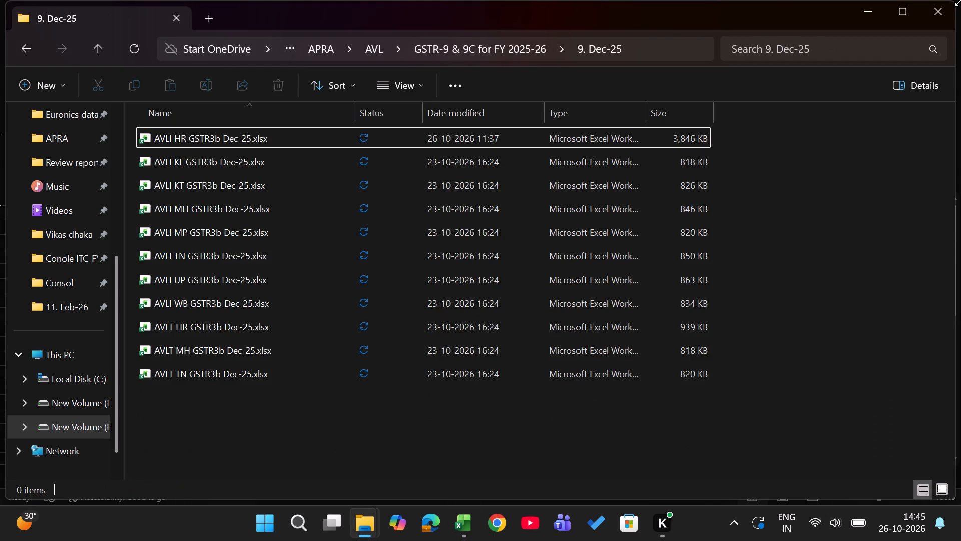
{"action": "key", "text": "Down"}
{"action": "key", "text": "Down"}
{"action": "key", "text": "Down"}
{"action": "key", "text": "Down"}
{"action": "key", "text": "Down"}
{"action": "key", "text": "Down"}
{"action": "key", "text": "Down"}
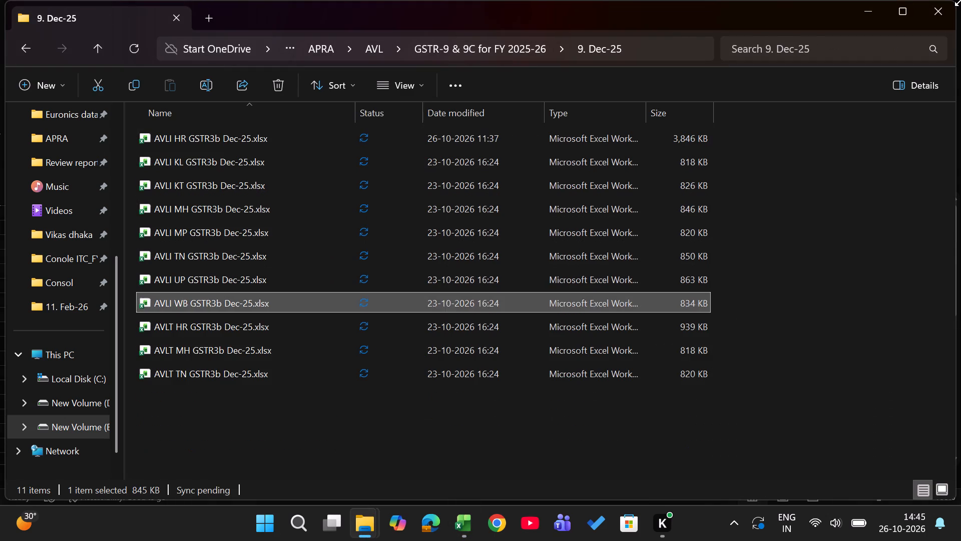
{"action": "key", "text": "Down"}
{"action": "key", "text": "Down"}
{"action": "key", "text": "Up"}
{"action": "key", "text": "Up"}
{"action": "key", "text": "Return"}
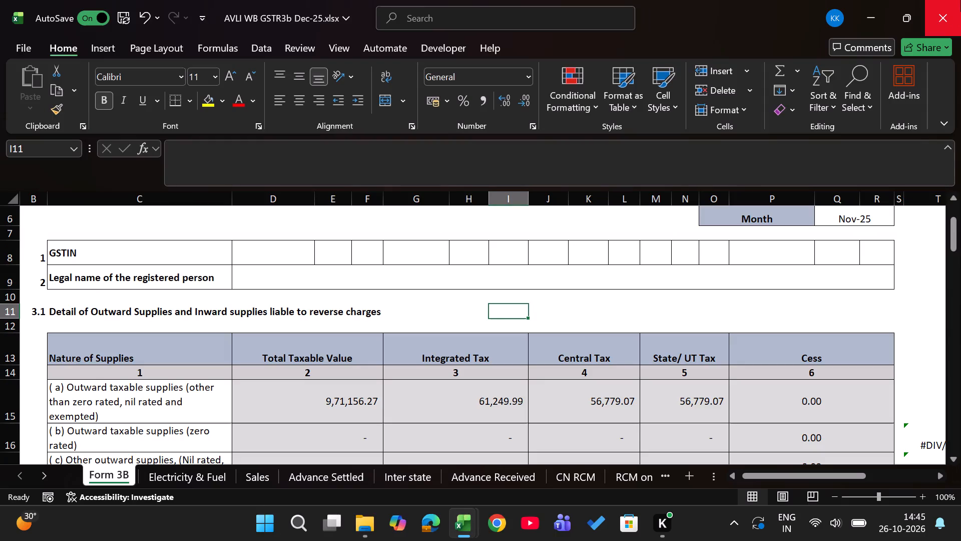
Look through the sheets of the Dec-25 3B workbook, including CN INPUT & Ineligible, Not Taken Same month 2b and Input Manual, for ITC entries.
{"action": "key", "text": "ctrl+Page_Down"}
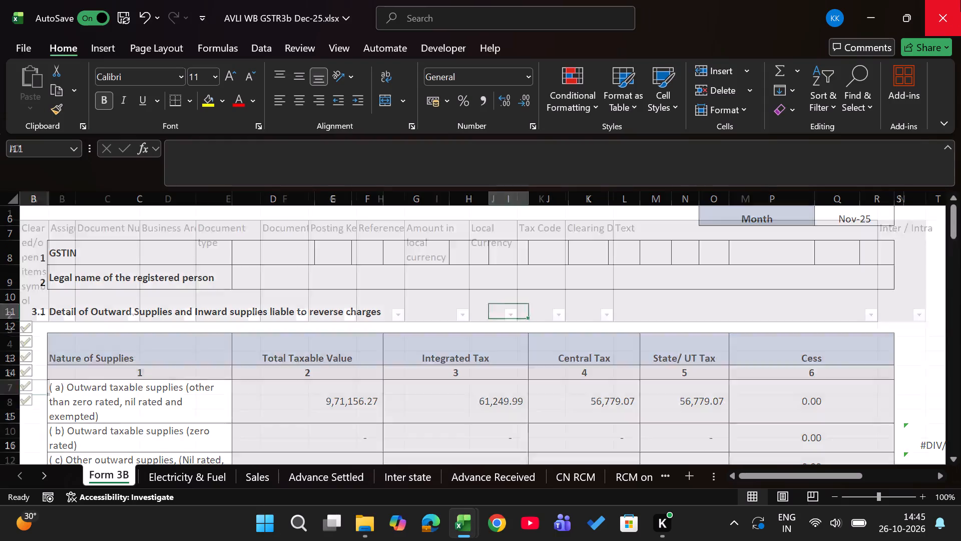
{"action": "key", "text": "ctrl+Page_Down"}
{"action": "key", "text": "ctrl+Page_Down"}
{"action": "key", "text": "ctrl+Page_Down"}
{"action": "key", "text": "ctrl+Page_Down"}
{"action": "key", "text": "ctrl+Page_Down"}
{"action": "key", "text": "ctrl+Page_Down"}
{"action": "key", "text": "ctrl+Page_Down"}
{"action": "key", "text": "ctrl+Page_Down"}
{"action": "key", "text": "ctrl+Page_Down"}
{"action": "key", "text": "ctrl+Page_Down"}
{"action": "key", "text": "ctrl+Page_Down"}
{"action": "key", "text": "ctrl+Page_Down"}
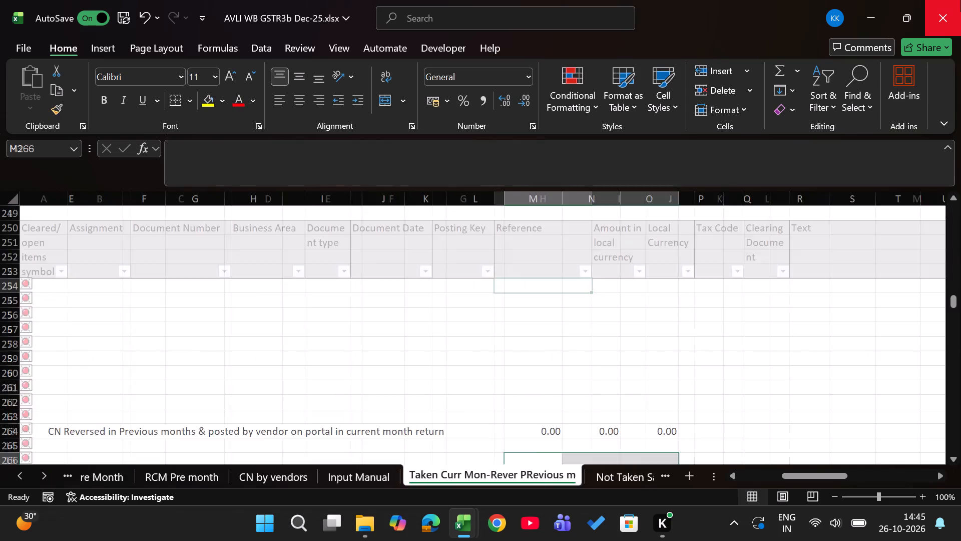
{"action": "key", "text": "ctrl+Page_Down"}
{"action": "key", "text": "ctrl+Page_Down"}
{"action": "key", "text": "ctrl+Page_Down"}
{"action": "key", "text": "ctrl+Page_Down"}
{"action": "key", "text": "ctrl+Page_Down"}
{"action": "key", "text": "ctrl+Page_Down"}
{"action": "key", "text": "ctrl+Page_Up"}
{"action": "key", "text": "ctrl+Page_Up"}
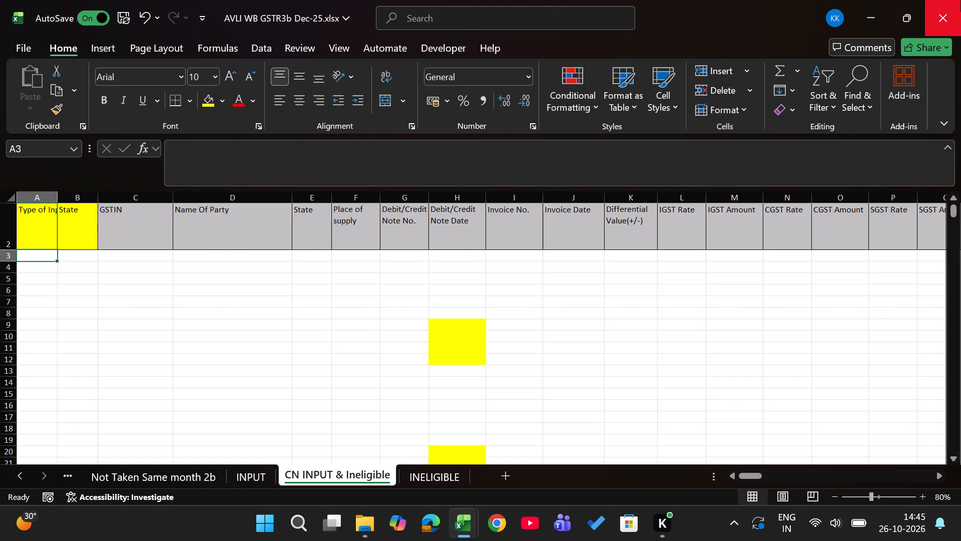
{"action": "key", "text": "Up"}
{"action": "key", "text": "Up"}
{"action": "key", "text": "ctrl+Page_Up"}
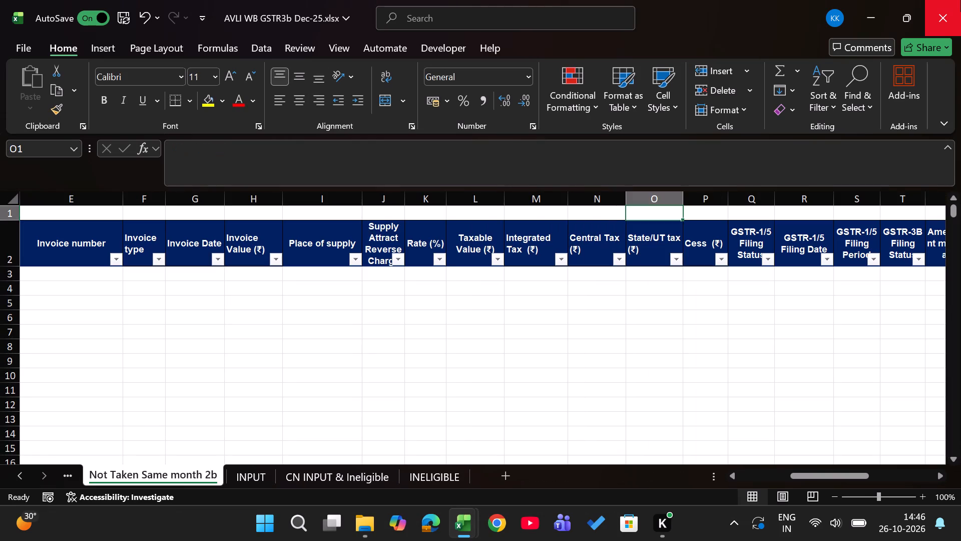
{"action": "key", "text": "Left"}
{"action": "key", "text": "Down"}
{"action": "key", "text": "Down"}
{"action": "key", "text": "ctrl+Page_Up"}
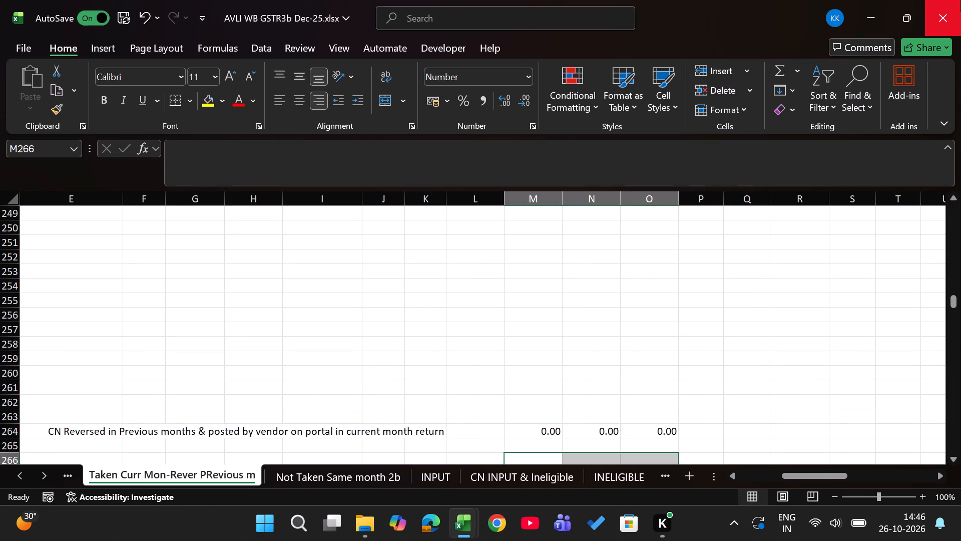
{"action": "key", "text": "Up"}
{"action": "key", "text": "ctrl+Page_Up"}
{"action": "key", "text": "ctrl+Page_Up"}
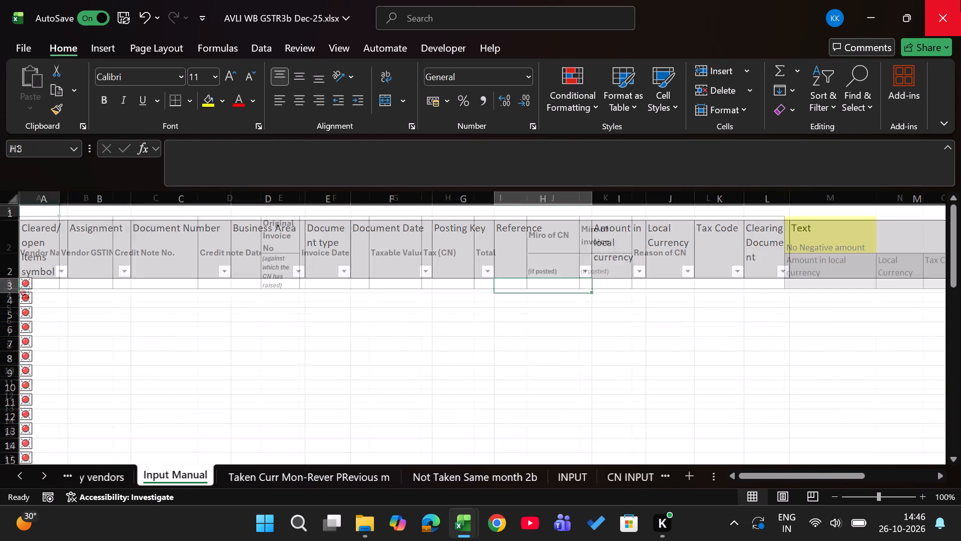
Copy the RCM Pre month table with its header from A3 of the Dec-25 3B workbook to B7 of the console's RCM sheet.
{"action": "key", "text": "ctrl+Page_Up"}
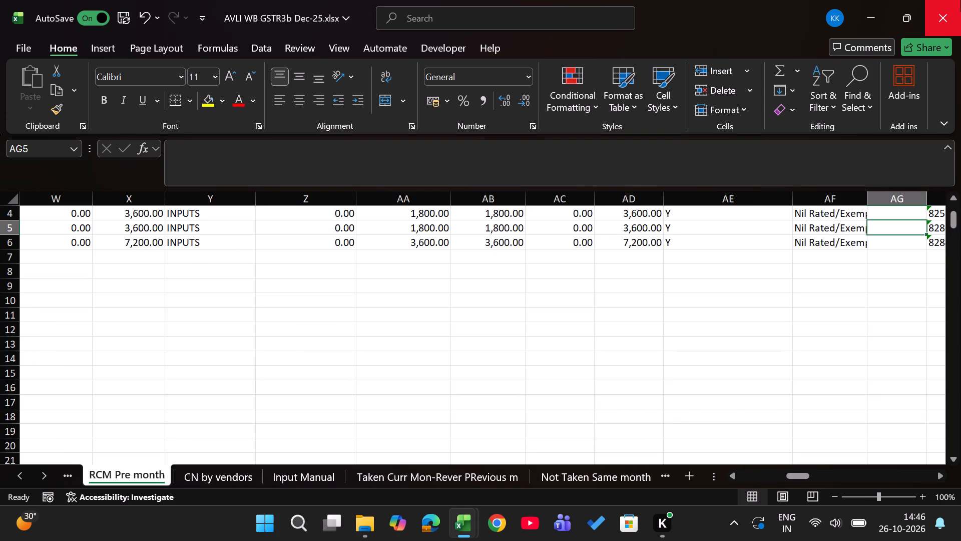
{"action": "key", "text": "ctrl+Up"}
{"action": "key", "text": "ctrl+Up"}
{"action": "key", "text": "Left"}
{"action": "key", "text": "ctrl+Left"}
{"action": "key", "text": "Down"}
{"action": "key", "text": "Right"}
{"action": "key", "text": "Down"}
{"action": "key", "text": "Left"}
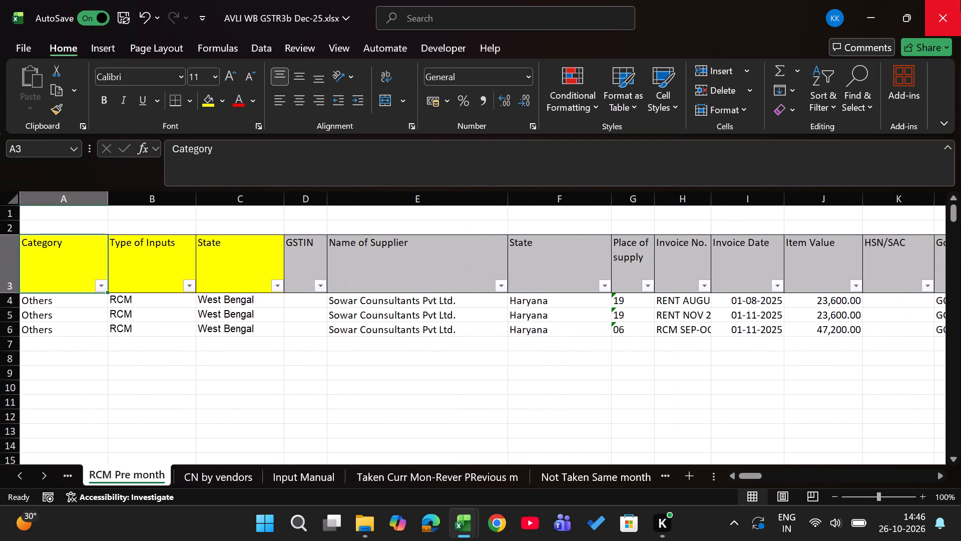
{"action": "key", "text": "ctrl+shift+Down"}
{"action": "key", "text": "ctrl+shift+Right"}
{"action": "key", "text": "ctrl+c"}
{"action": "key", "text": "ctrl+Left"}
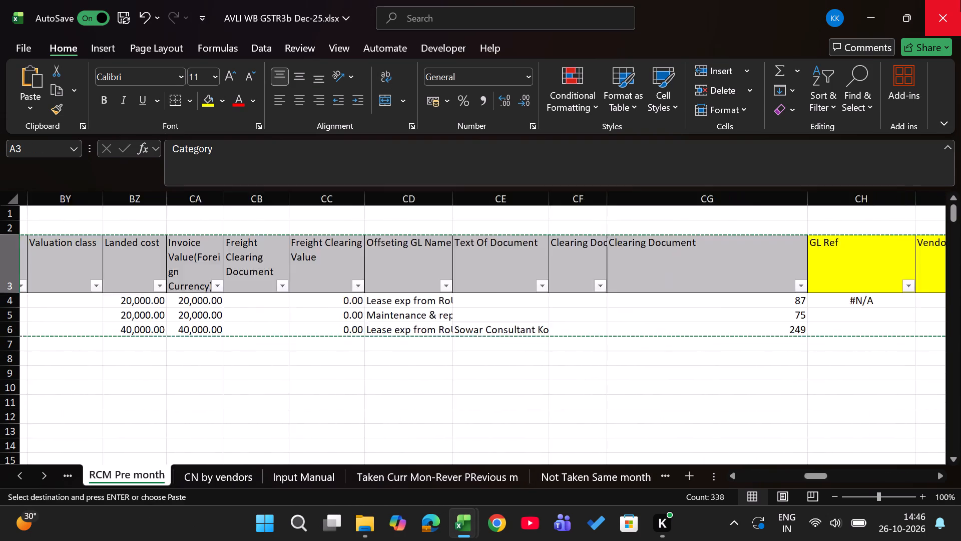
{"action": "key", "text": "Left"}
{"action": "key", "text": "Left"}
{"action": "key", "text": "alt+Tab"}
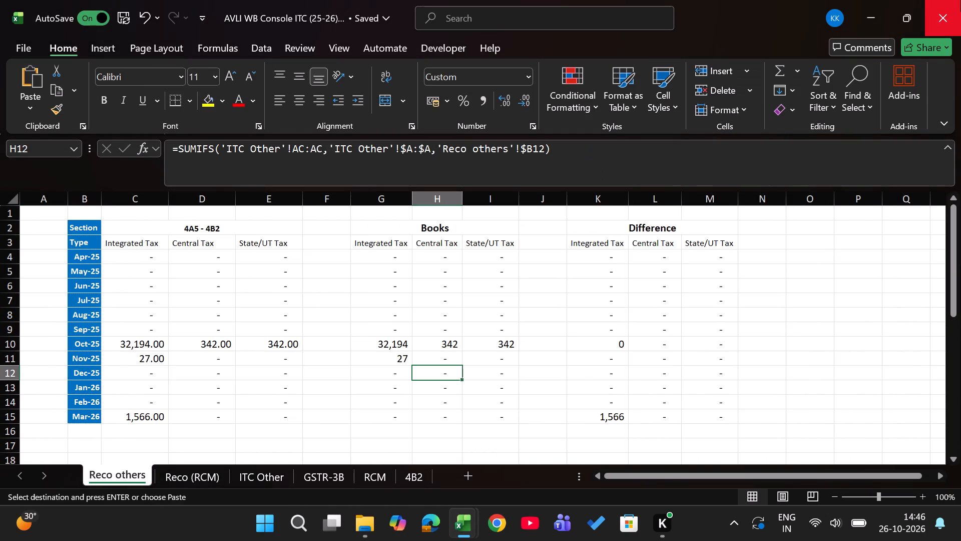
{"action": "key", "text": "ctrl+Page_Down"}
{"action": "key", "text": "ctrl+Page_Down"}
{"action": "key", "text": "ctrl+Page_Down"}
{"action": "key", "text": "ctrl+Page_Down"}
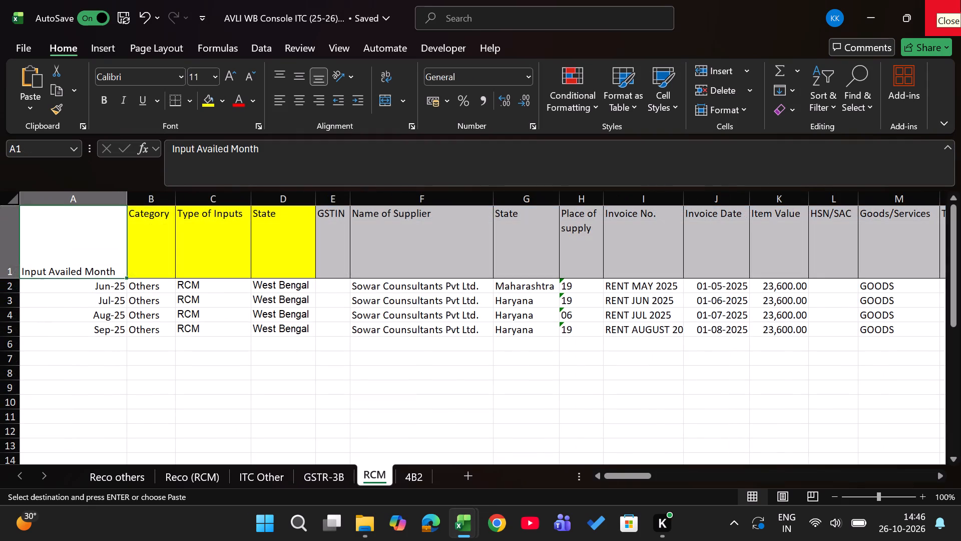
{"action": "key", "text": "Down"}
{"action": "key", "text": "Down"}
{"action": "key", "text": "Down"}
{"action": "key", "text": "Down"}
{"action": "key", "text": "Right"}
{"action": "key", "text": "Down"}
{"action": "key", "text": "Down"}
{"action": "key", "text": "Return"}
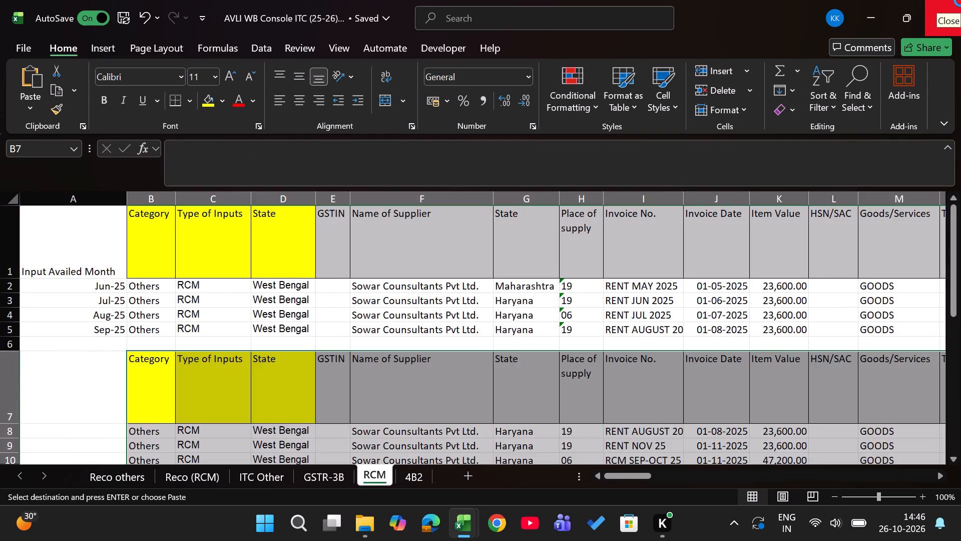
Enter Dec-25 as the Input Availed Month for the three pasted RCM rows, A8 to A10.
{"action": "key", "text": "Left"}
{"action": "key", "text": "Left"}
{"action": "key", "text": "Right"}
{"action": "key", "text": "Up"}
{"action": "key", "text": "Left"}
{"action": "key", "text": "Down"}
{"action": "key", "text": "Down"}
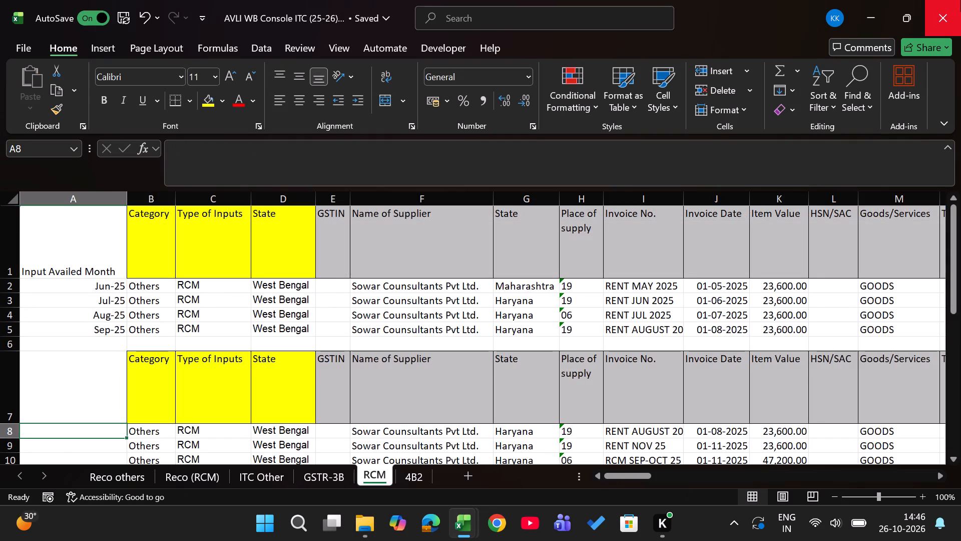
{"action": "type", "text": "dec25"}
{"action": "key", "text": "Return"}
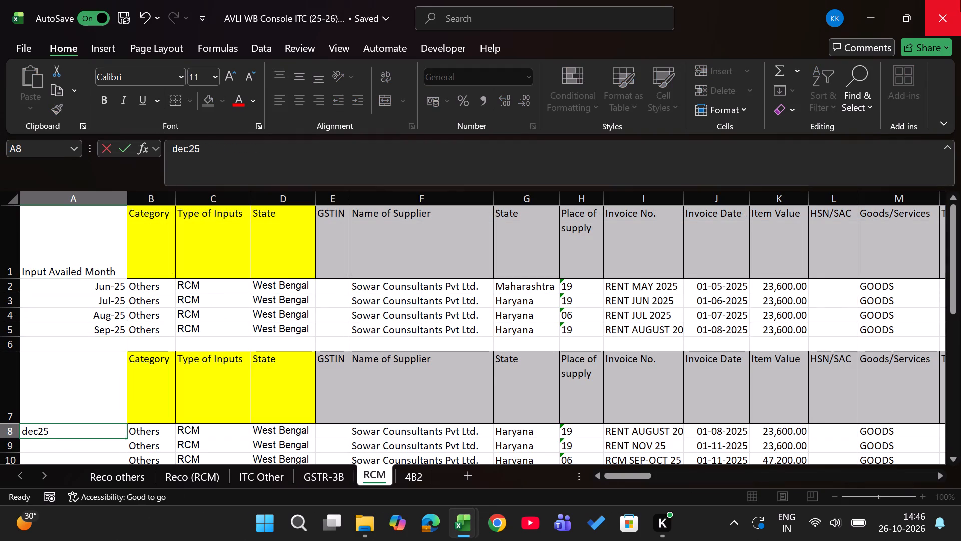
{"action": "key", "text": "Right"}
{"action": "key", "text": "ctrl+Down"}
{"action": "key", "text": "Left"}
{"action": "key", "text": "ctrl+shift+Up"}
{"action": "key", "text": "ctrl+d"}
{"action": "key", "text": "Up"}
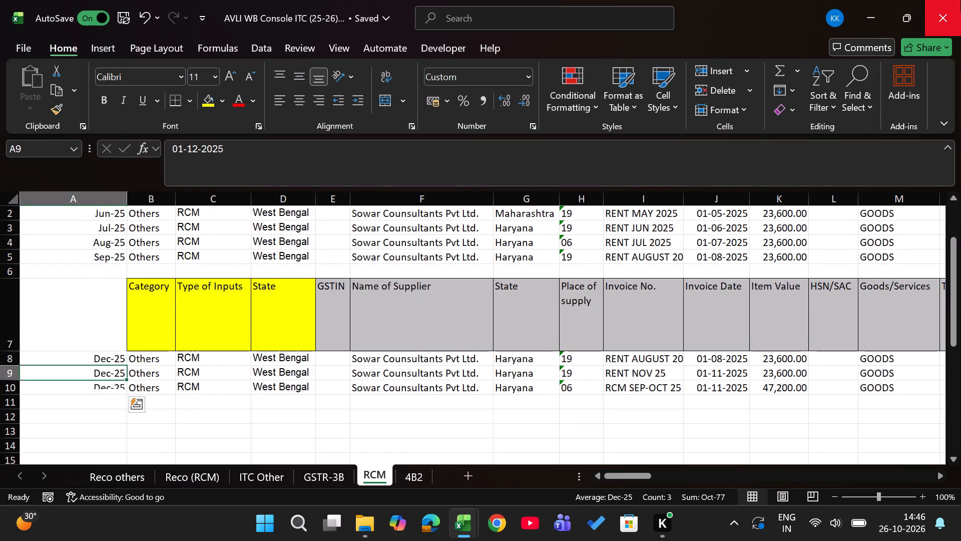
Delete the blank row 6 and the duplicate header row 7 from the RCM sheet.
{"action": "key", "text": "Up"}
{"action": "key", "text": "Up"}
{"action": "key", "text": "Up"}
{"action": "key", "text": "shift+space"}
{"action": "key", "text": "shift+Down"}
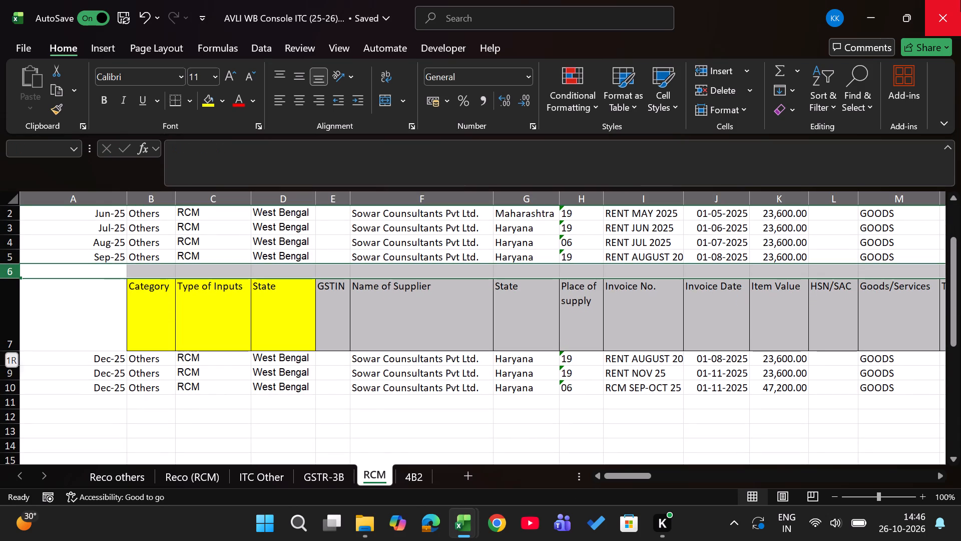
{"action": "key", "text": "ctrl+minus"}
Check the Dec-25 row on Reco (RCM), comparing the reverse charge tax with Books and the Difference.
{"action": "key", "text": "ctrl+Page_Up"}
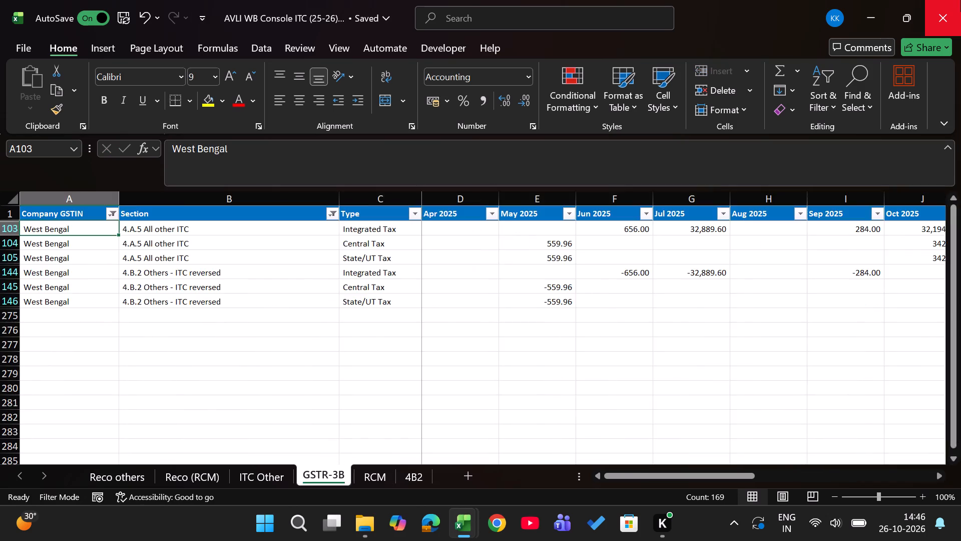
{"action": "key", "text": "ctrl+Page_Up"}
{"action": "key", "text": "ctrl+Page_Up"}
{"action": "key", "text": "Right"}
{"action": "key", "text": "Right"}
{"action": "key", "text": "Right"}
{"action": "key", "text": "Right"}
{"action": "key", "text": "Down"}
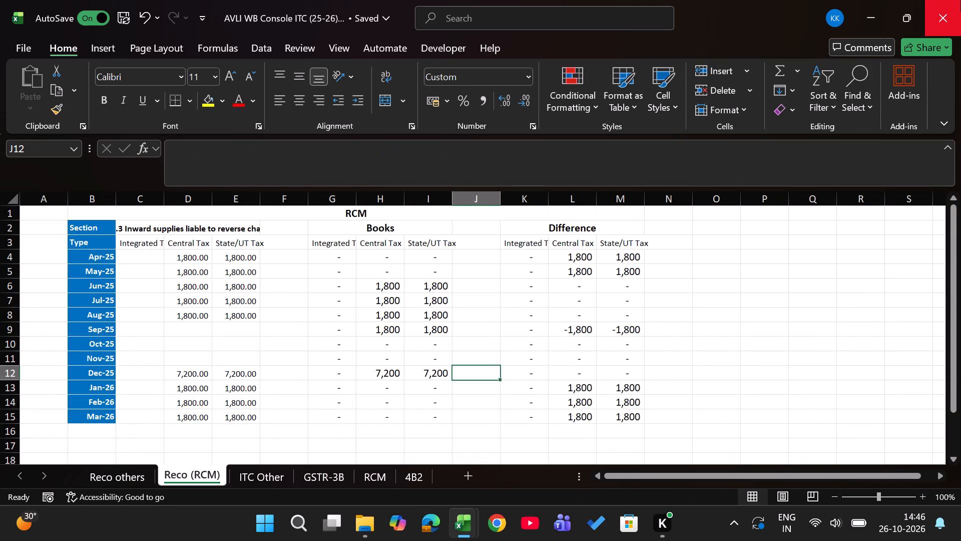
{"action": "key", "text": "Right"}
{"action": "key", "text": "Right"}
{"action": "key", "text": "Right"}
{"action": "key", "text": "Left"}
{"action": "key", "text": "Left"}
{"action": "key", "text": "Left"}
{"action": "key", "text": "Left"}
{"action": "key", "text": "Up"}
{"action": "key", "text": "Up"}
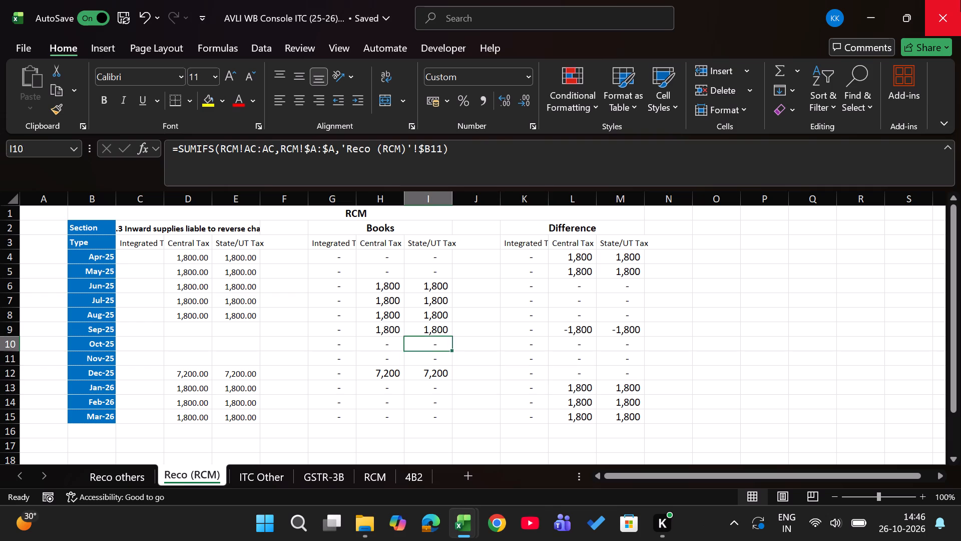
{"action": "key", "text": "Up"}
{"action": "key", "text": "Up"}
Switch to the AVLI WB GSTR3b Dec-25 workbook and close it.
{"action": "key", "text": "alt+Tab"}
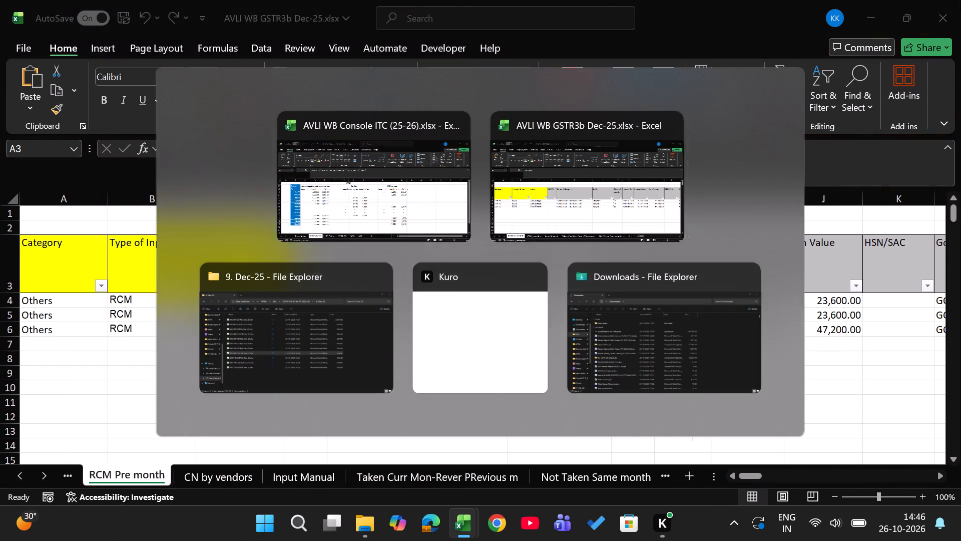
{"action": "left_click", "coordinate": [960, 0]}
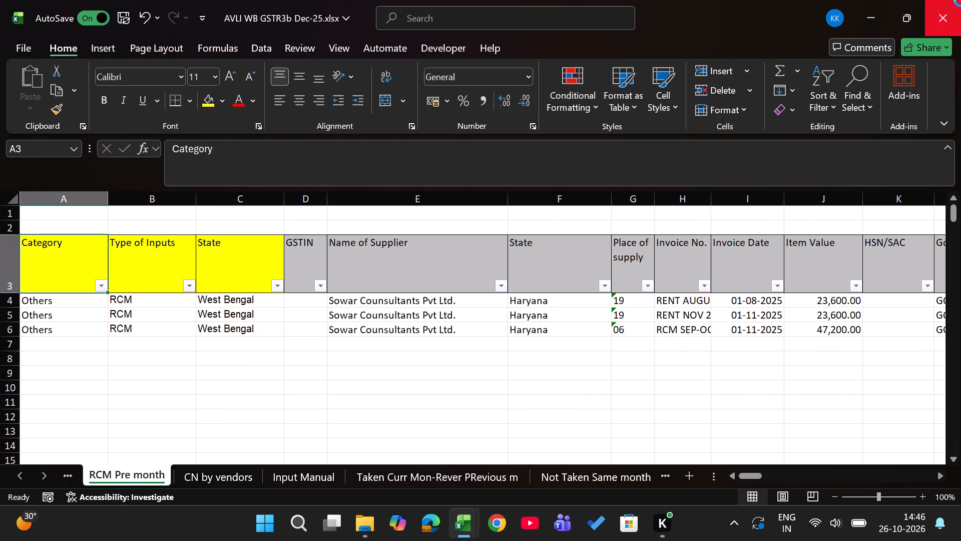
Open the workbook AVLI WB GSTR 3b Jan-26.xlsx from the 10. Jan-26 folder in File Explorer.
{"action": "key", "text": "alt+Tab"}
{"action": "key", "text": "BackSpace"}
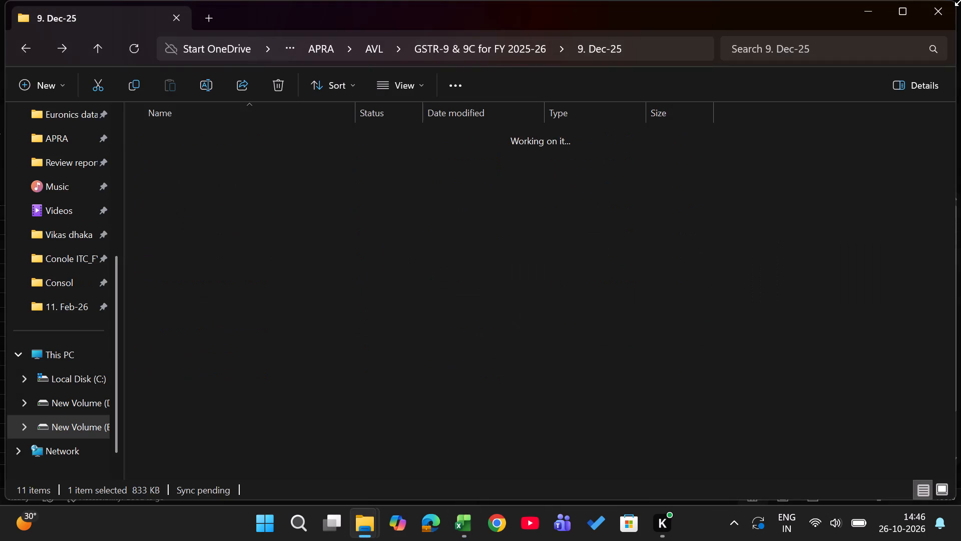
{"action": "key", "text": "Down"}
{"action": "key", "text": "Return"}
{"action": "key", "text": "Down"}
{"action": "key", "text": "Down"}
{"action": "key", "text": "Down"}
{"action": "key", "text": "Down"}
{"action": "key", "text": "Down"}
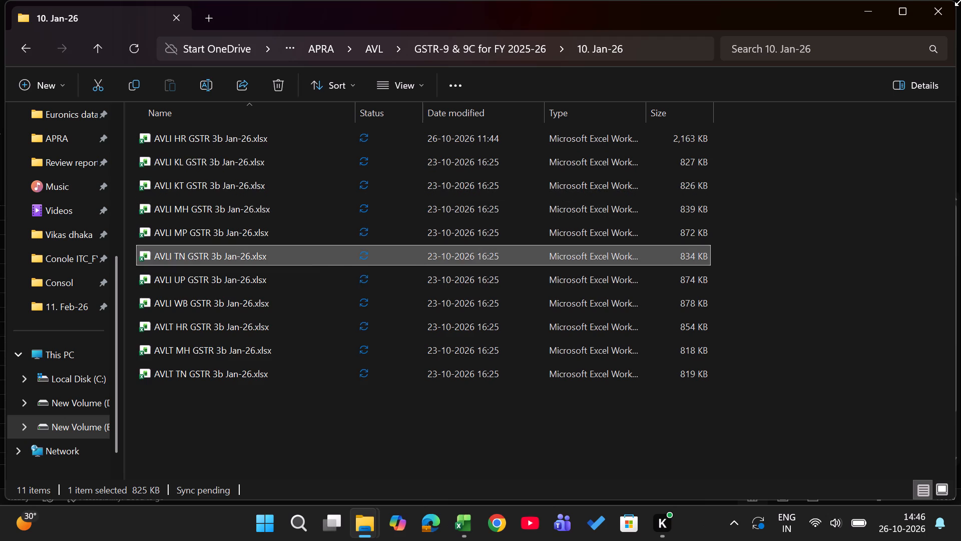
{"action": "key", "text": "Down"}
{"action": "key", "text": "Down"}
{"action": "key", "text": "Return"}
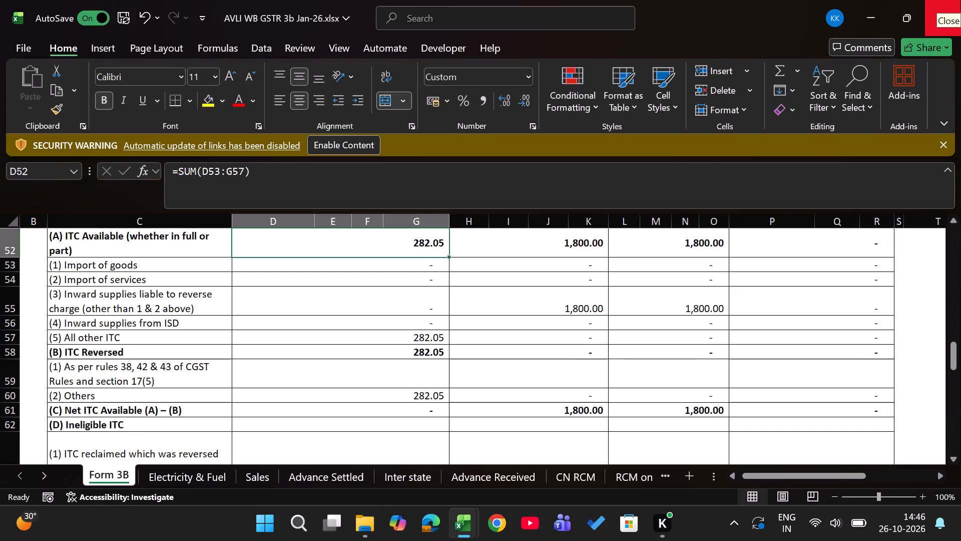
Look through the sheets of the Jan-26 3B workbook, including INELIGIBLE and INPUT, for ITC entries.
{"action": "key", "text": "ctrl+Page_Down"}
{"action": "key", "text": "ctrl+Page_Down"}
{"action": "key", "text": "ctrl+Page_Down"}
{"action": "key", "text": "ctrl+Page_Down"}
{"action": "key", "text": "ctrl+Page_Down"}
{"action": "key", "text": "ctrl+Page_Down"}
{"action": "key", "text": "ctrl+Page_Down"}
{"action": "key", "text": "ctrl+Page_Down"}
{"action": "key", "text": "ctrl+Page_Down"}
{"action": "key", "text": "ctrl+Page_Down"}
{"action": "key", "text": "ctrl+Page_Down"}
{"action": "key", "text": "ctrl+Page_Down"}
{"action": "key", "text": "ctrl+Page_Down"}
{"action": "key", "text": "ctrl+Page_Down"}
{"action": "key", "text": "ctrl+Page_Down"}
{"action": "key", "text": "ctrl+Page_Down"}
{"action": "key", "text": "ctrl+Page_Down"}
{"action": "key", "text": "ctrl+Page_Down"}
{"action": "key", "text": "ctrl+Page_Down"}
{"action": "key", "text": "ctrl+Page_Down"}
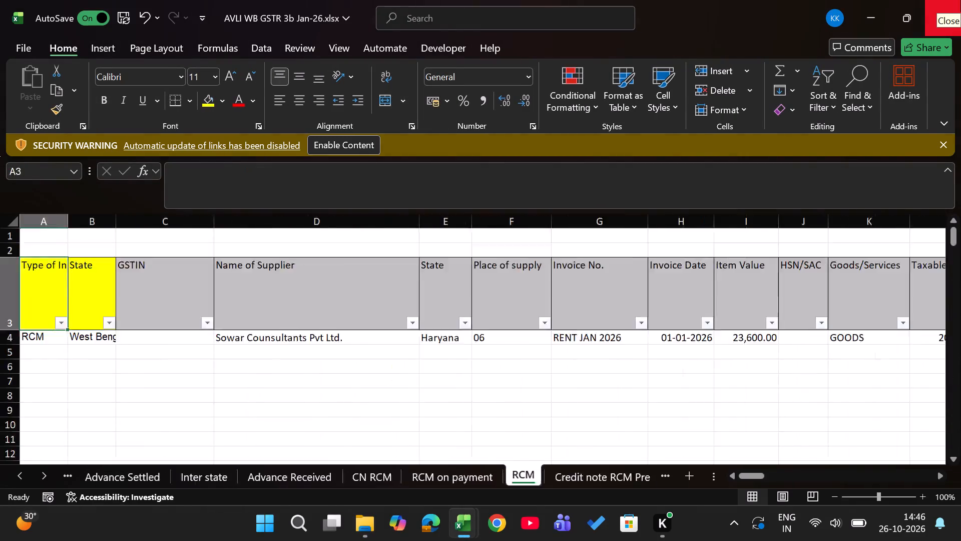
{"action": "key", "text": "ctrl+Page_Up"}
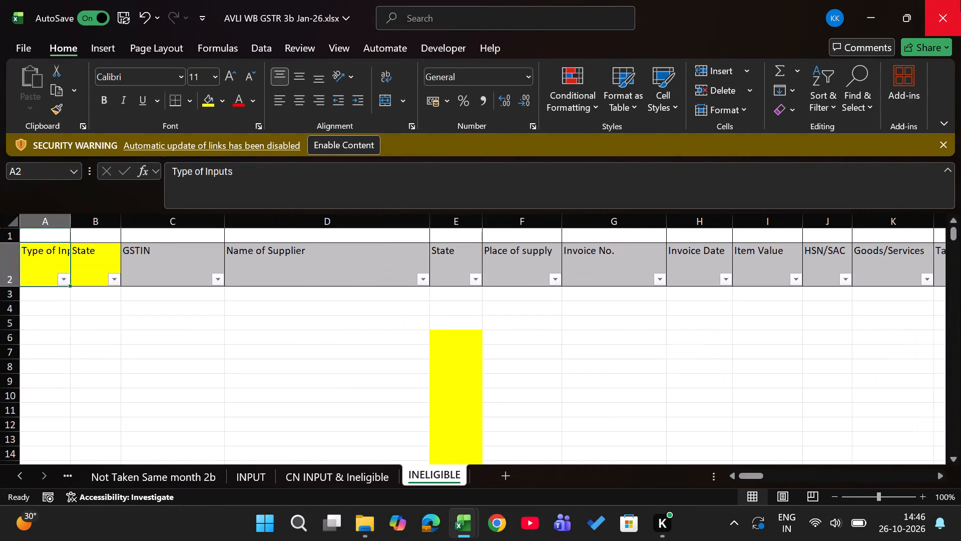
{"action": "key", "text": "ctrl+Page_Up"}
{"action": "key", "text": "Left"}
{"action": "key", "text": "Up"}
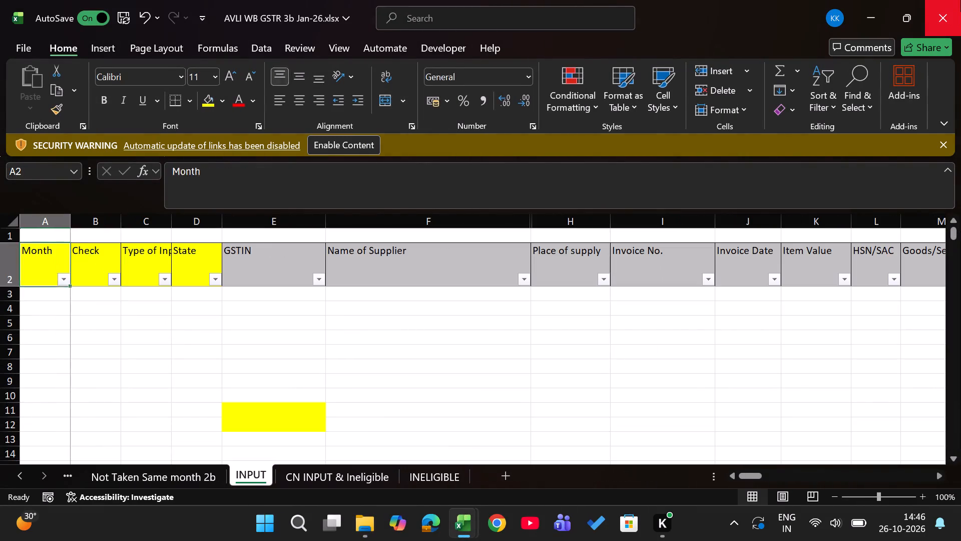
Copy the header and both Jan-26 invoice rows, from Month through IRN date, on the Not Taken Same month 2b sheet.
{"action": "key", "text": "ctrl+Page_Up"}
{"action": "key", "text": "Left"}
{"action": "key", "text": "Up"}
{"action": "key", "text": "Right"}
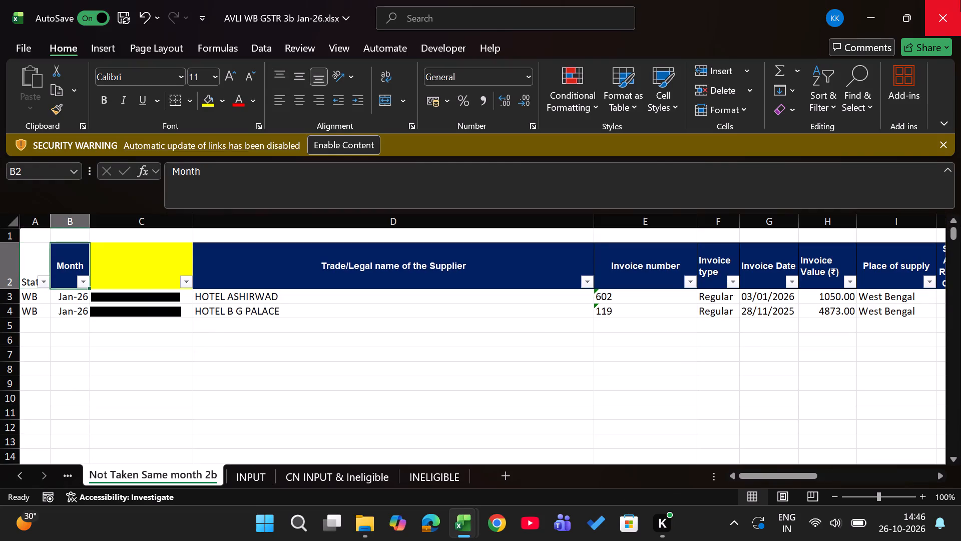
{"action": "key", "text": "ctrl+shift+Down"}
{"action": "key", "text": "ctrl+shift+Right"}
{"action": "key", "text": "shift+Right"}
{"action": "key", "text": "shift+Right"}
{"action": "key", "text": "shift+Right"}
{"action": "key", "text": "shift+Right"}
{"action": "key", "text": "shift+Right"}
{"action": "key", "text": "shift+Right"}
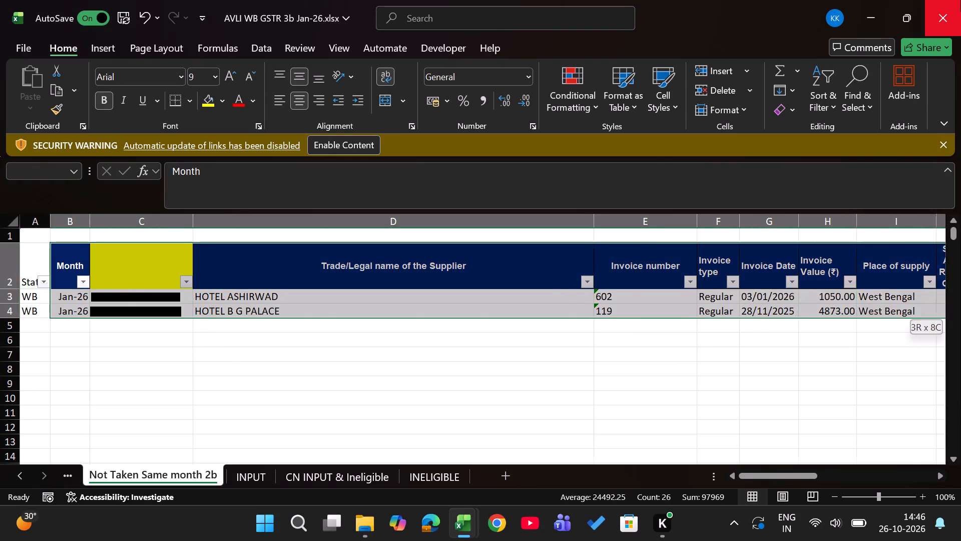
{"action": "key", "text": "ctrl+shift+Right"}
{"action": "key", "text": "ctrl+c"}
Paste the copied Jan-26 table into the console workbook's 4B2 sheet at B6, below the Nov-25 rows.
{"action": "key", "text": "alt+Tab"}
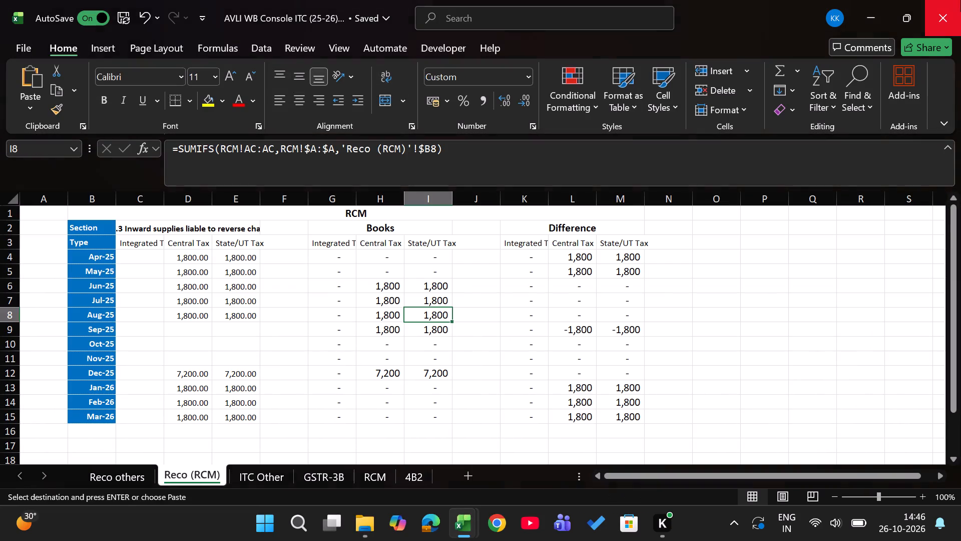
{"action": "key", "text": "ctrl+Page_Down"}
{"action": "key", "text": "ctrl+Page_Down"}
{"action": "key", "text": "ctrl+Page_Down"}
{"action": "key", "text": "ctrl+Page_Down"}
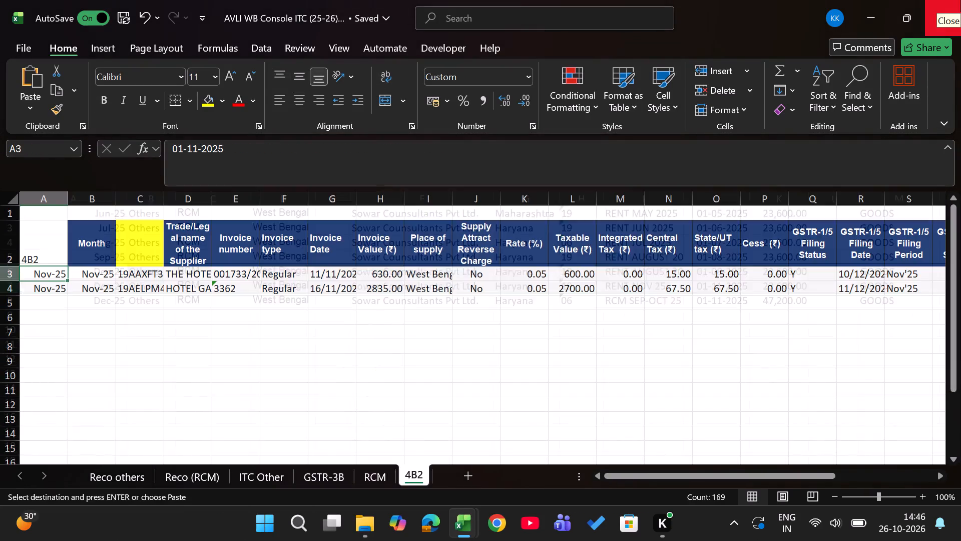
{"action": "key", "text": "Down"}
{"action": "key", "text": "Down"}
{"action": "key", "text": "Down"}
{"action": "key", "text": "Right"}
{"action": "key", "text": "Return"}
{"action": "key", "text": "Right"}
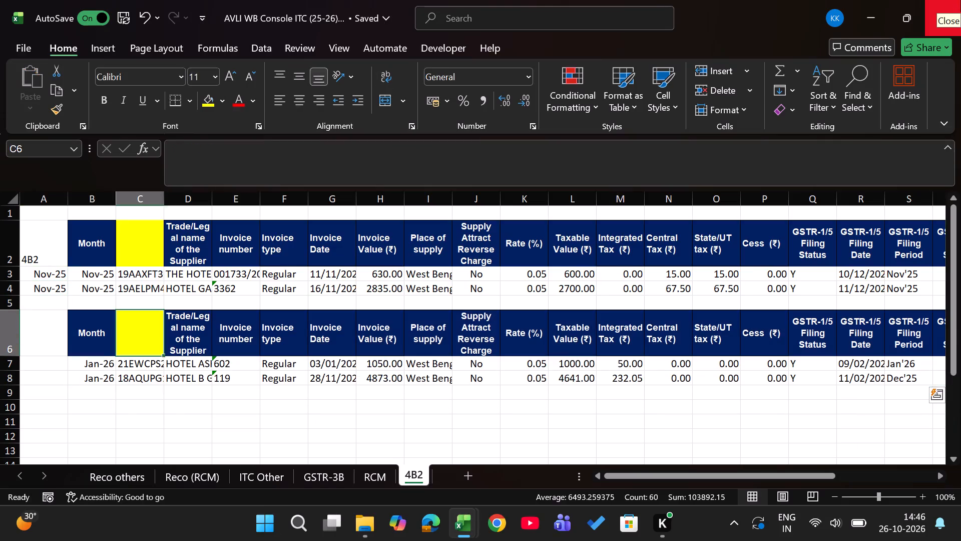
Fill column A of both pasted invoice rows on 4B2 with Jan-26, copied from their Month column.
{"action": "key", "text": "Left"}
{"action": "key", "text": "Left"}
{"action": "key", "text": "Down"}
{"action": "key", "text": "Right"}
{"action": "key", "text": "ctrl+c"}
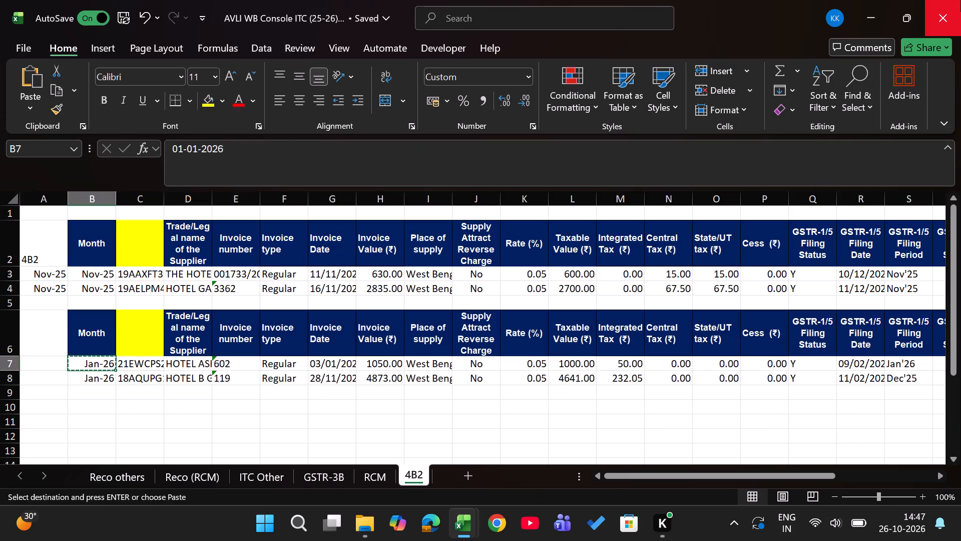
{"action": "key", "text": "Left"}
{"action": "key", "text": "Return"}
{"action": "key", "text": "ctrl+c"}
{"action": "key", "text": "Down"}
{"action": "key", "text": "Return"}
Delete the blank row 5 and the repeated header row 6 above the Jan-26 entries on 4B2.
{"action": "key", "text": "Up"}
{"action": "key", "text": "Up"}
{"action": "key", "text": "Up"}
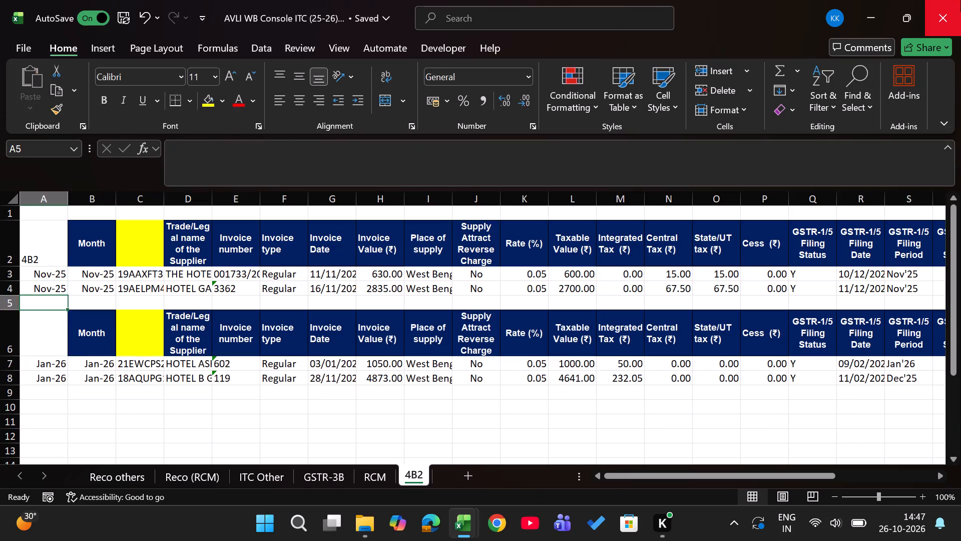
{"action": "key", "text": "shift+space"}
{"action": "key", "text": "shift+Down"}
{"action": "key", "text": "ctrl+minus"}
{"action": "key", "text": "Right"}
{"action": "key", "text": "Right"}
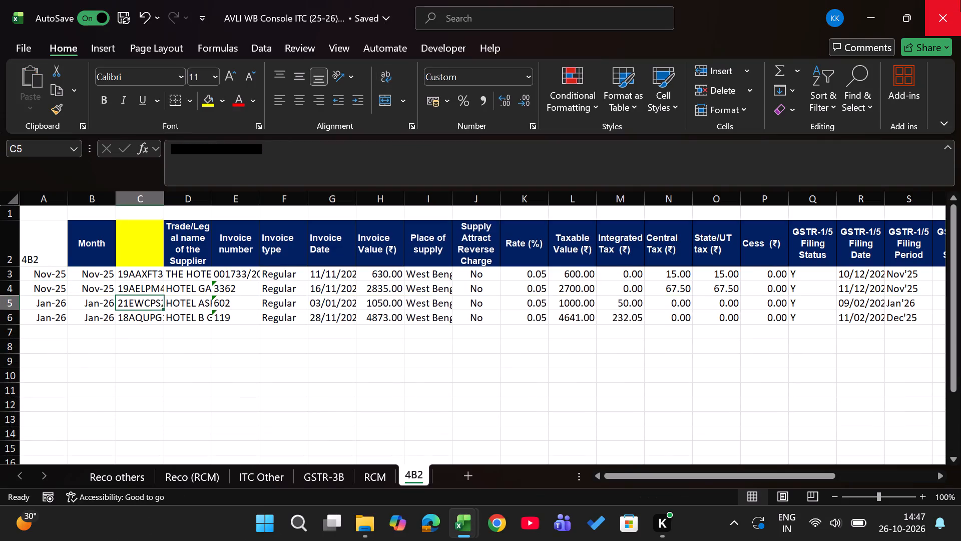
{"action": "key", "text": "Right"}
Check the Jan-26 row in the lower table of Reco others, comparing the tax amounts with Books and the Difference.
{"action": "key", "text": "ctrl+Page_Up"}
{"action": "key", "text": "ctrl+Page_Up"}
{"action": "key", "text": "ctrl+Page_Up"}
{"action": "key", "text": "ctrl+Page_Up"}
{"action": "key", "text": "ctrl+Page_Up"}
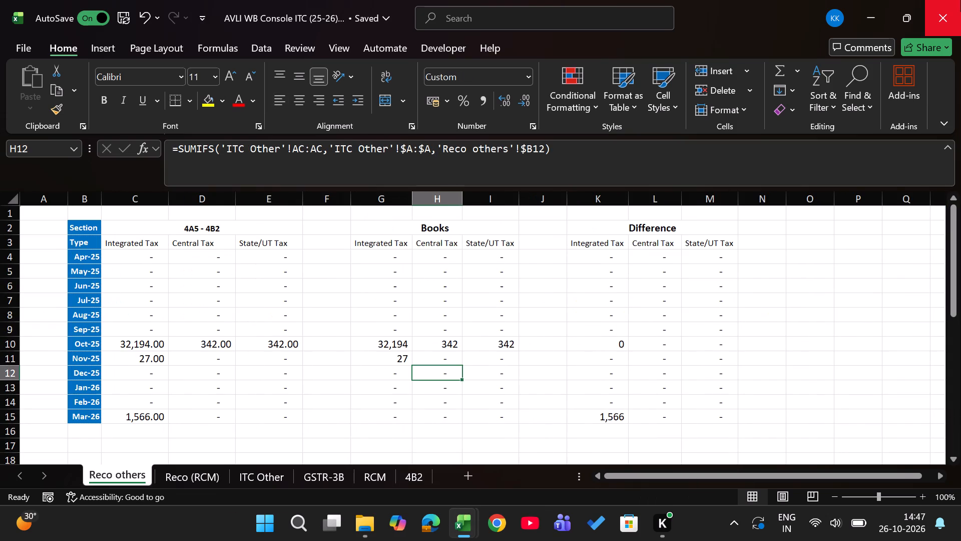
{"action": "key", "text": "Down"}
{"action": "key", "text": "Down"}
{"action": "key", "text": "Down"}
{"action": "key", "text": "Down"}
{"action": "key", "text": "Down"}
{"action": "key", "text": "Down"}
{"action": "key", "text": "Down"}
{"action": "key", "text": "Down"}
{"action": "key", "text": "Down"}
{"action": "key", "text": "Down"}
{"action": "key", "text": "Down"}
{"action": "key", "text": "Down"}
{"action": "key", "text": "Down"}
{"action": "key", "text": "Down"}
{"action": "key", "text": "Down"}
{"action": "key", "text": "Down"}
{"action": "key", "text": "Down"}
{"action": "key", "text": "Down"}
{"action": "key", "text": "Down"}
{"action": "key", "text": "Down"}
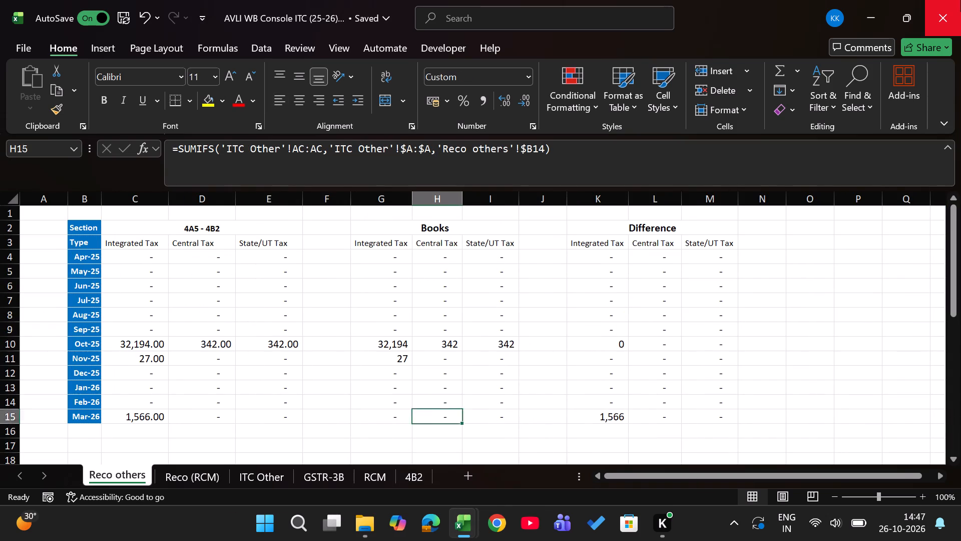
{"action": "key", "text": "Up"}
{"action": "key", "text": "Up"}
{"action": "key", "text": "Up"}
{"action": "key", "text": "Up"}
{"action": "key", "text": "Up"}
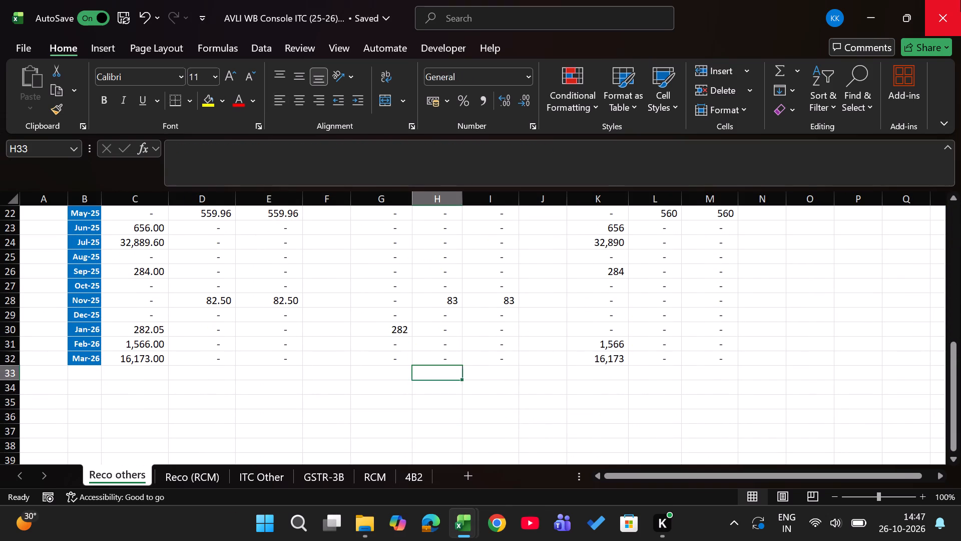
{"action": "key", "text": "Up"}
{"action": "key", "text": "Up"}
{"action": "key", "text": "Up"}
Switch to the AVLI WB GSTR 3b Jan-26 workbook and close it.
{"action": "key", "text": "alt+Tab"}
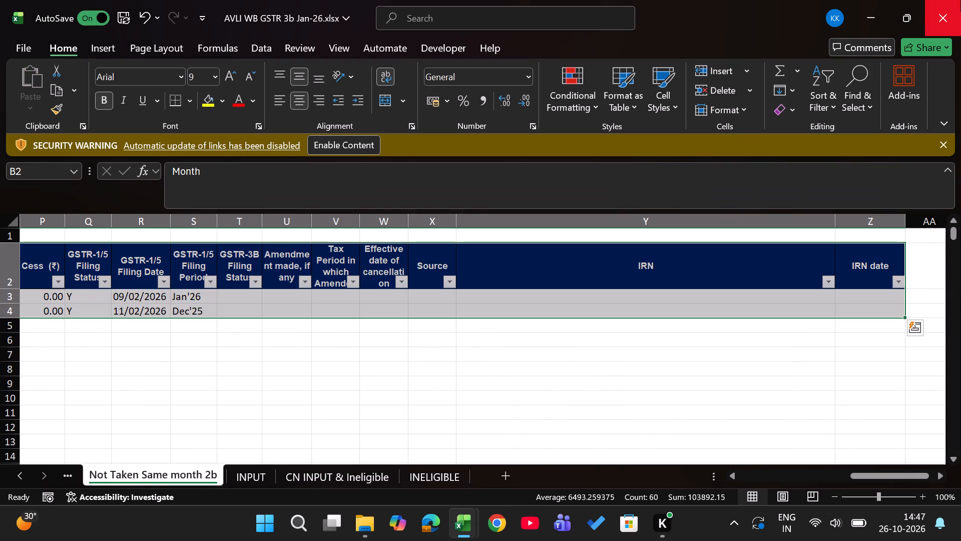
{"action": "left_click", "coordinate": [960, 0]}
Open the workbook AVLI WB 3b Feb-26.xlsx from the 11. Feb-26 folder in File Explorer.
{"action": "key", "text": "alt+Tab"}
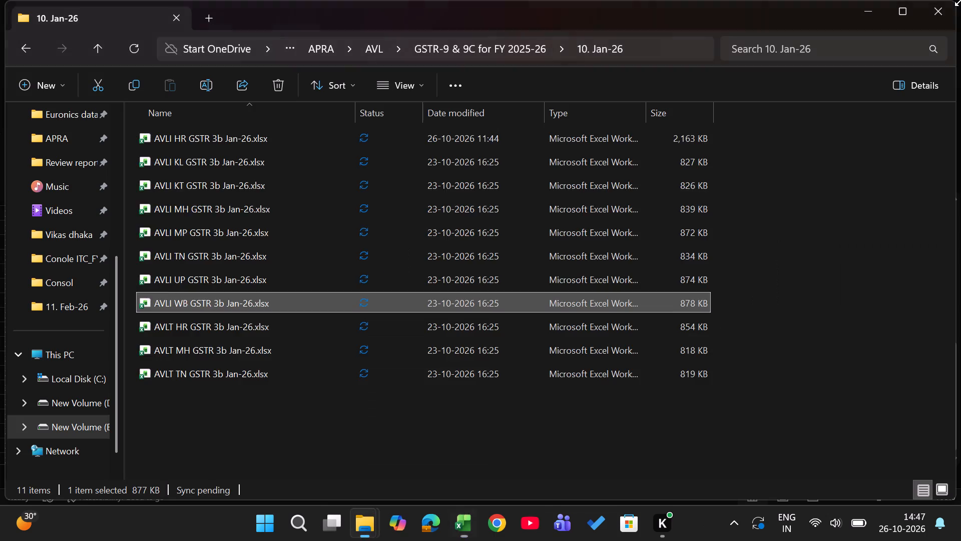
{"action": "key", "text": "BackSpace"}
{"action": "key", "text": "Down"}
{"action": "key", "text": "Return"}
{"action": "key", "text": "Down"}
{"action": "key", "text": "Down"}
{"action": "key", "text": "Down"}
{"action": "key", "text": "Down"}
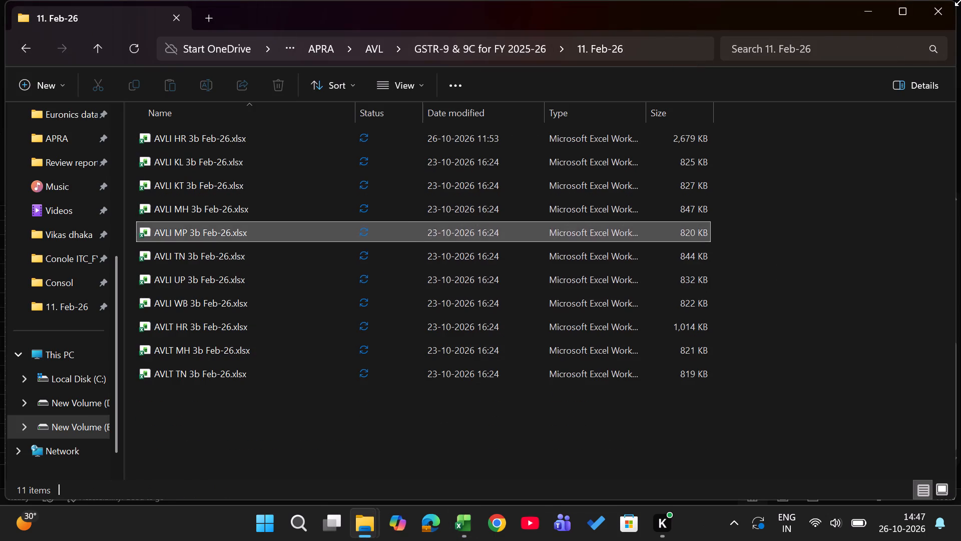
{"action": "key", "text": "Down"}
{"action": "key", "text": "Down"}
{"action": "key", "text": "Down"}
{"action": "key", "text": "Return"}
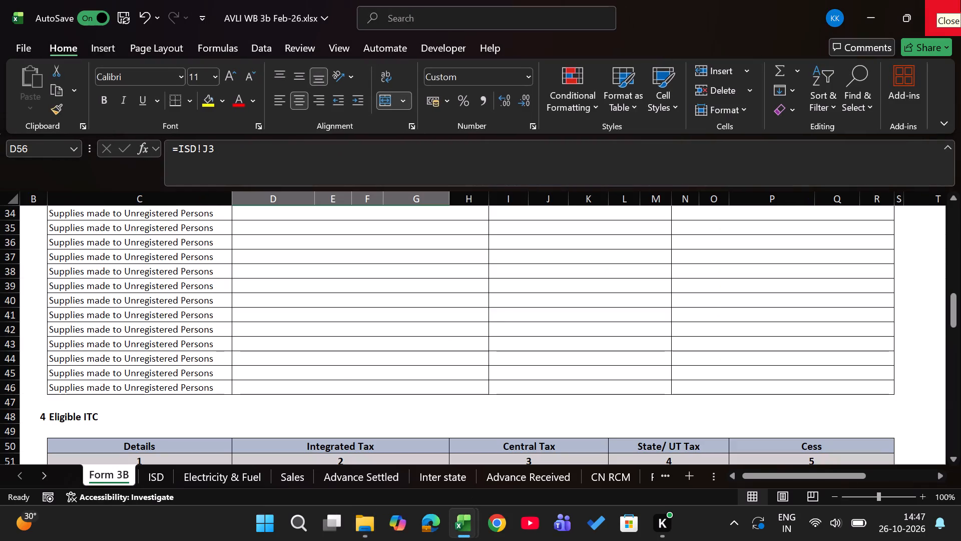
Look through the sheets of the Feb-26 3B workbook, including INELIGIBLE and INPUT, for ITC entries.
{"action": "key", "text": "ctrl+Page_Down"}
{"action": "key", "text": "ctrl+Page_Down"}
{"action": "key", "text": "ctrl+Page_Down"}
{"action": "key", "text": "ctrl+Page_Down"}
{"action": "key", "text": "ctrl+Page_Down"}
{"action": "key", "text": "ctrl+Page_Down"}
{"action": "key", "text": "ctrl+Page_Down"}
{"action": "key", "text": "ctrl+Page_Down"}
{"action": "key", "text": "ctrl+Page_Down"}
{"action": "key", "text": "ctrl+Page_Down"}
{"action": "key", "text": "ctrl+Page_Down"}
{"action": "key", "text": "ctrl+Page_Down"}
{"action": "key", "text": "ctrl+Page_Down"}
{"action": "key", "text": "ctrl+Page_Down"}
{"action": "key", "text": "ctrl+Page_Down"}
{"action": "key", "text": "ctrl+Page_Down"}
{"action": "key", "text": "ctrl+Page_Down"}
{"action": "key", "text": "ctrl+Page_Down"}
{"action": "key", "text": "ctrl+Page_Down"}
{"action": "key", "text": "ctrl+Page_Down"}
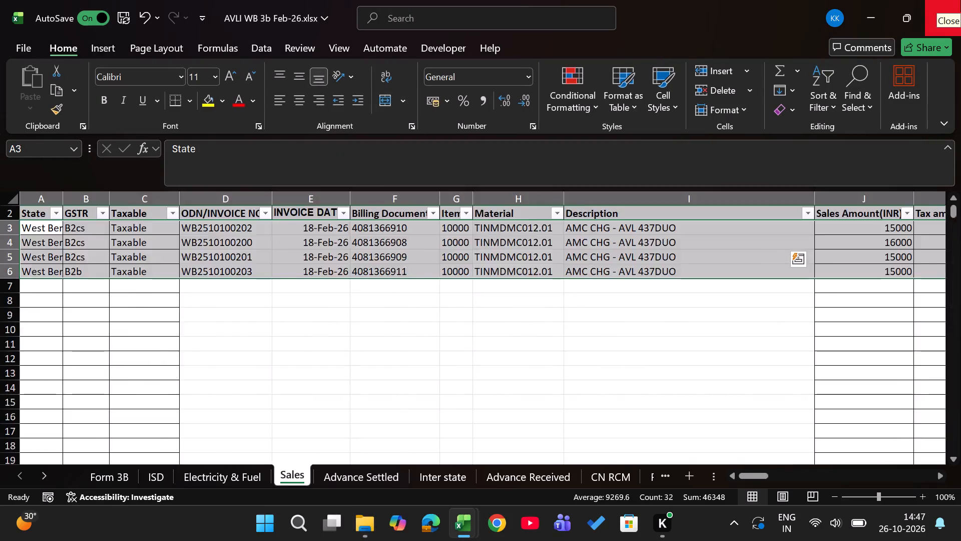
{"action": "key", "text": "ctrl+Page_Up"}
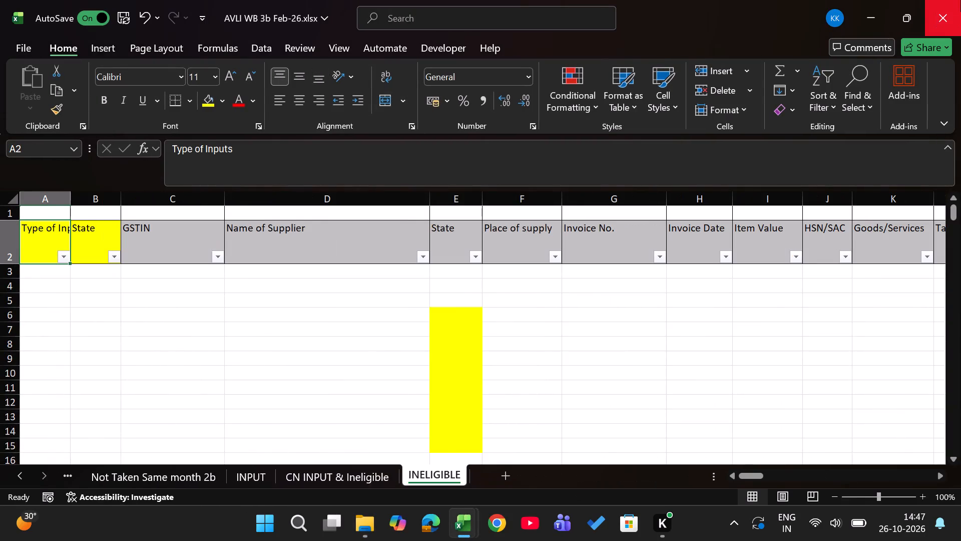
{"action": "key", "text": "ctrl+Page_Up"}
{"action": "key", "text": "ctrl+Page_Up"}
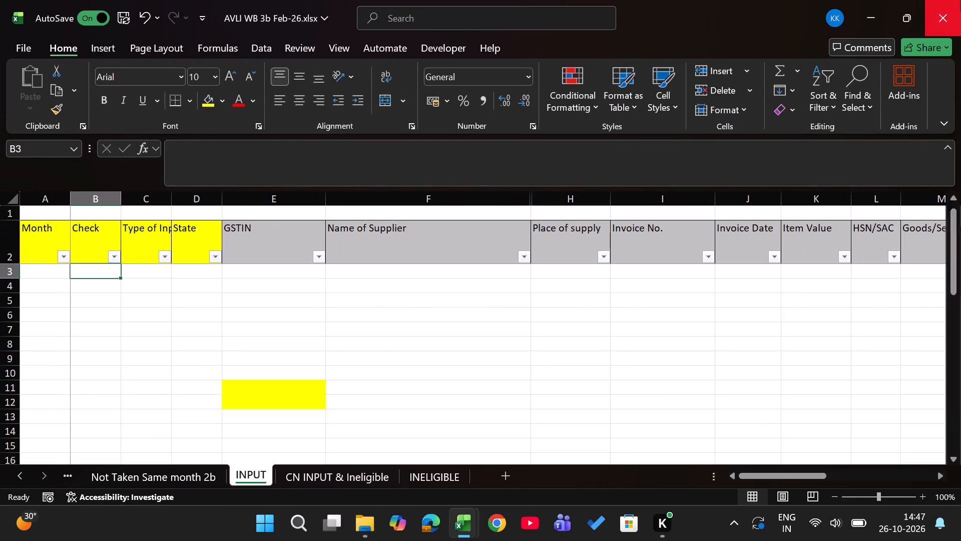
Copy the header and the Feb-26 invoice row, starting from Month, on the Not Taken Same month 2b sheet.
{"action": "key", "text": "Up"}
{"action": "key", "text": "Right"}
{"action": "key", "text": "ctrl+shift+Down"}
{"action": "key", "text": "ctrl+shift+Right"}
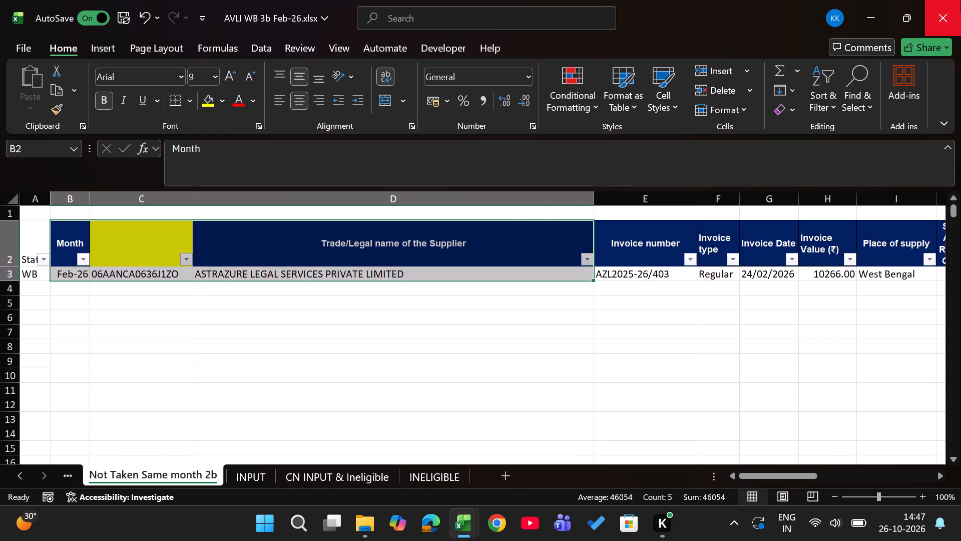
{"action": "key", "text": "ctrl+shift+Right"}
{"action": "key", "text": "ctrl+c"}
Paste the copied Feb-26 table into the console workbook's 4B2 sheet at B8, below the Jan-26 rows.
{"action": "key", "text": "alt+Tab"}
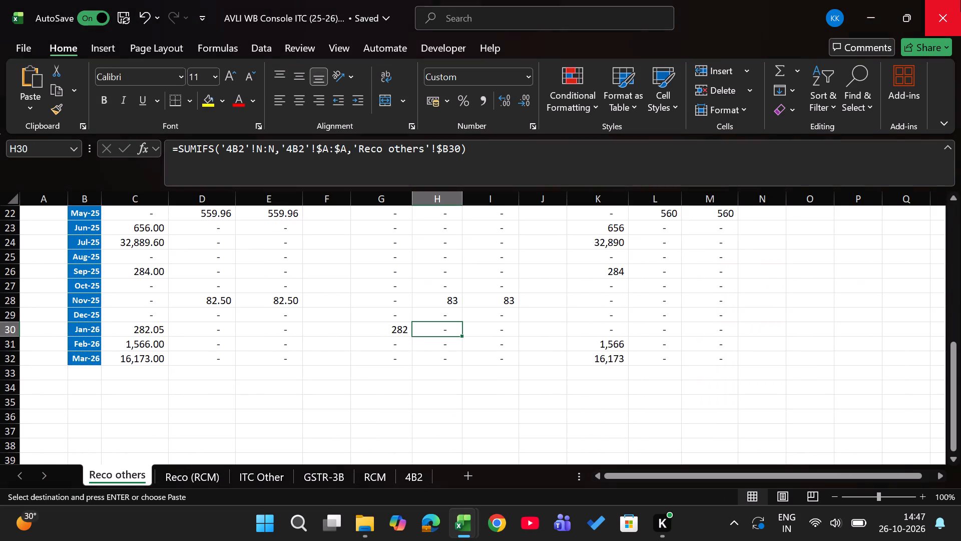
{"action": "key", "text": "ctrl+Page_Down"}
{"action": "key", "text": "ctrl+Page_Down"}
{"action": "key", "text": "ctrl+Page_Down"}
{"action": "key", "text": "ctrl+Page_Down"}
{"action": "key", "text": "ctrl+Page_Down"}
{"action": "key", "text": "ctrl+Page_Down"}
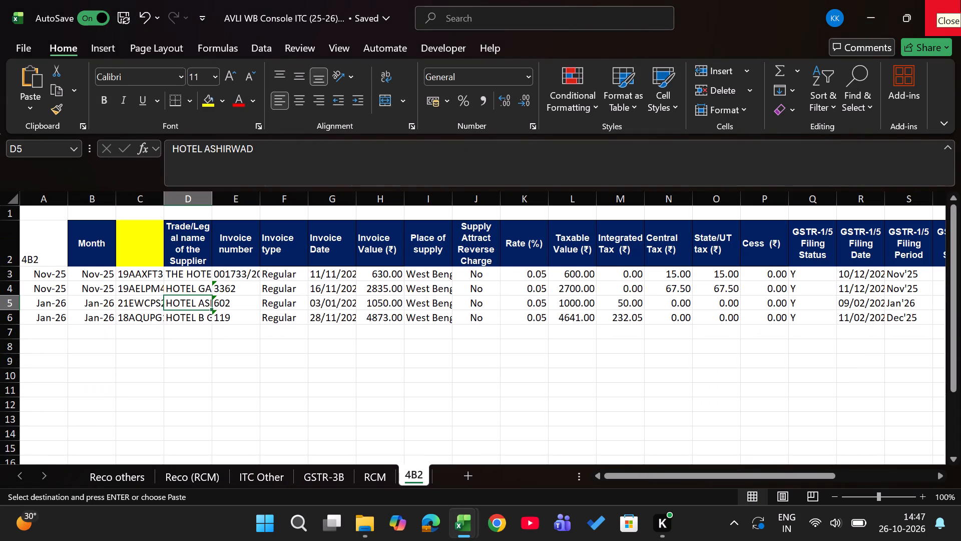
{"action": "key", "text": "Down"}
{"action": "key", "text": "Down"}
{"action": "key", "text": "Down"}
{"action": "key", "text": "Left"}
{"action": "key", "text": "Left"}
{"action": "key", "text": "Return"}
Fill column A of the pasted invoice row on 4B2 with Feb-26, copied from its Month column.
{"action": "key", "text": "Right"}
{"action": "key", "text": "Down"}
{"action": "key", "text": "Left"}
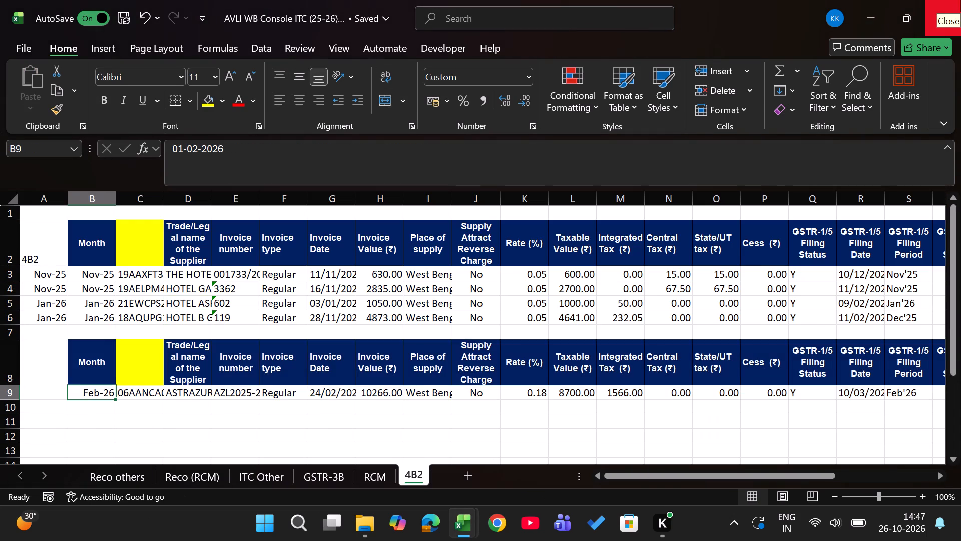
{"action": "key", "text": "ctrl+c"}
{"action": "key", "text": "Left"}
{"action": "key", "text": "Return"}
Delete the blank row 7 and the repeated header row 8 above the Feb-26 entry on 4B2.
{"action": "key", "text": "Up"}
{"action": "key", "text": "Up"}
{"action": "key", "text": "shift+space"}
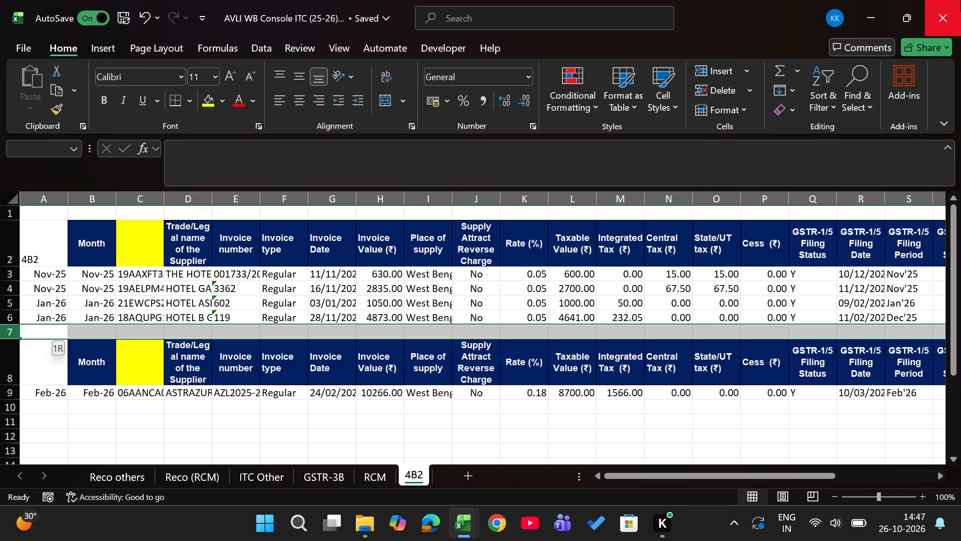
{"action": "key", "text": "shift+Down"}
{"action": "key", "text": "ctrl+minus"}
{"action": "key", "text": "Down"}
{"action": "key", "text": "Up"}
{"action": "key", "text": "Up"}
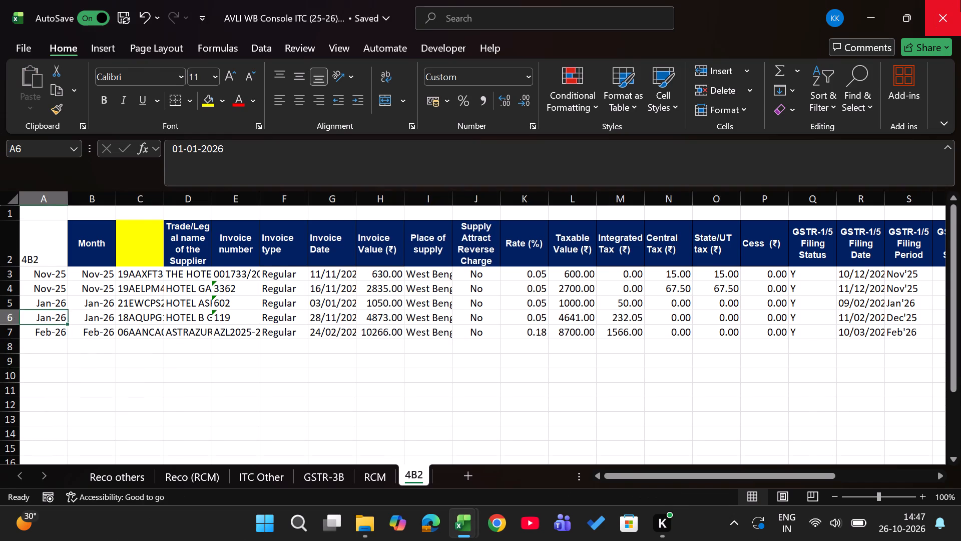
Review the latest entries on the console workbook's ITC Other and RCM sheets, finishing at the first empty RCM row.
{"action": "key", "text": "ctrl+Page_Up"}
{"action": "key", "text": "ctrl+Page_Up"}
{"action": "key", "text": "ctrl+Page_Up"}
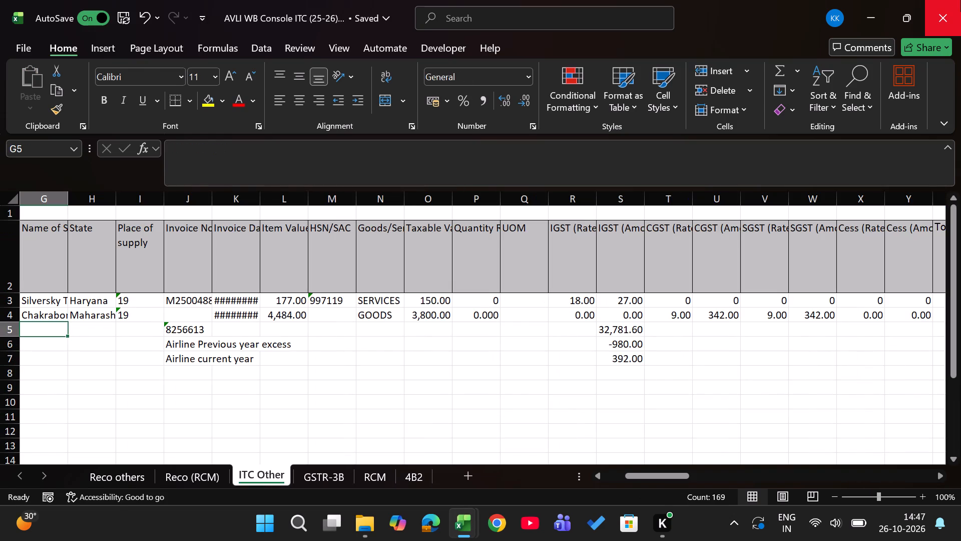
{"action": "key", "text": "Left"}
{"action": "key", "text": "Left"}
{"action": "key", "text": "Left"}
{"action": "key", "text": "Left"}
{"action": "key", "text": "ctrl+Left"}
{"action": "key", "text": "Down"}
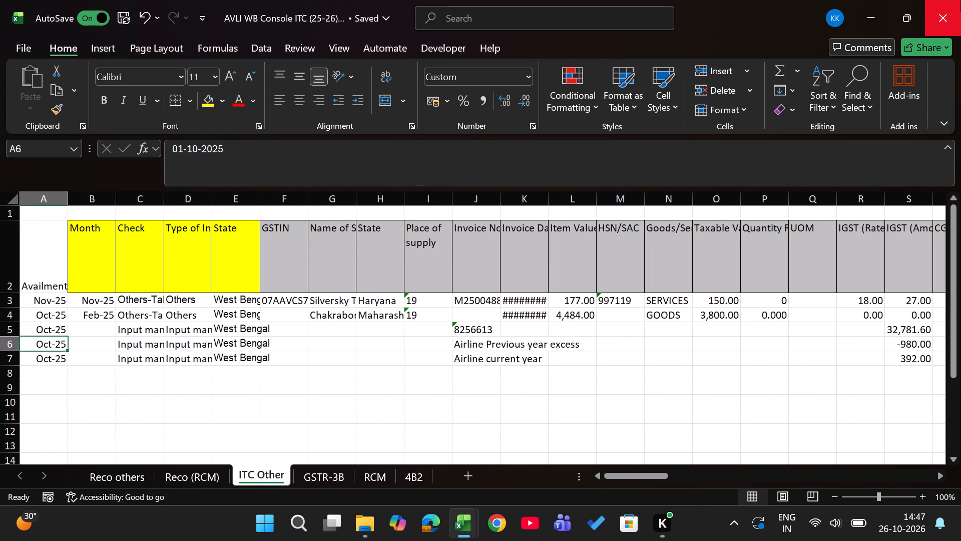
{"action": "key", "text": "Down"}
{"action": "key", "text": "Down"}
{"action": "key", "text": "Right"}
{"action": "key", "text": "ctrl+Page_Up"}
{"action": "key", "text": "ctrl+Page_Down"}
{"action": "key", "text": "ctrl+Page_Down"}
{"action": "key", "text": "ctrl+Page_Down"}
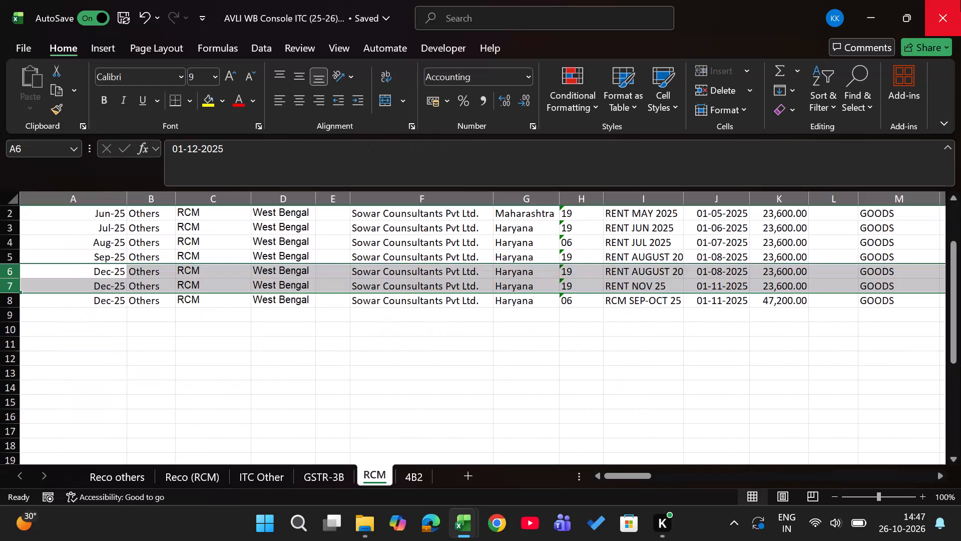
{"action": "key", "text": "Down"}
{"action": "key", "text": "Down"}
{"action": "key", "text": "Down"}
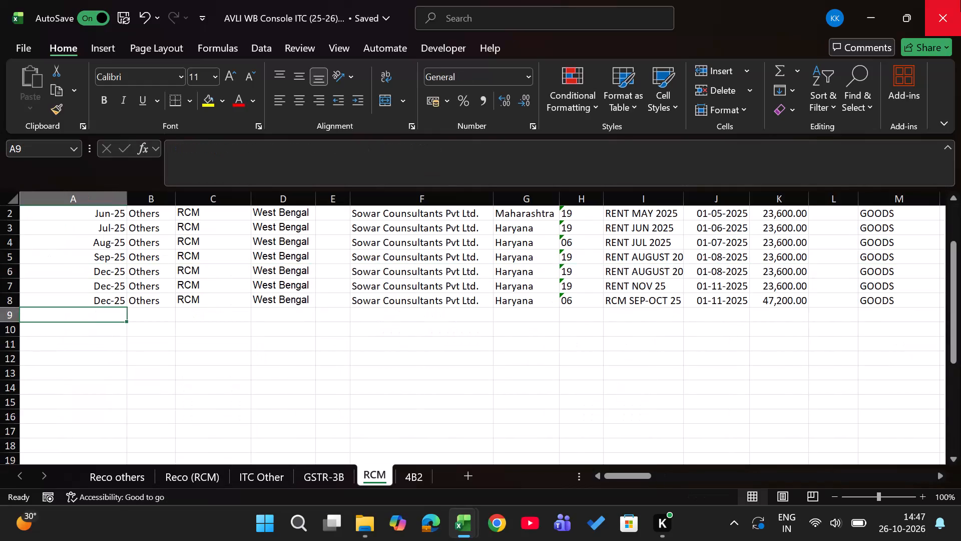
In AVLI WB 3b Feb-26, copy the header and the RENT JAN 2026 row from the RCM Pre month sheet.
{"action": "key", "text": "alt+Tab"}
{"action": "key", "text": "ctrl+Page_Up"}
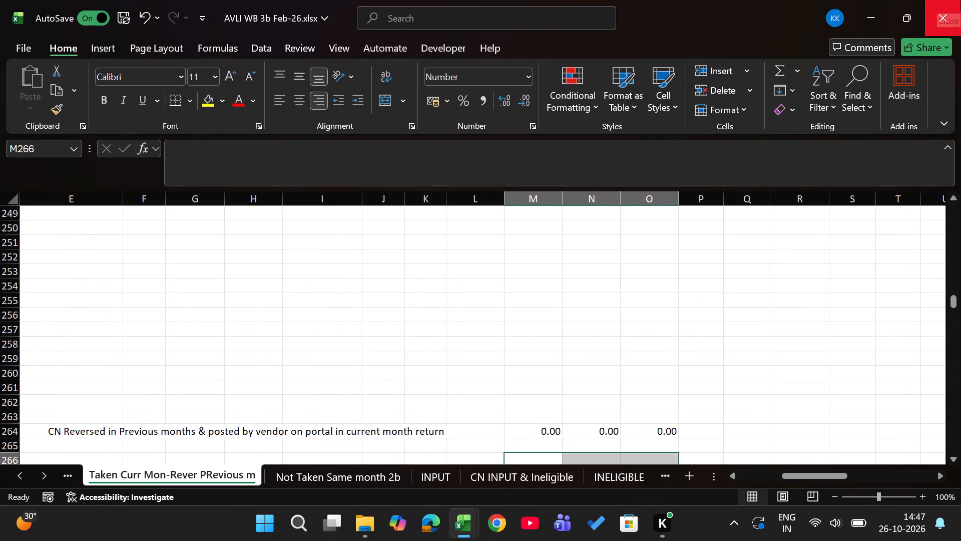
{"action": "key", "text": "ctrl+Page_Up"}
{"action": "key", "text": "ctrl+Page_Down"}
{"action": "key", "text": "ctrl+Page_Up"}
{"action": "key", "text": "ctrl+Page_Up"}
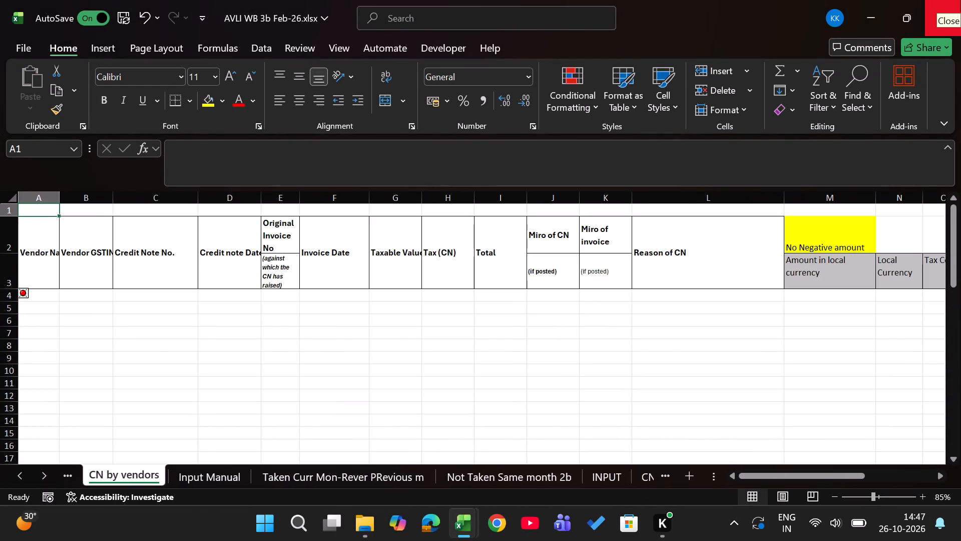
{"action": "key", "text": "ctrl+Page_Up"}
{"action": "key", "text": "Left"}
{"action": "key", "text": "ctrl+shift+Down"}
{"action": "key", "text": "ctrl+shift+Right"}
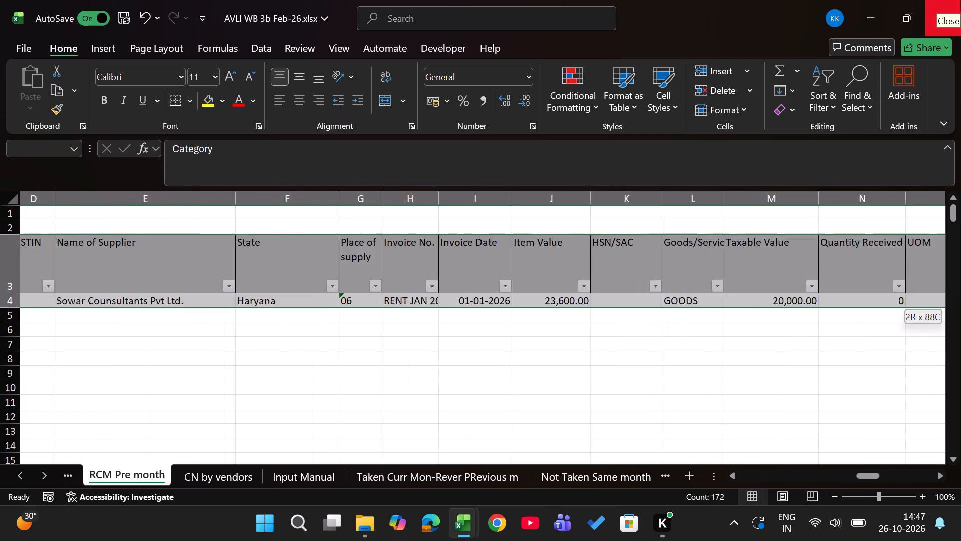
{"action": "key", "text": "ctrl+c"}
Paste the copied table into the console workbook's RCM sheet at B10, below the Dec-25 rows, keeping column A free for the month.
{"action": "key", "text": "alt+Tab"}
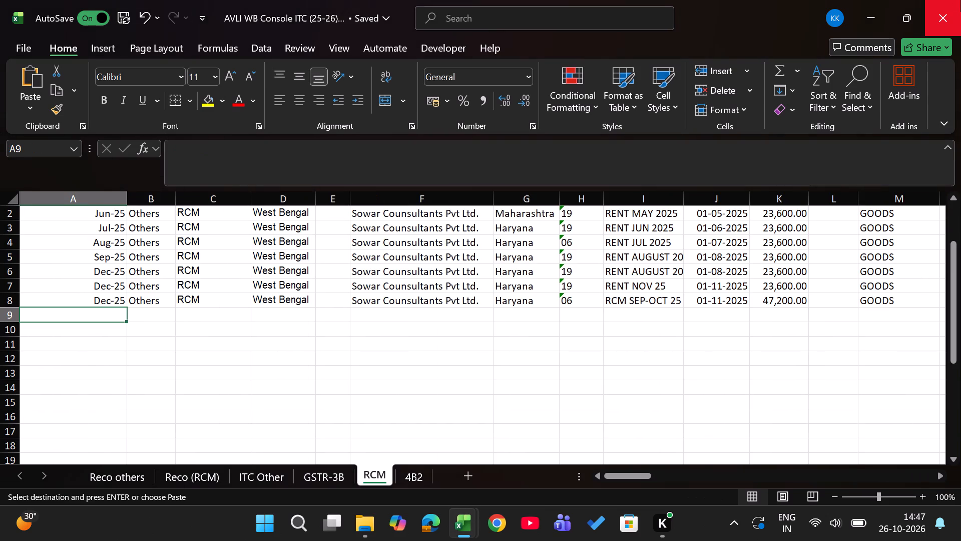
{"action": "key", "text": "Right"}
{"action": "key", "text": "Down"}
{"action": "key", "text": "Down"}
{"action": "key", "text": "Down"}
{"action": "key", "text": "Left"}
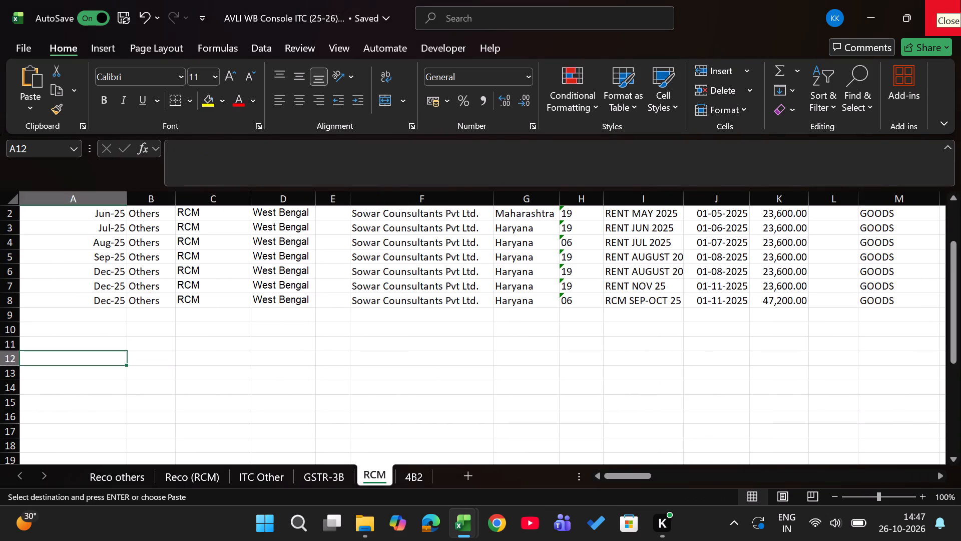
{"action": "key", "text": "Up"}
{"action": "key", "text": "Up"}
{"action": "key", "text": "Return"}
{"action": "key", "text": "Down"}
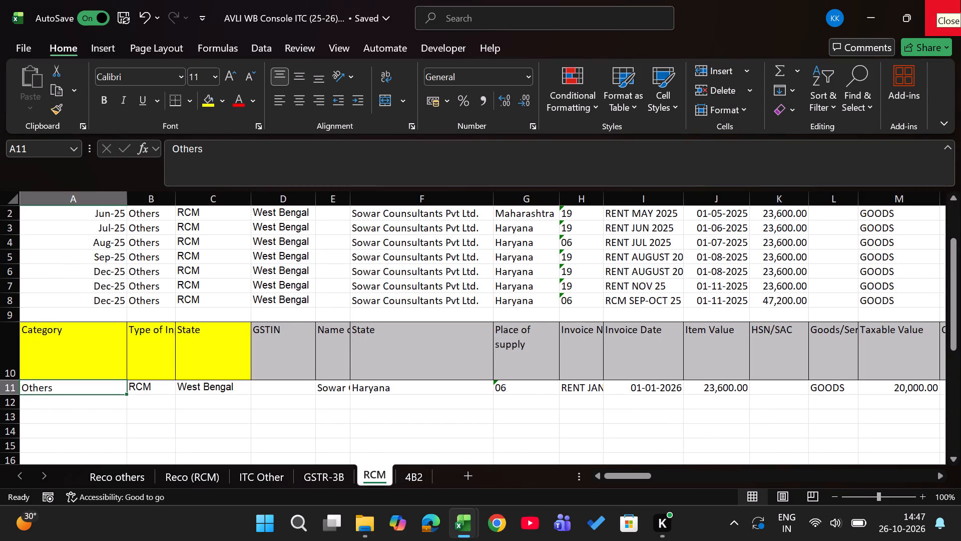
{"action": "key", "text": "ctrl+z"}
{"action": "key", "text": "Right"}
{"action": "key", "text": "Return"}
{"action": "key", "text": "Left"}
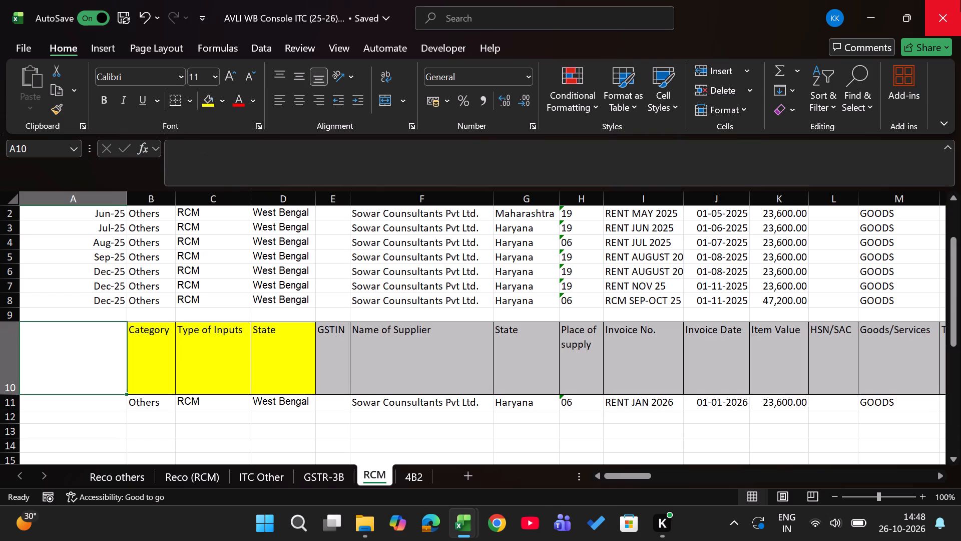
Enter feb26 as the month in column A of the pasted RENT JAN 2026 row on the RCM sheet.
{"action": "key", "text": "Down"}
{"action": "type", "text": "feb26"}
{"action": "key", "text": "Return"}
Delete the blank row 9 and the repeated header row 10 above the Feb-26 entry on RCM.
{"action": "key", "text": "Up"}
{"action": "key", "text": "Up"}
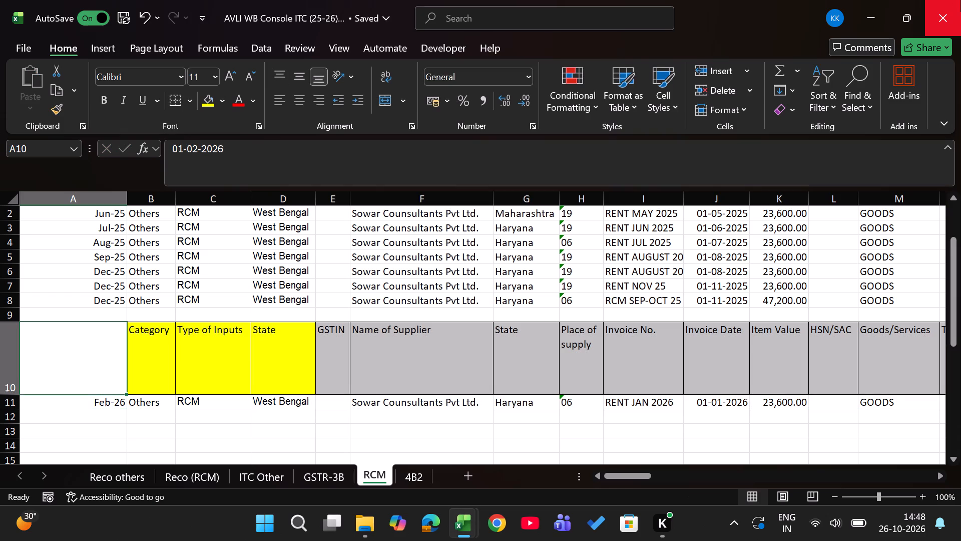
{"action": "key", "text": "Up"}
{"action": "key", "text": "shift+space"}
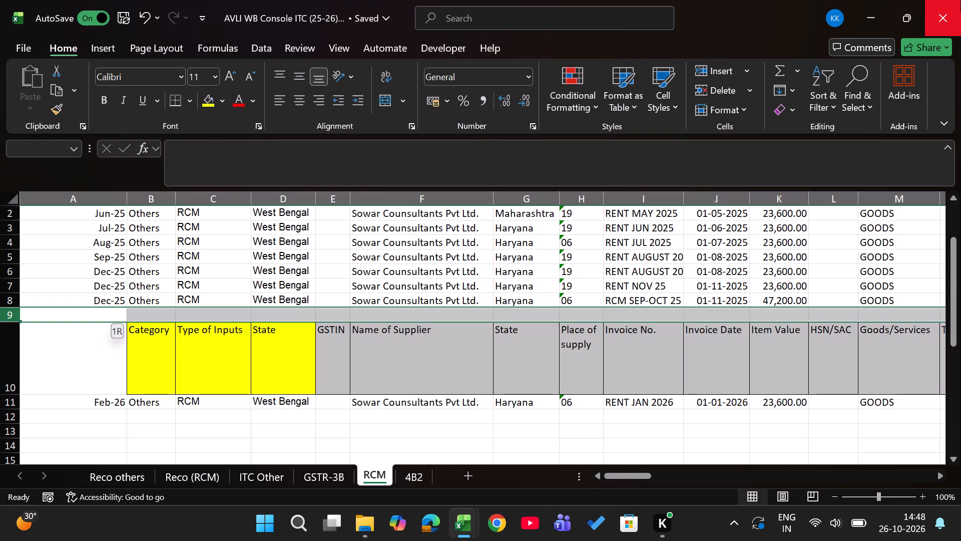
{"action": "key", "text": "shift+Down"}
{"action": "key", "text": "ctrl+minus"}
Examine the Reco (RCM) sheet's differences between GSTR-3B and books, down to the Jan-26 row.
{"action": "key", "text": "Up"}
{"action": "key", "text": "Up"}
{"action": "key", "text": "ctrl+Page_Up"}
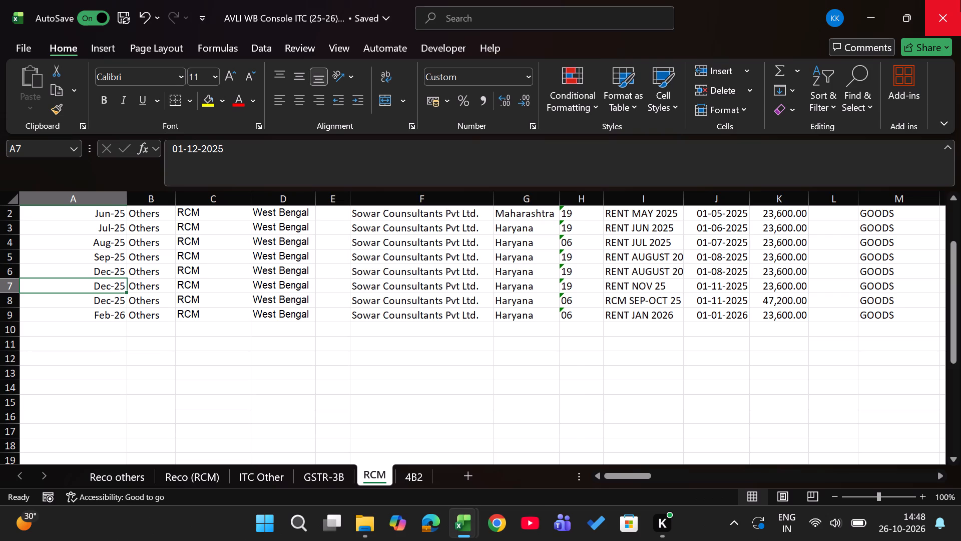
{"action": "key", "text": "ctrl+Page_Up"}
{"action": "key", "text": "ctrl+Page_Up"}
{"action": "key", "text": "Right"}
{"action": "key", "text": "Right"}
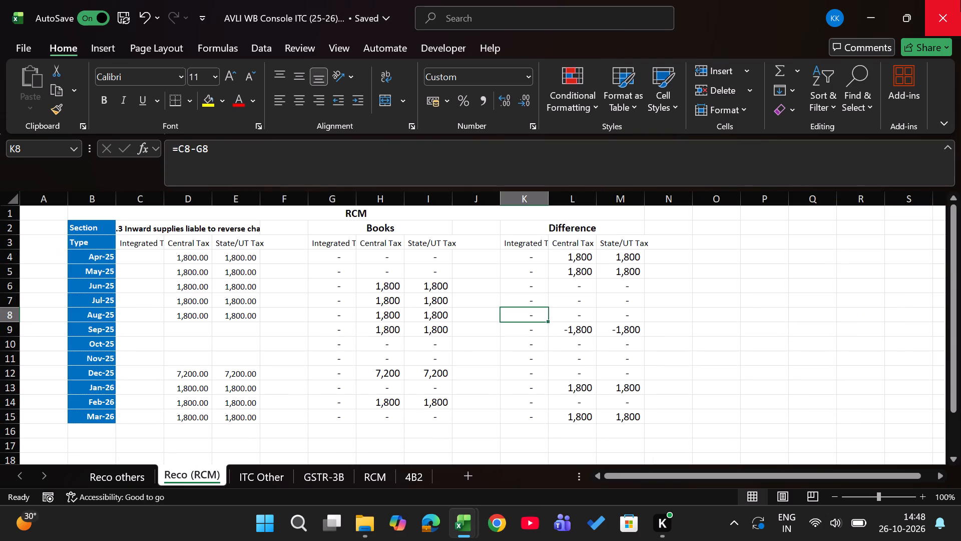
{"action": "key", "text": "Down"}
{"action": "key", "text": "Down"}
{"action": "key", "text": "Down"}
{"action": "key", "text": "Down"}
{"action": "key", "text": "Down"}
{"action": "key", "text": "Right"}
Close the AVLI WB 3b Feb-26 workbook.
{"action": "key", "text": "alt+Tab"}
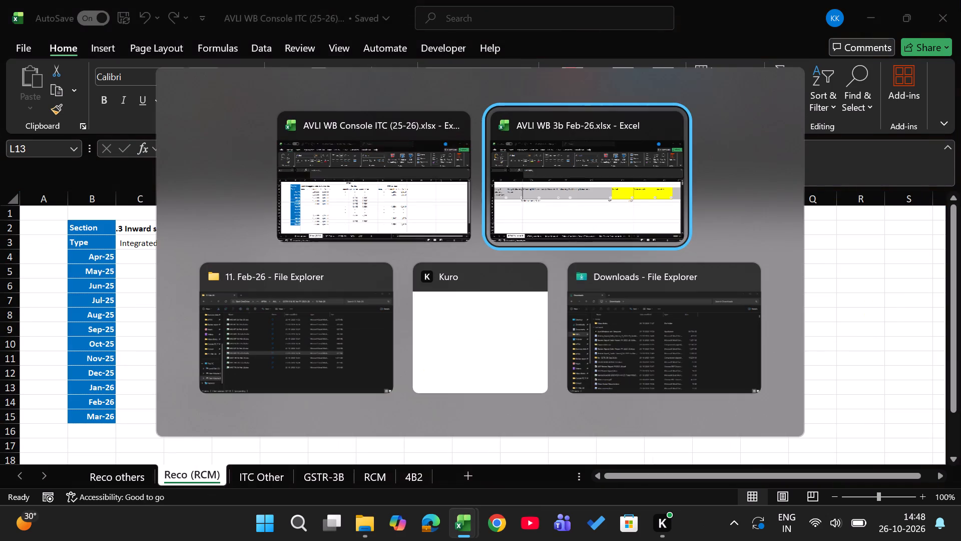
{"action": "left_click", "coordinate": [960, 0]}
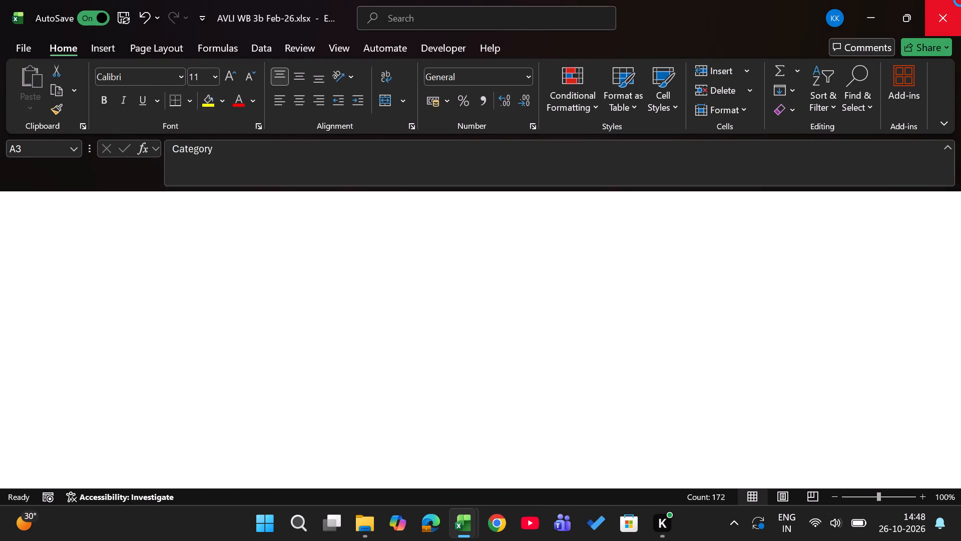
Open the West Bengal GSTR 3b Jan-26 workbook from the 10. Jan-26 folder in File Explorer.
{"action": "key", "text": "alt+Tab"}
{"action": "key", "text": "BackSpace"}
{"action": "key", "text": "Up"}
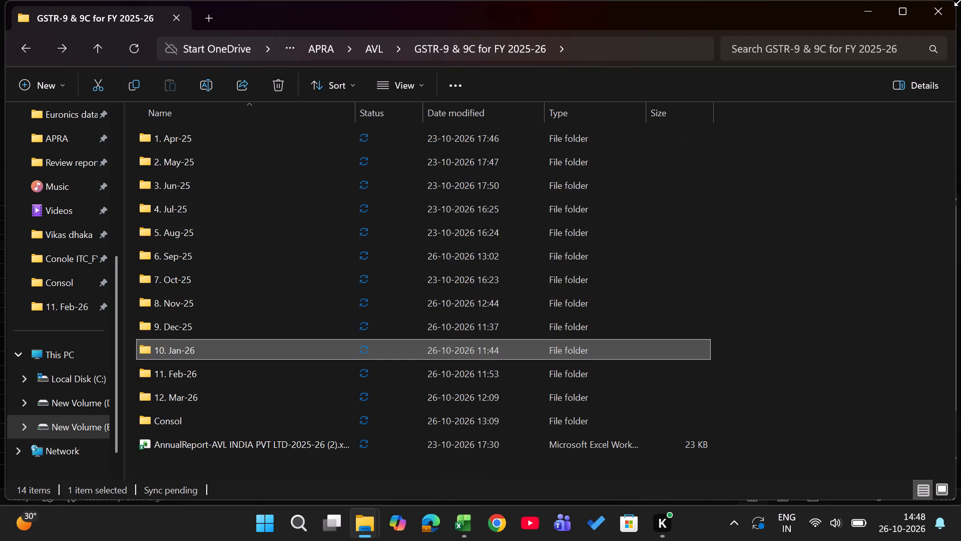
{"action": "key", "text": "Return"}
{"action": "key", "text": "Down"}
{"action": "key", "text": "Down"}
{"action": "key", "text": "Down"}
{"action": "key", "text": "Down"}
{"action": "key", "text": "Down"}
{"action": "key", "text": "Down"}
{"action": "key", "text": "Down"}
{"action": "key", "text": "Return"}
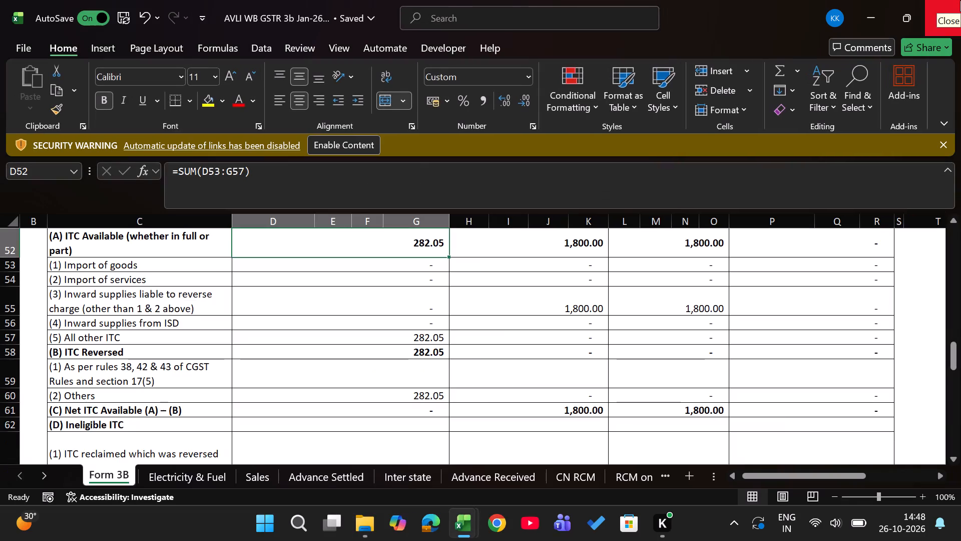
Go through the Jan-26 workbook's sheets up to RCM and examine its invoice row.
{"action": "key", "text": "ctrl+Page_Down"}
{"action": "key", "text": "ctrl+Page_Down"}
{"action": "key", "text": "ctrl+Page_Down"}
{"action": "key", "text": "ctrl+Page_Down"}
{"action": "key", "text": "ctrl+Page_Down"}
{"action": "key", "text": "ctrl+Page_Down"}
{"action": "key", "text": "ctrl+Page_Down"}
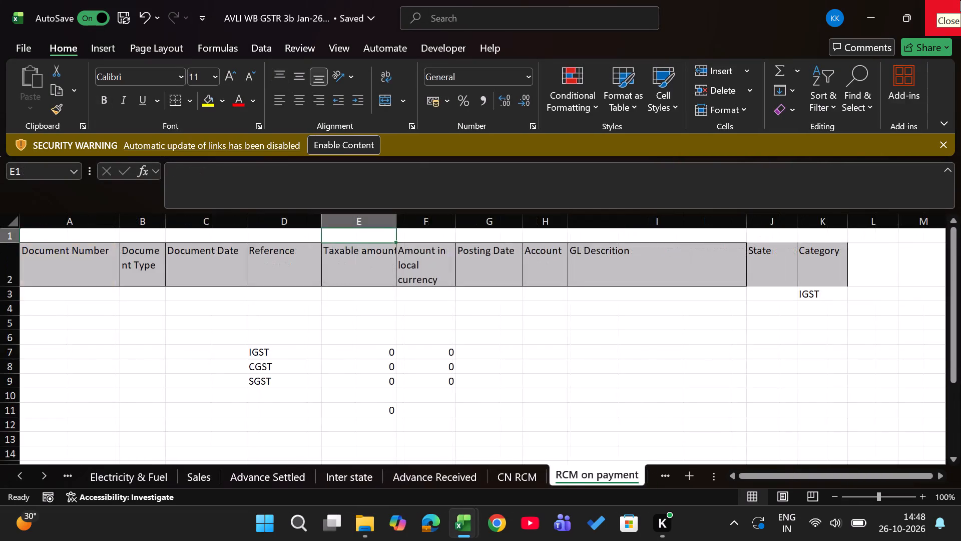
{"action": "key", "text": "ctrl+Page_Down"}
{"action": "key", "text": "Left"}
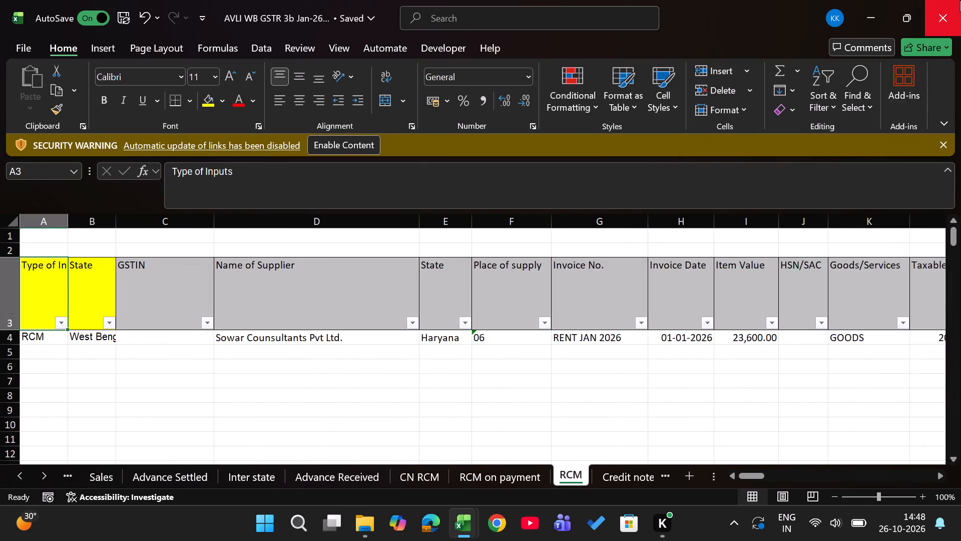
{"action": "key", "text": "Down"}
{"action": "key", "text": "Right"}
{"action": "key", "text": "Right"}
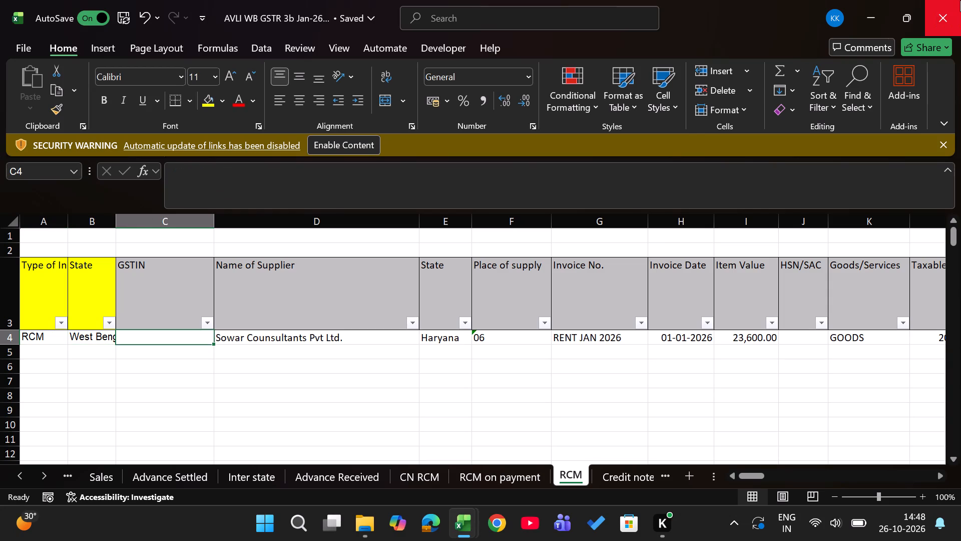
{"action": "key", "text": "Up"}
{"action": "key", "text": "Left"}
{"action": "key", "text": "Left"}
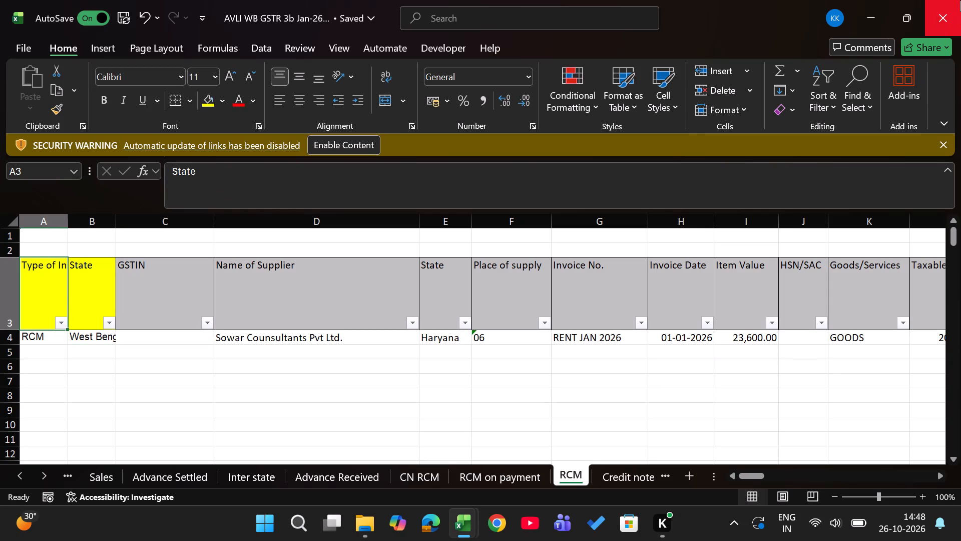
Copy the header and the RENT DEC 2025 row, starting from Category, on the Jan-26 workbook's RCM Pre month sheet.
{"action": "key", "text": "ctrl+Page_Down"}
{"action": "key", "text": "ctrl+Page_Down"}
{"action": "key", "text": "Left"}
{"action": "key", "text": "Left"}
{"action": "key", "text": "Up"}
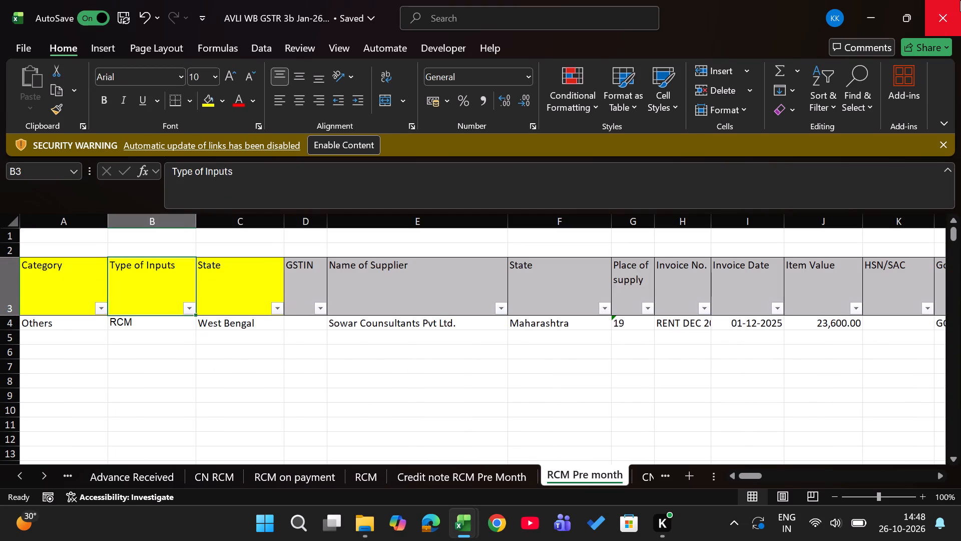
{"action": "key", "text": "ctrl+Left"}
{"action": "key", "text": "Down"}
{"action": "key", "text": "Up"}
{"action": "key", "text": "ctrl+shift+Down"}
{"action": "key", "text": "ctrl+shift+Right"}
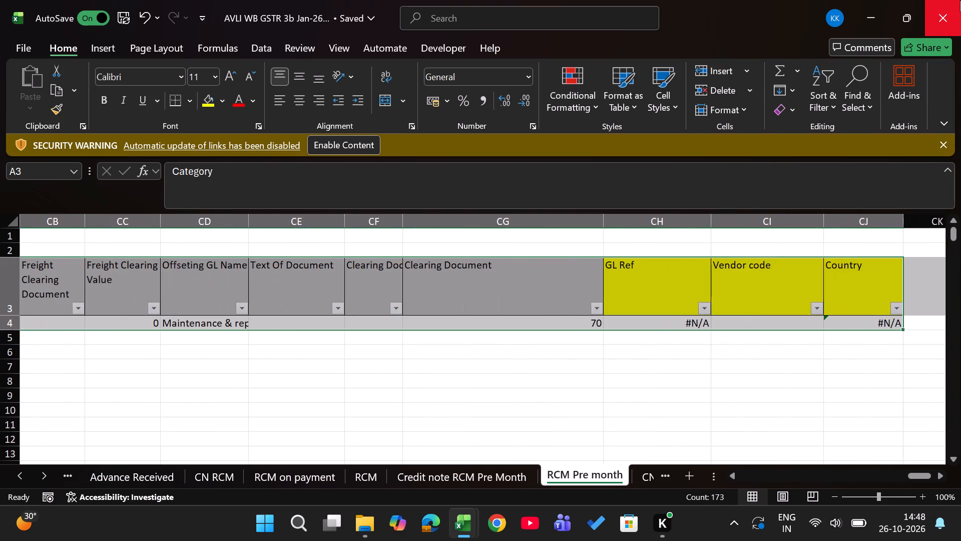
{"action": "key", "text": "ctrl+c"}
Paste the copied Jan-26 table into the console workbook's RCM sheet at B11, below the Feb-26 row.
{"action": "key", "text": "alt+Tab"}
{"action": "key", "text": "ctrl+Page_Down"}
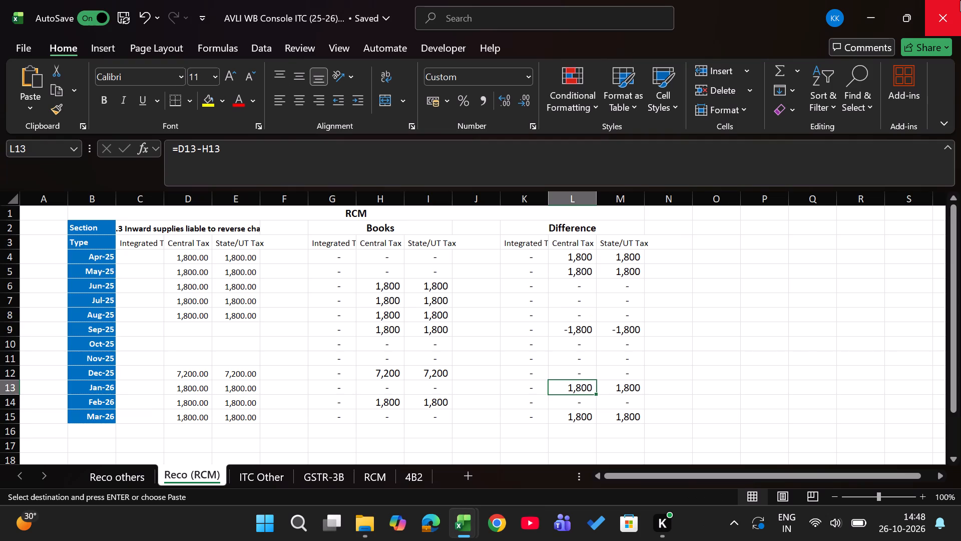
{"action": "key", "text": "ctrl+Page_Down"}
{"action": "key", "text": "ctrl+Page_Down"}
{"action": "key", "text": "Down"}
{"action": "key", "text": "Down"}
{"action": "key", "text": "Down"}
{"action": "key", "text": "Right"}
{"action": "key", "text": "Down"}
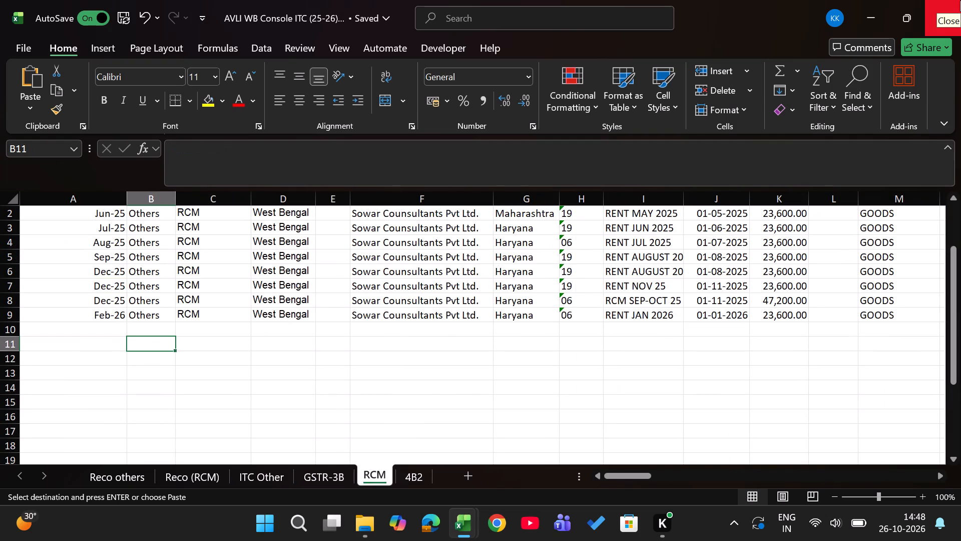
{"action": "key", "text": "Return"}
{"action": "key", "text": "Right"}
{"action": "key", "text": "Right"}
{"action": "key", "text": "Right"}
{"action": "key", "text": "Right"}
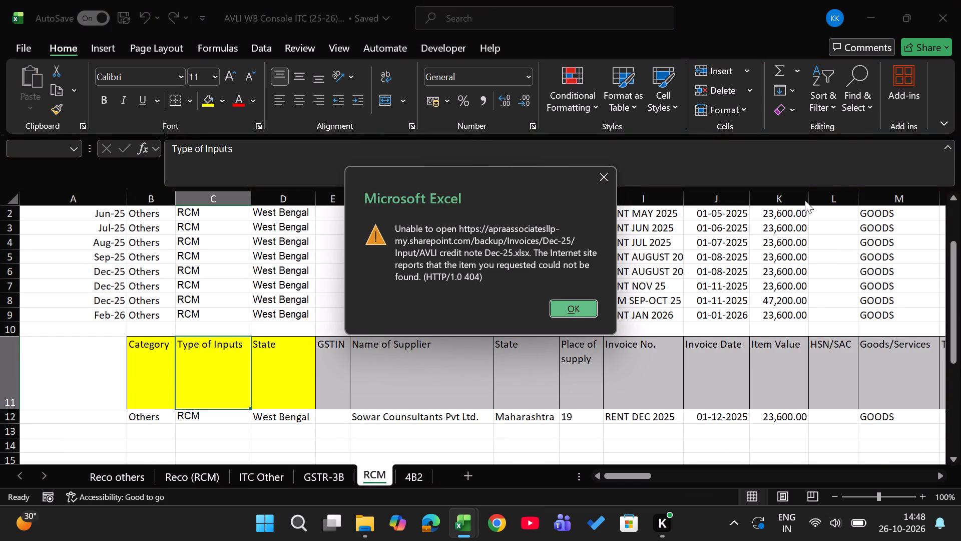
{"action": "left_click", "coordinate": [601, 309]}
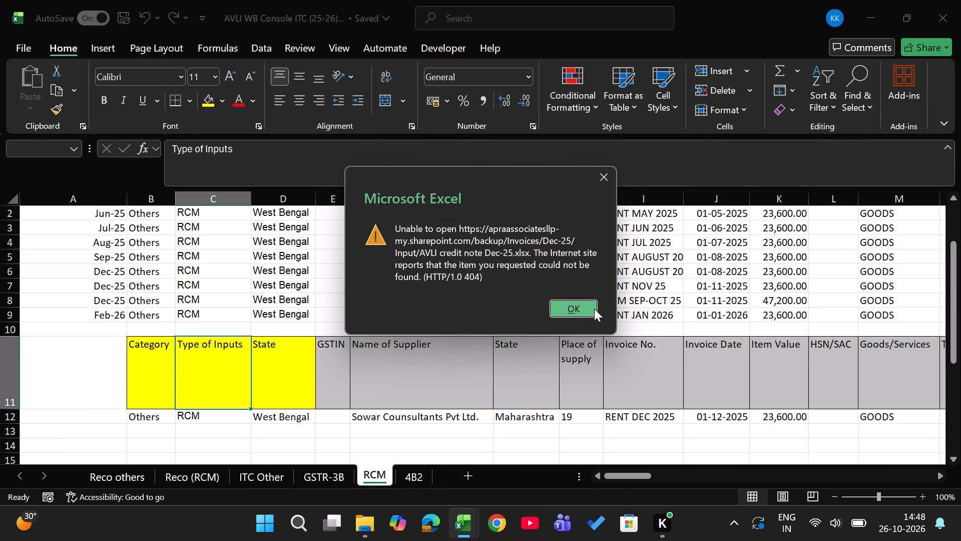
{"action": "left_click", "coordinate": [591, 309]}
Clear the GL Ref, Vendor code and Country cells (CI12:CK12) of the pasted RENT DEC 2025 row on RCM.
{"action": "key", "text": "Down"}
{"action": "key", "text": "Right"}
{"action": "key", "text": "Right"}
{"action": "key", "text": "Right"}
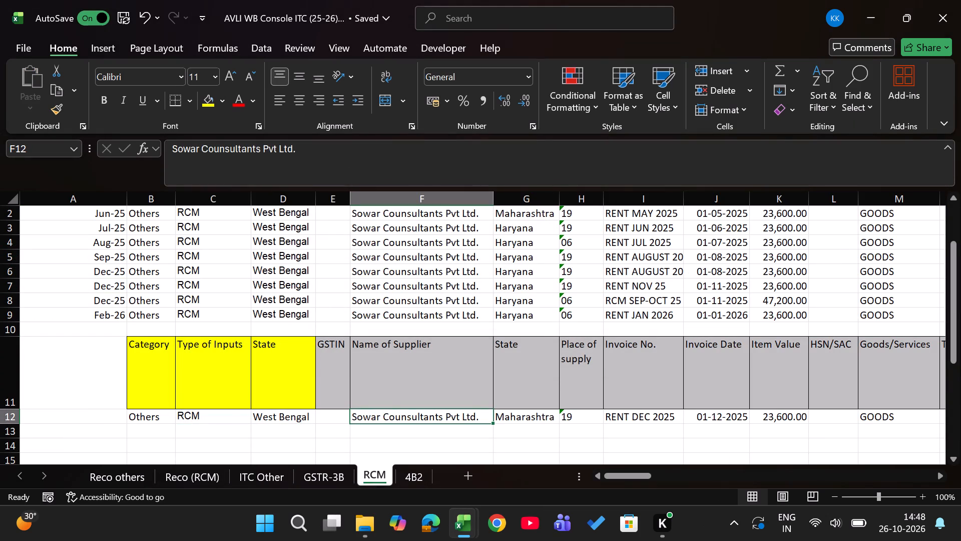
{"action": "key", "text": "Up"}
{"action": "key", "text": "ctrl+Right"}
{"action": "key", "text": "Down"}
{"action": "key", "text": "Left"}
{"action": "key", "text": "Right"}
{"action": "key", "text": "Right"}
{"action": "key", "text": "Left"}
{"action": "key", "text": "Left"}
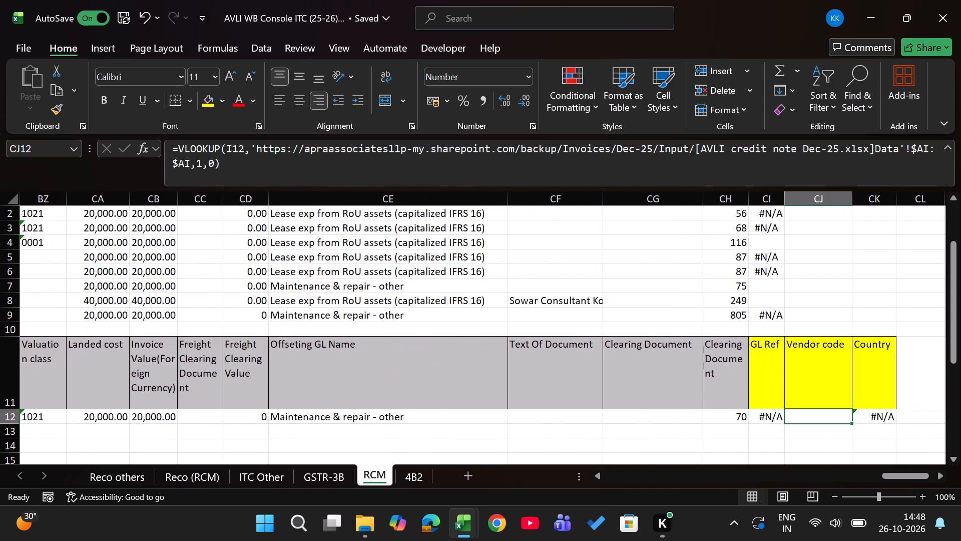
{"action": "key", "text": "Left"}
{"action": "key", "text": "shift+Right"}
{"action": "key", "text": "shift+Right"}
{"action": "key", "text": "Delete"}
Clear the GL Ref values in CI2:CI9 for the earlier invoice rows on RCM.
{"action": "key", "text": "Up"}
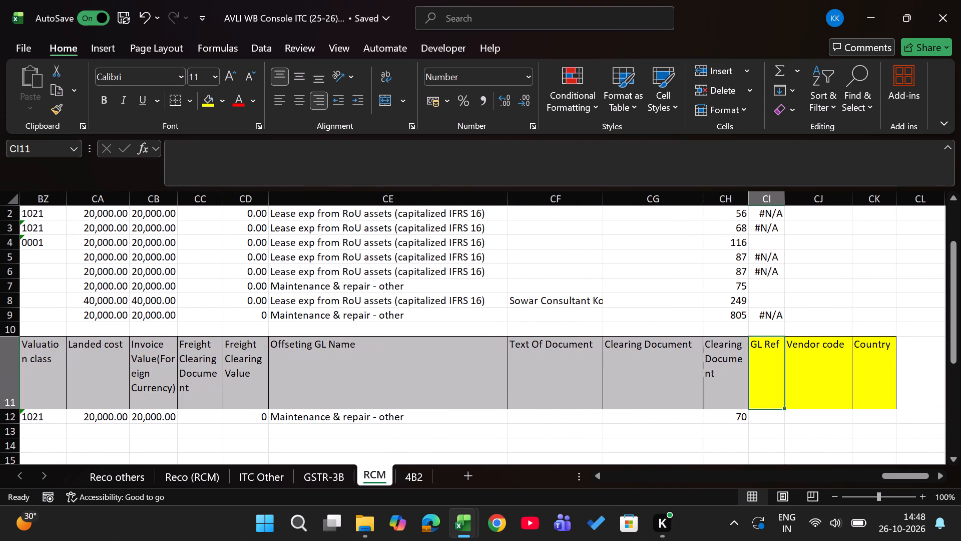
{"action": "key", "text": "Up"}
{"action": "key", "text": "Up"}
{"action": "key", "text": "ctrl+shift+Up"}
{"action": "key", "text": "ctrl+shift+Up"}
{"action": "key", "text": "ctrl+shift+Up"}
{"action": "key", "text": "ctrl+shift+Up"}
{"action": "key", "text": "ctrl+shift+Up"}
{"action": "key", "text": "ctrl+shift+Up"}
{"action": "key", "text": "ctrl+shift+Up"}
{"action": "key", "text": "ctrl+shift+Up"}
{"action": "key", "text": "ctrl+shift+Up"}
{"action": "key", "text": "ctrl+shift+Up"}
{"action": "key", "text": "ctrl+shift+Up"}
{"action": "key", "text": "ctrl+shift+Up"}
{"action": "key", "text": "shift+Down"}
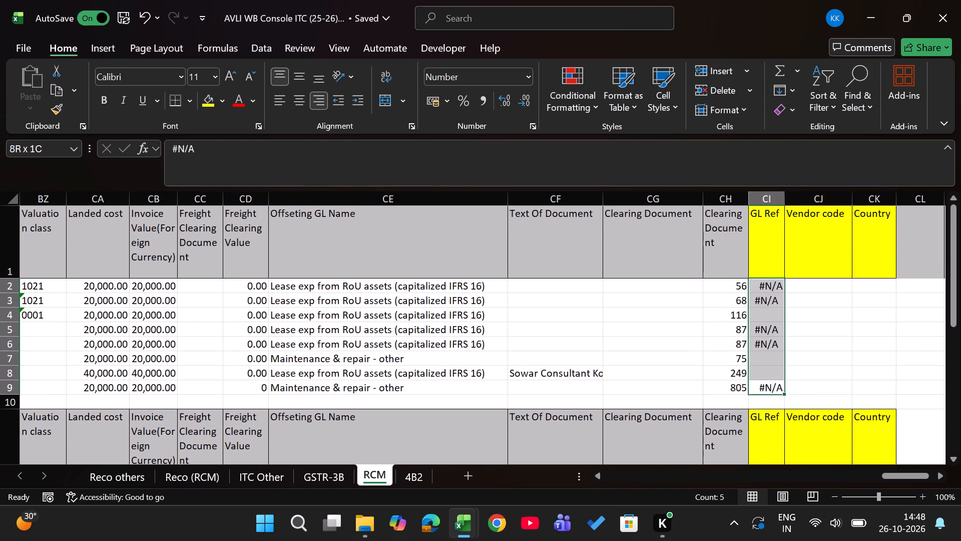
{"action": "key", "text": "shift+Down"}
{"action": "key", "text": "shift+Up"}
{"action": "key", "text": "Delete"}
{"action": "key", "text": "Down"}
{"action": "key", "text": "Down"}
{"action": "key", "text": "Down"}
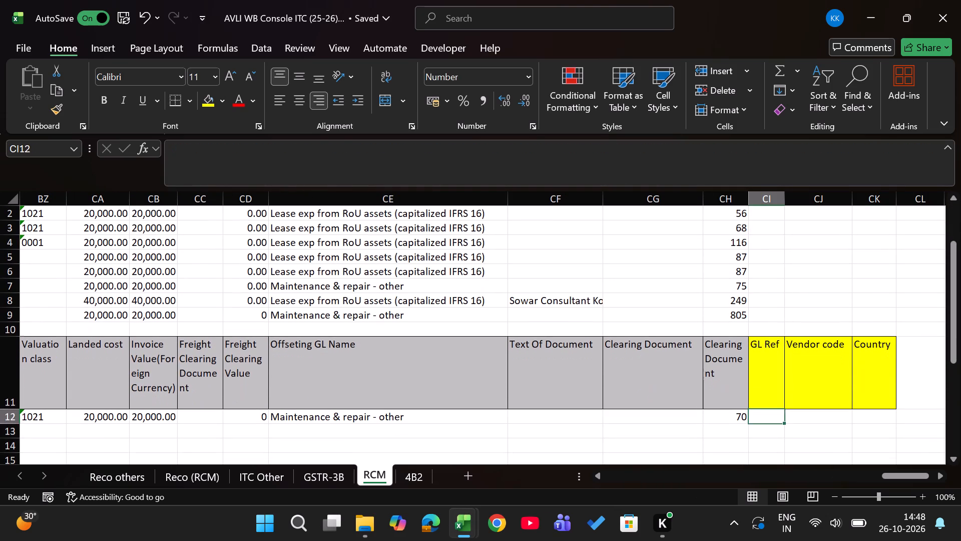
Delete the blank row 10 and the repeated header row 11 above the RENT DEC 2025 entry on RCM.
{"action": "key", "text": "Up"}
{"action": "key", "text": "Up"}
{"action": "key", "text": "Left"}
{"action": "key", "text": "Left"}
{"action": "key", "text": "Left"}
{"action": "key", "text": "Left"}
{"action": "key", "text": "Left"}
{"action": "key", "text": "Left"}
{"action": "key", "text": "Left"}
{"action": "key", "text": "Left"}
{"action": "key", "text": "Left"}
{"action": "key", "text": "Left"}
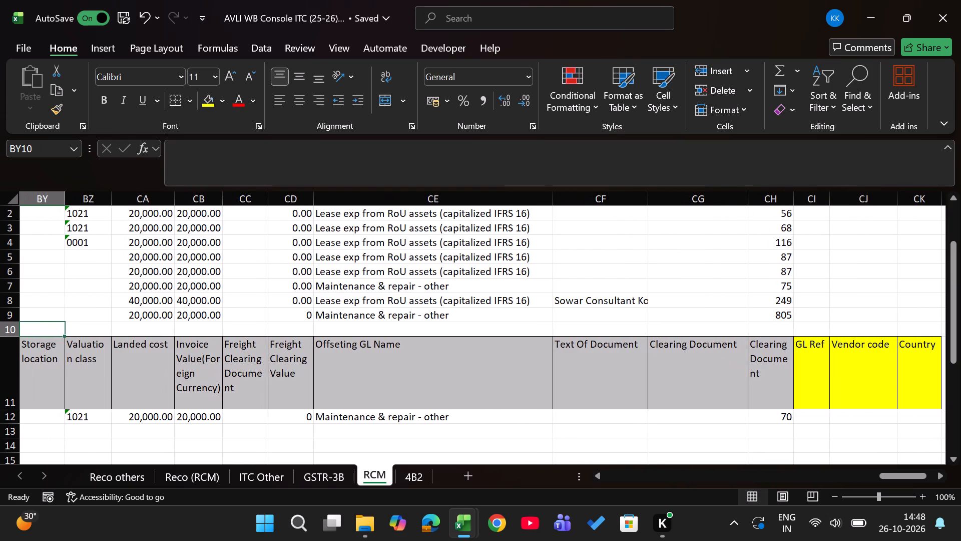
{"action": "key", "text": "shift+space"}
{"action": "key", "text": "shift+Down"}
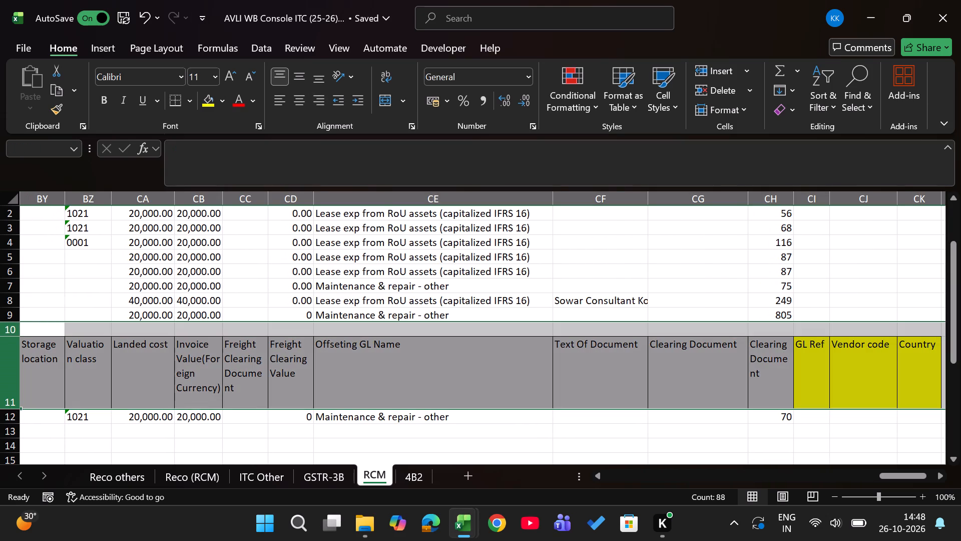
{"action": "scroll", "coordinate": [597, 410], "scroll_direction": "right", "scroll_amount": 14}
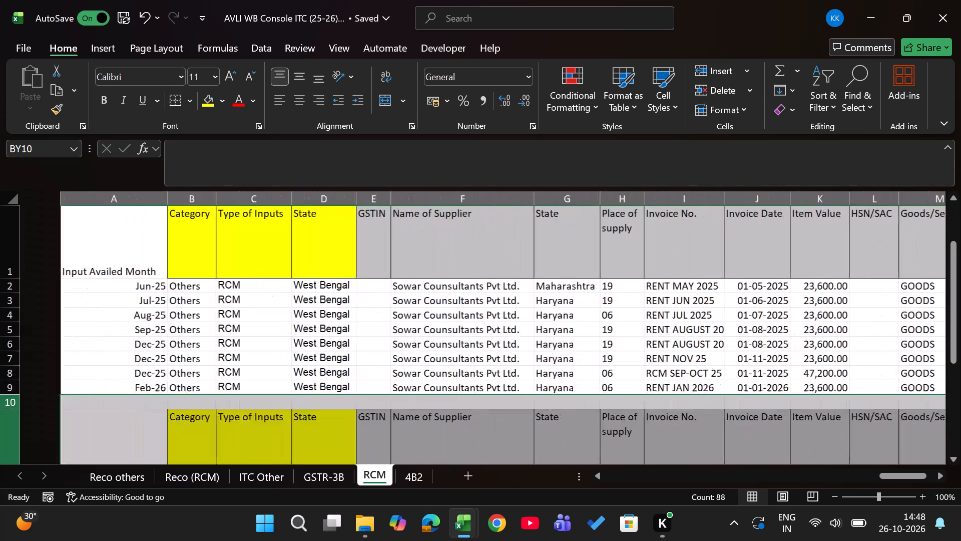
{"action": "scroll", "coordinate": [597, 410], "scroll_direction": "right", "scroll_amount": 6}
{"action": "scroll", "coordinate": [597, 410], "scroll_direction": "down", "scroll_amount": 1}
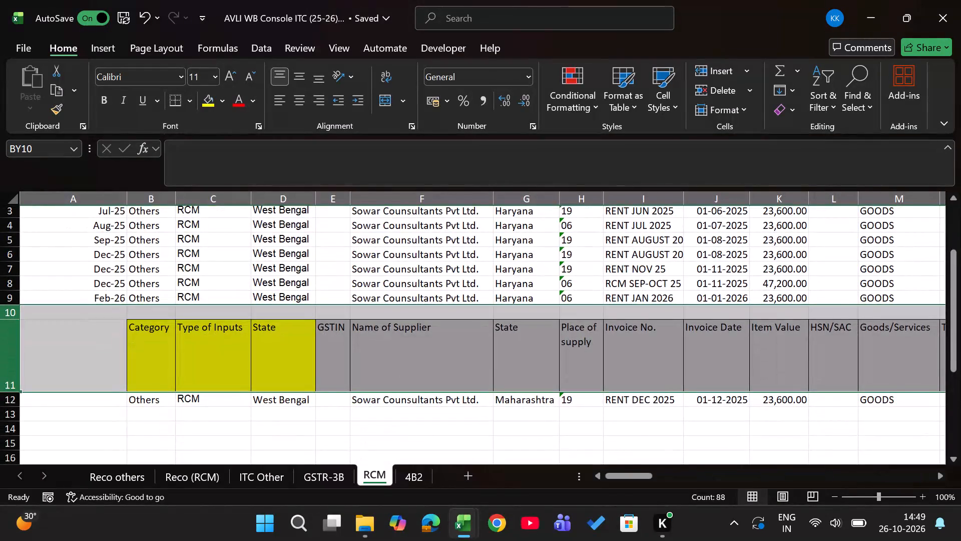
{"action": "key", "text": "ctrl+minus"}
Enter Jan-26 as the Input Availed Month in A10 for the RENT DEC 2025 row on RCM.
{"action": "key", "text": "Left"}
{"action": "key", "text": "Left"}
{"action": "key", "text": "Left"}
{"action": "key", "text": "ctrl+Left"}
{"action": "key", "text": "ctrl+Left"}
{"action": "key", "text": "ctrl+Left"}
{"action": "key", "text": "ctrl+Left"}
{"action": "key", "text": "ctrl+Left"}
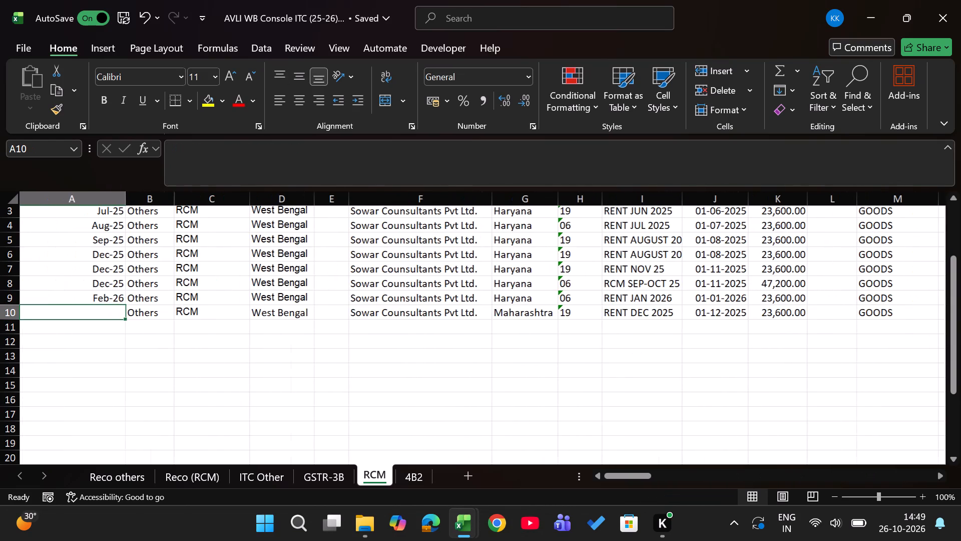
{"action": "type", "text": "jan26"}
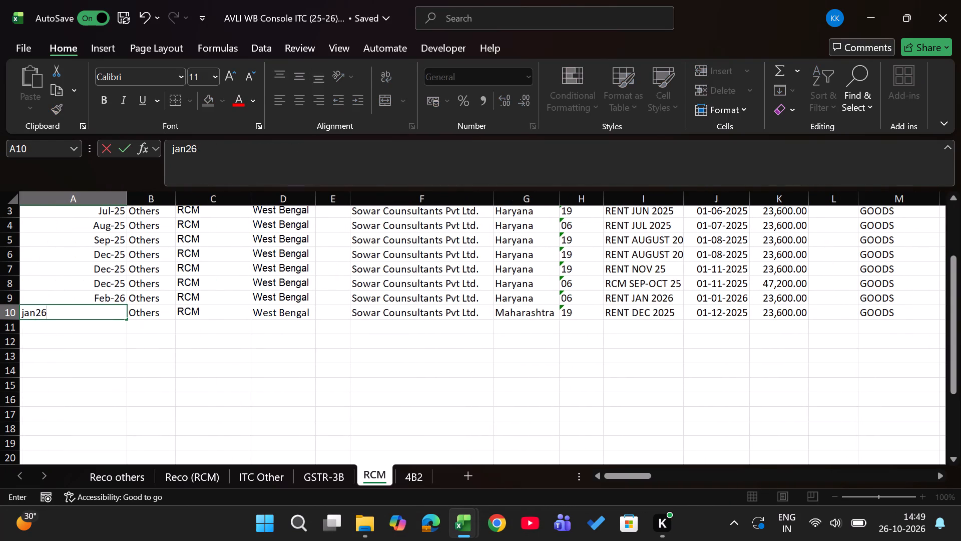
{"action": "key", "text": "Return"}
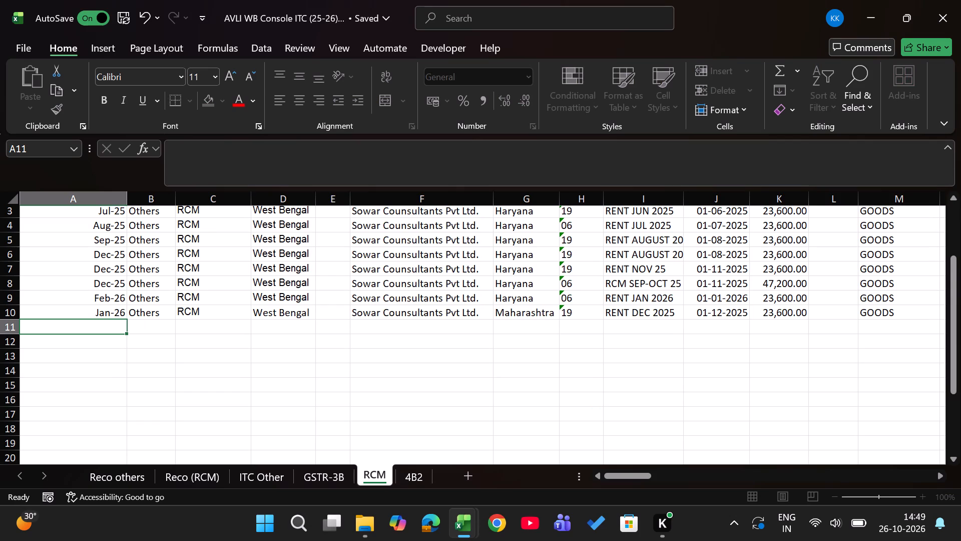
{"action": "scroll", "coordinate": [597, 410], "scroll_direction": "up", "scroll_amount": 2}
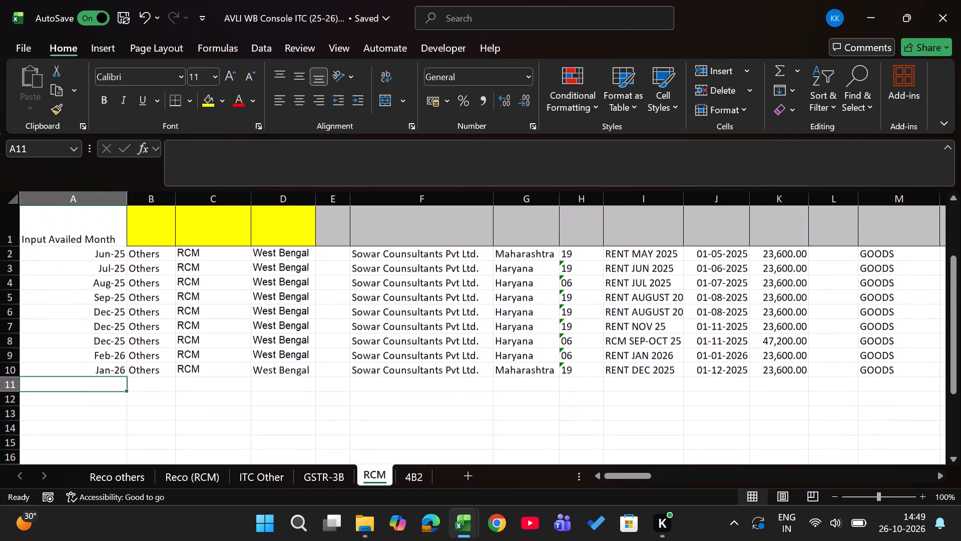
{"action": "scroll", "coordinate": [597, 410], "scroll_direction": "up", "scroll_amount": 1}
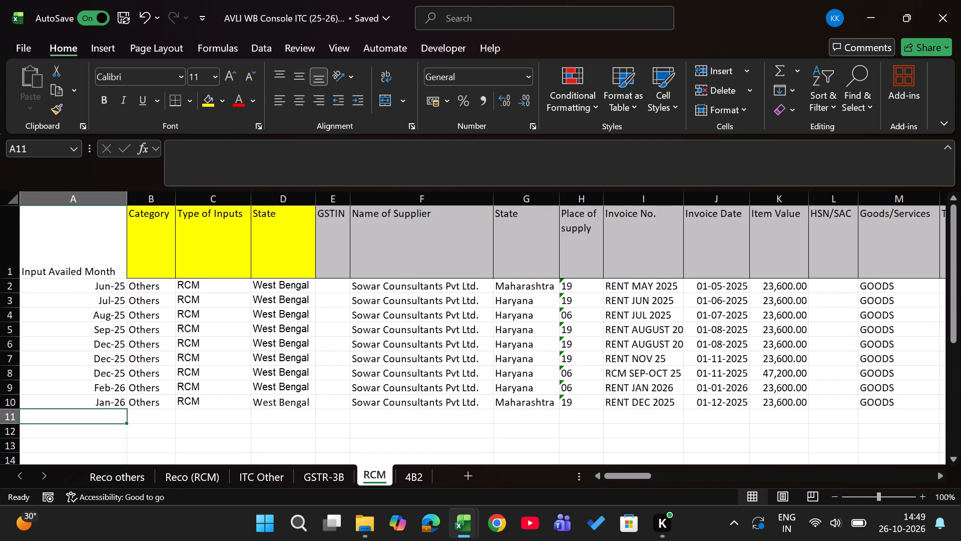
Close the AVLI WB GSTR 3b Jan-26 workbook.
{"action": "key", "text": "alt+Tab"}
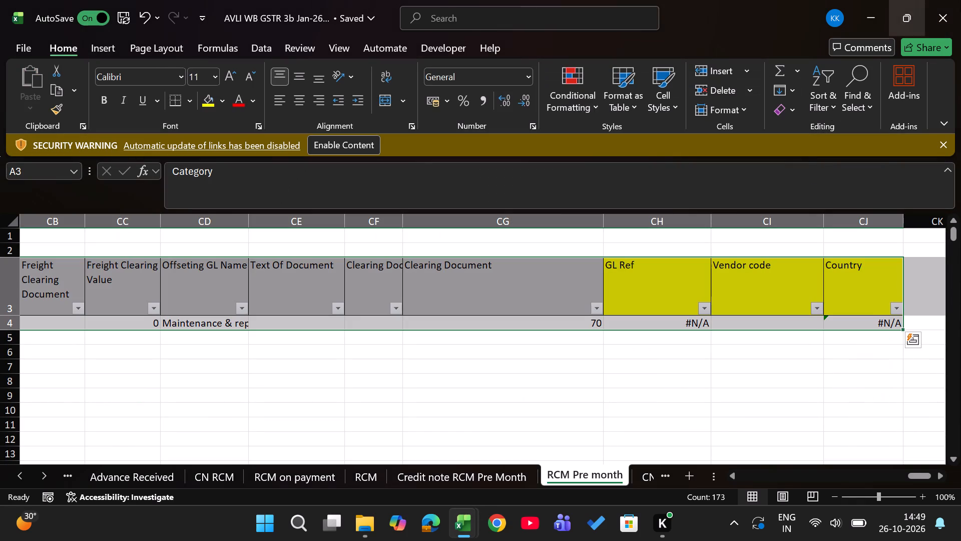
{"action": "left_click", "coordinate": [953, 1]}
Open AVLI WB 3b Mar-26.xlsx from the 12. Mar-26 folder under GSTR-9 & 9C for FY 2025-26 in File Explorer.
{"action": "key", "text": "alt+Tab"}
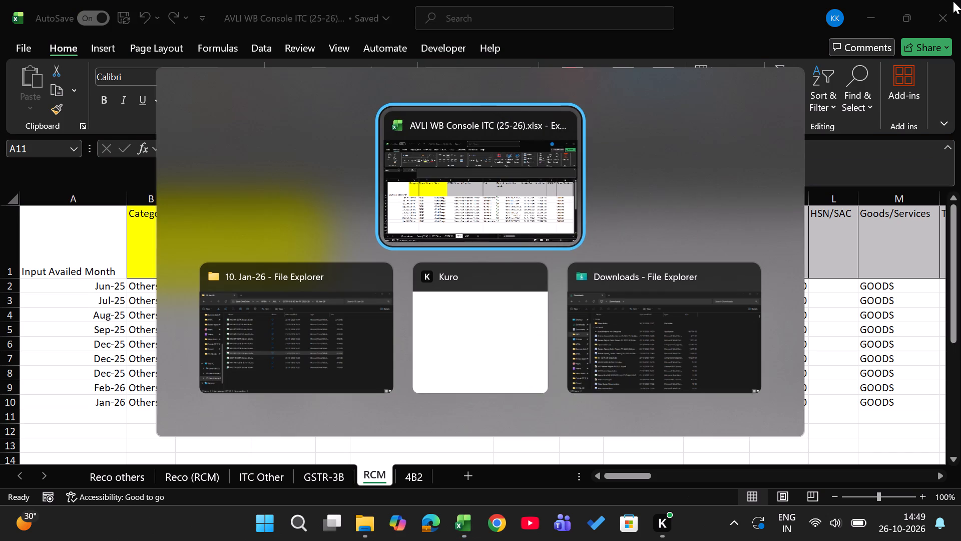
{"action": "key", "text": "alt+Tab"}
{"action": "key", "text": "BackSpace"}
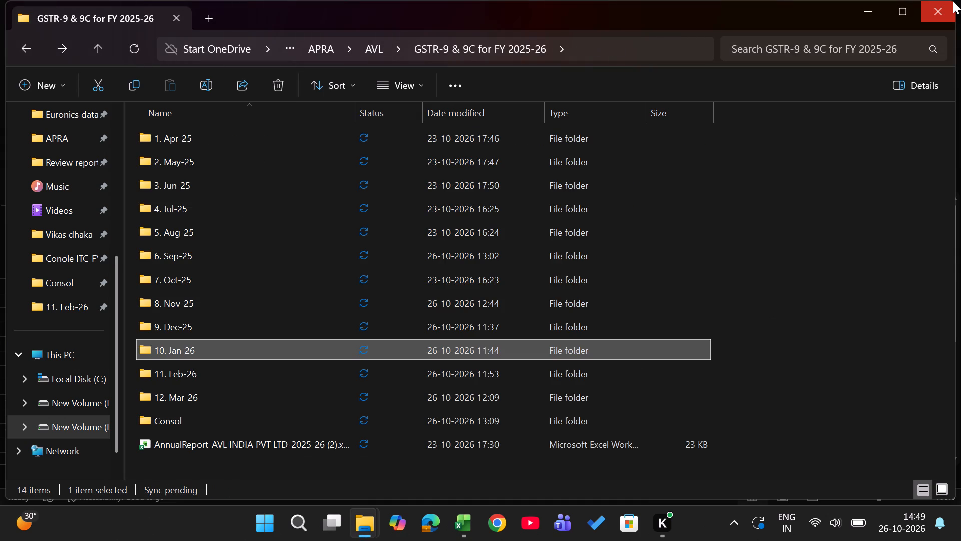
{"action": "key", "text": "Left"}
{"action": "key", "text": "Down"}
{"action": "key", "text": "Down"}
{"action": "key", "text": "Return"}
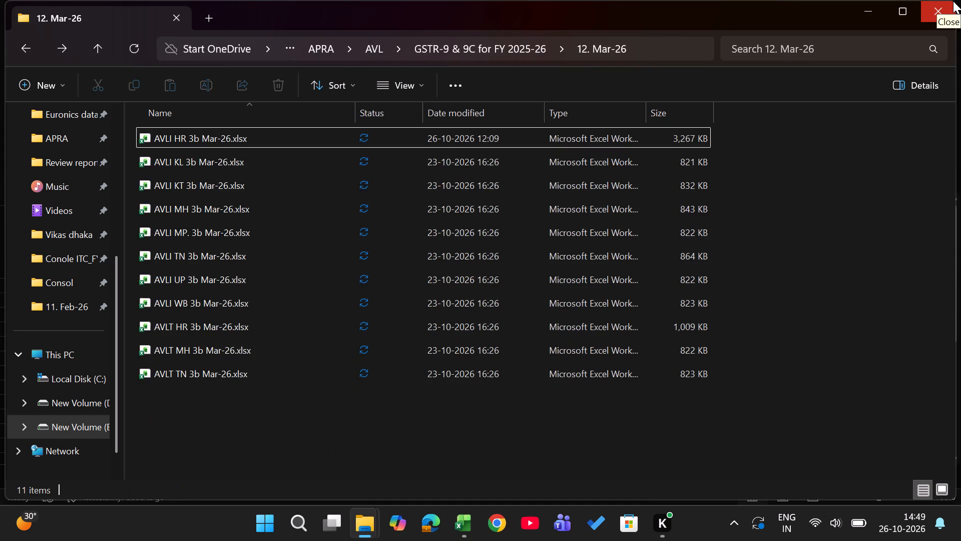
{"action": "key", "text": "Down"}
{"action": "key", "text": "Down"}
{"action": "key", "text": "Down"}
{"action": "key", "text": "Down"}
{"action": "key", "text": "Down"}
{"action": "key", "text": "Down"}
{"action": "key", "text": "Down"}
{"action": "key", "text": "Return"}
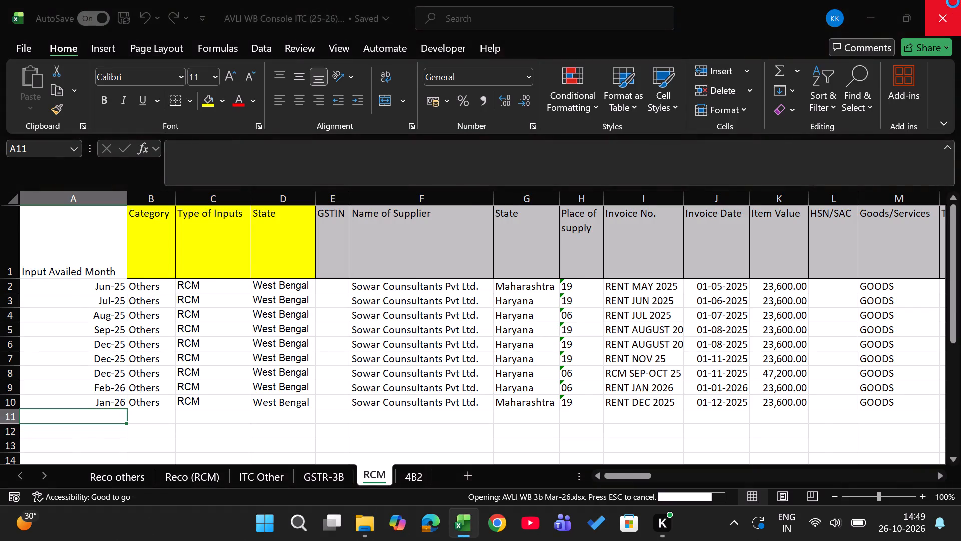
Copy the header and the Mar-26 Astrazure legal services row, starting from Month, on the Mar-26 workbook's INPUT sheet.
{"action": "key", "text": "ctrl+Page_Down"}
{"action": "key", "text": "ctrl+Page_Down"}
{"action": "key", "text": "ctrl+Page_Down"}
{"action": "key", "text": "ctrl+Page_Down"}
{"action": "key", "text": "ctrl+Page_Down"}
{"action": "key", "text": "ctrl+Page_Down"}
{"action": "key", "text": "ctrl+Page_Down"}
{"action": "key", "text": "ctrl+Page_Down"}
{"action": "key", "text": "ctrl+Page_Down"}
{"action": "key", "text": "ctrl+Page_Down"}
{"action": "key", "text": "ctrl+Page_Down"}
{"action": "key", "text": "ctrl+Page_Down"}
{"action": "key", "text": "ctrl+Page_Down"}
{"action": "key", "text": "ctrl+Page_Down"}
{"action": "key", "text": "ctrl+Page_Down"}
{"action": "key", "text": "ctrl+Page_Down"}
{"action": "key", "text": "ctrl+Page_Down"}
{"action": "key", "text": "ctrl+Page_Down"}
{"action": "key", "text": "ctrl+Page_Down"}
{"action": "key", "text": "ctrl+Page_Down"}
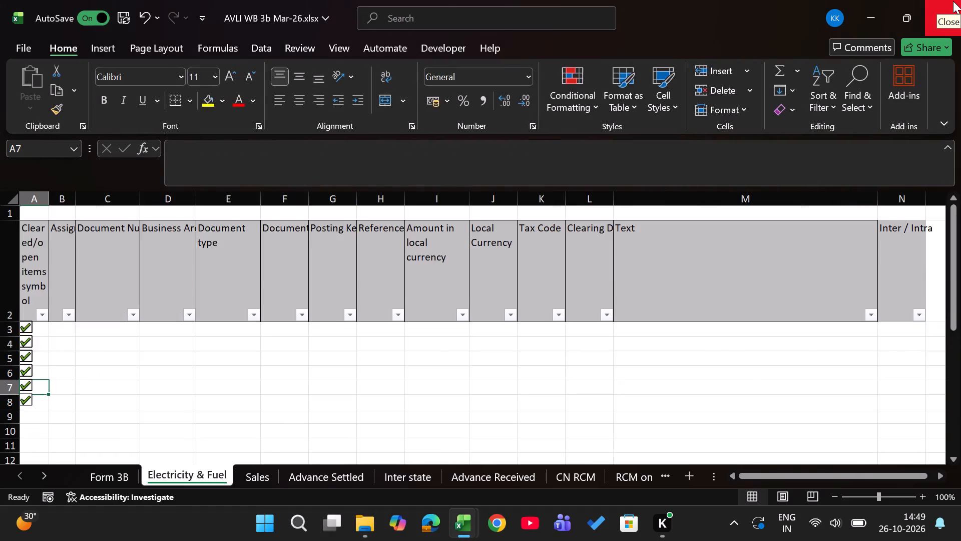
{"action": "key", "text": "ctrl+Page_Up"}
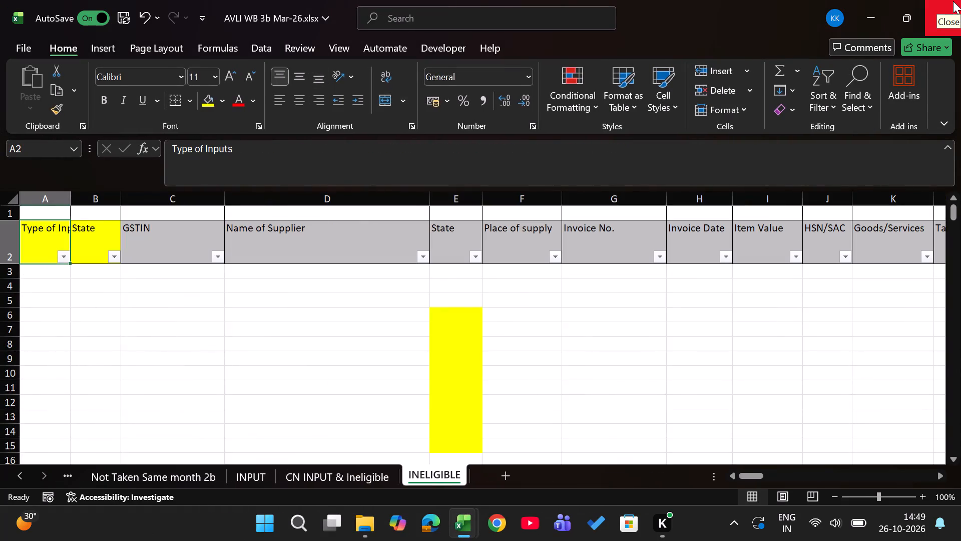
{"action": "key", "text": "ctrl+Page_Up"}
{"action": "key", "text": "ctrl+Page_Up"}
{"action": "key", "text": "ctrl+Page_Down"}
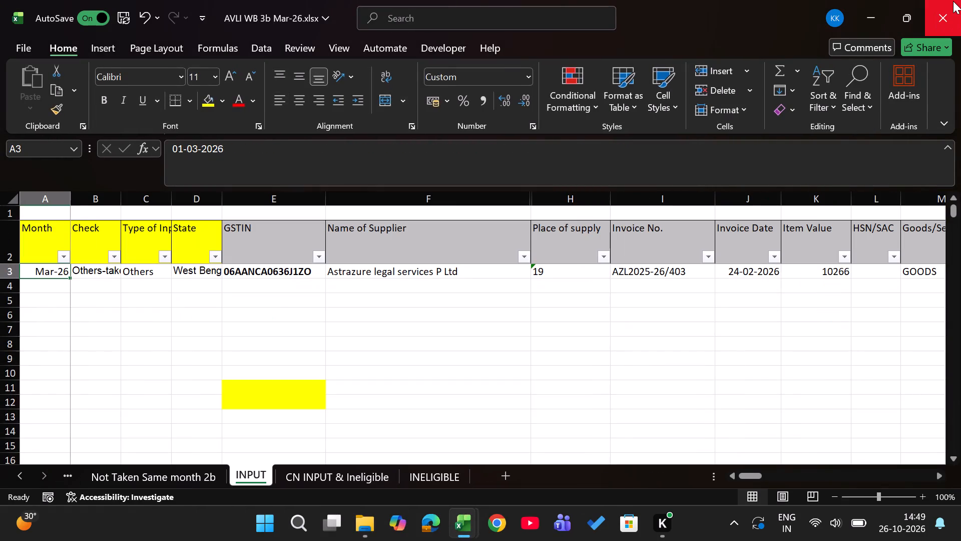
{"action": "key", "text": "Left"}
{"action": "key", "text": "Left"}
{"action": "key", "text": "Up"}
{"action": "key", "text": "ctrl+shift+Down"}
{"action": "key", "text": "ctrl+shift+Right"}
{"action": "key", "text": "ctrl+c"}
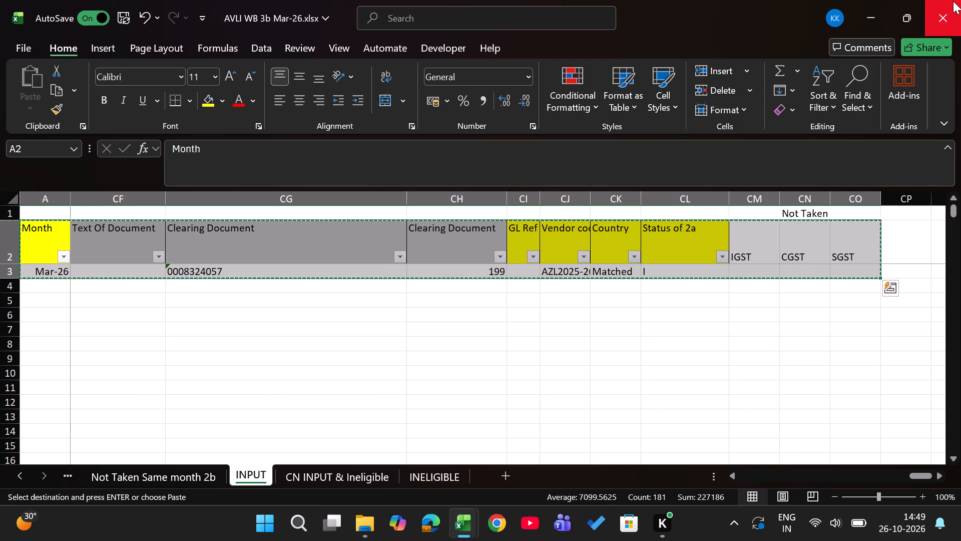
Paste the copied INPUT table into the console workbook's ITC Other sheet at B8, below the last Oct-25 row.
{"action": "key", "text": "alt+Tab"}
{"action": "key", "text": "ctrl+Page_Up"}
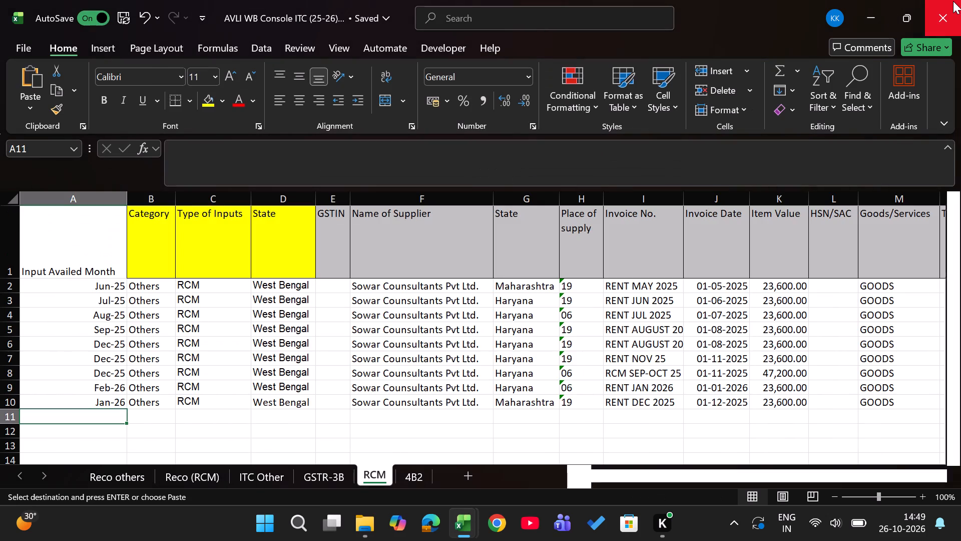
{"action": "key", "text": "ctrl+Page_Up"}
{"action": "key", "text": "Down"}
{"action": "key", "text": "Up"}
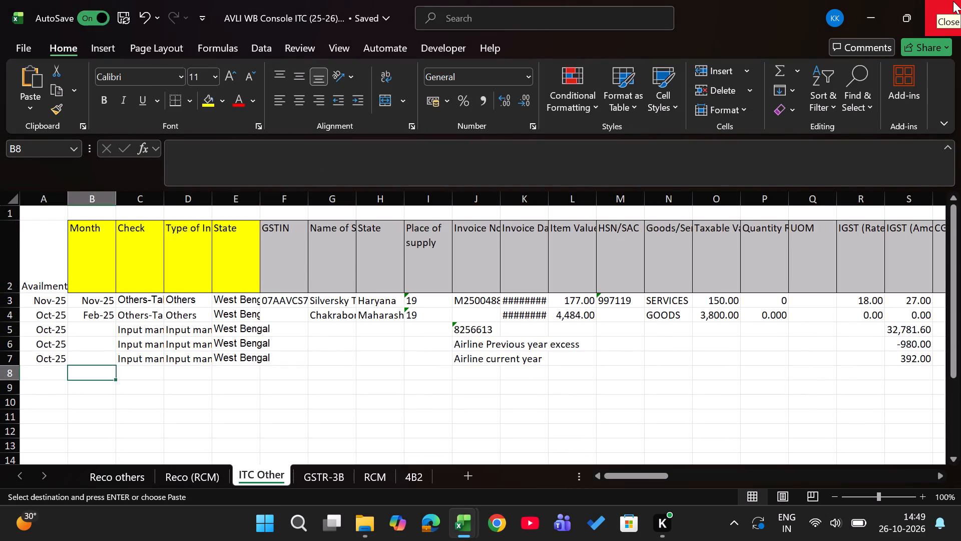
{"action": "key", "text": "Return"}
Copy the Mar-26 month from B9 into the Availment cell A9 on ITC Other.
{"action": "key", "text": "Left"}
{"action": "key", "text": "Down"}
{"action": "key", "text": "Right"}
{"action": "key", "text": "ctrl+c"}
{"action": "key", "text": "Left"}
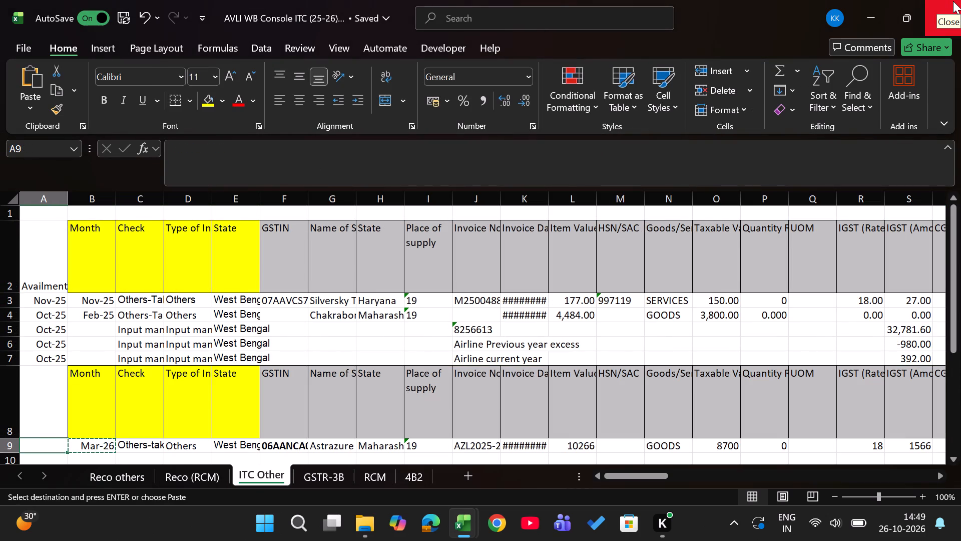
{"action": "key", "text": "Return"}
Delete the repeated header row 8 on ITC Other.
{"action": "key", "text": "Up"}
{"action": "key", "text": "shift+space"}
{"action": "key", "text": "ctrl+minus"}
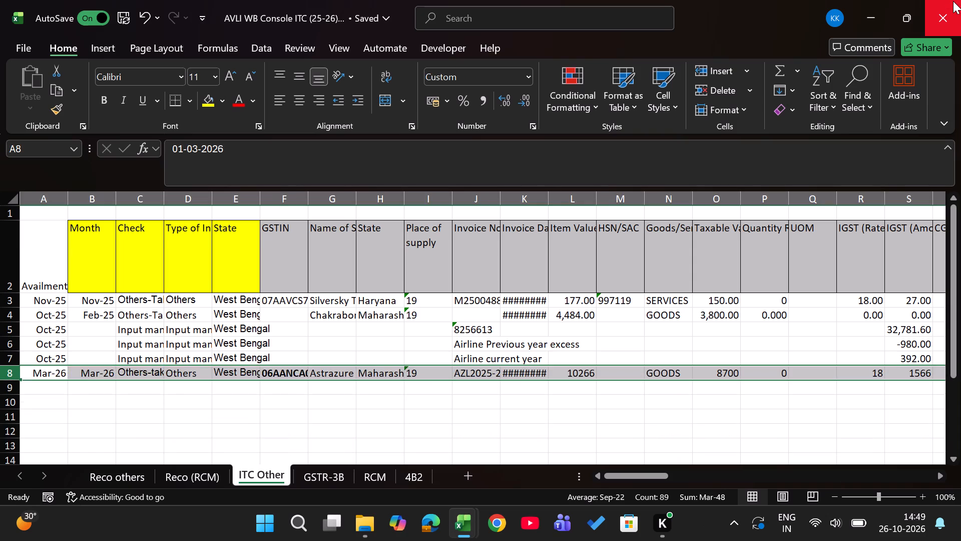
Review the monthly differences between GSTR-3B and books on the Reco (RCM) and Reco others sheets, including the 4B2 section.
{"action": "key", "text": "ctrl+Page_Up"}
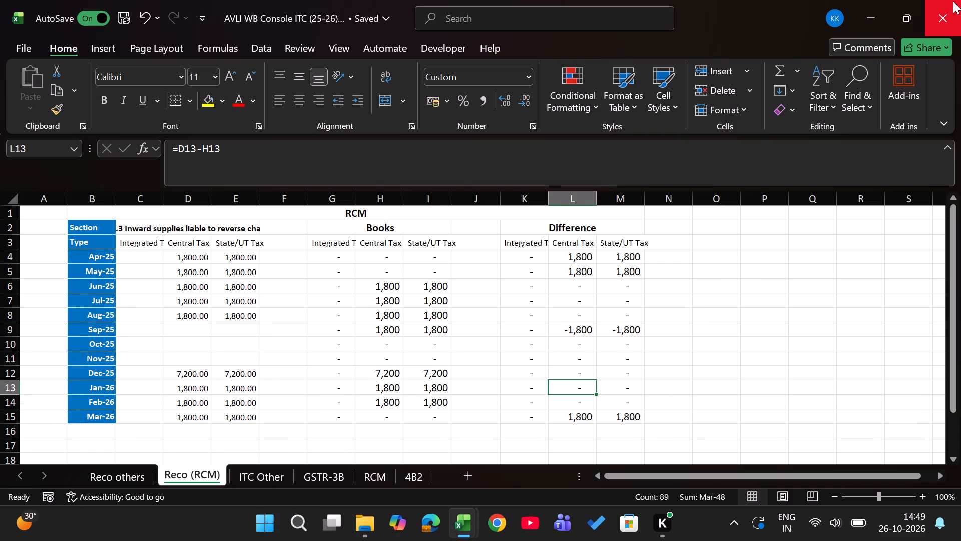
{"action": "scroll", "coordinate": [953, 1], "scroll_direction": "up", "scroll_amount": 2}
{"action": "scroll", "coordinate": [610, 314], "scroll_direction": "up", "scroll_amount": 2}
{"action": "scroll", "coordinate": [610, 314], "scroll_direction": "down", "scroll_amount": 4}
{"action": "scroll", "coordinate": [610, 314], "scroll_direction": "up", "scroll_amount": 4}
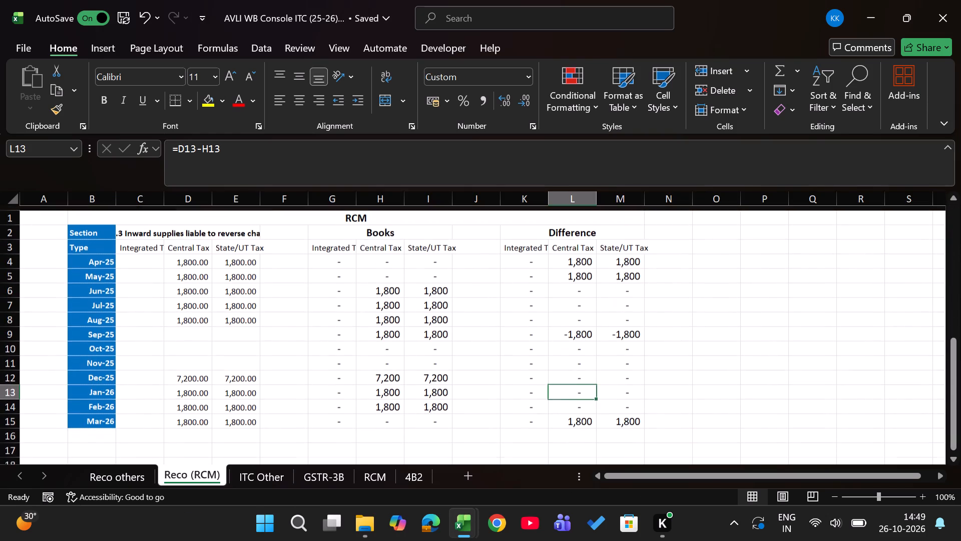
{"action": "key", "text": "ctrl+Page_Down"}
{"action": "key", "text": "ctrl+Page_Up"}
{"action": "key", "text": "ctrl+Page_Up"}
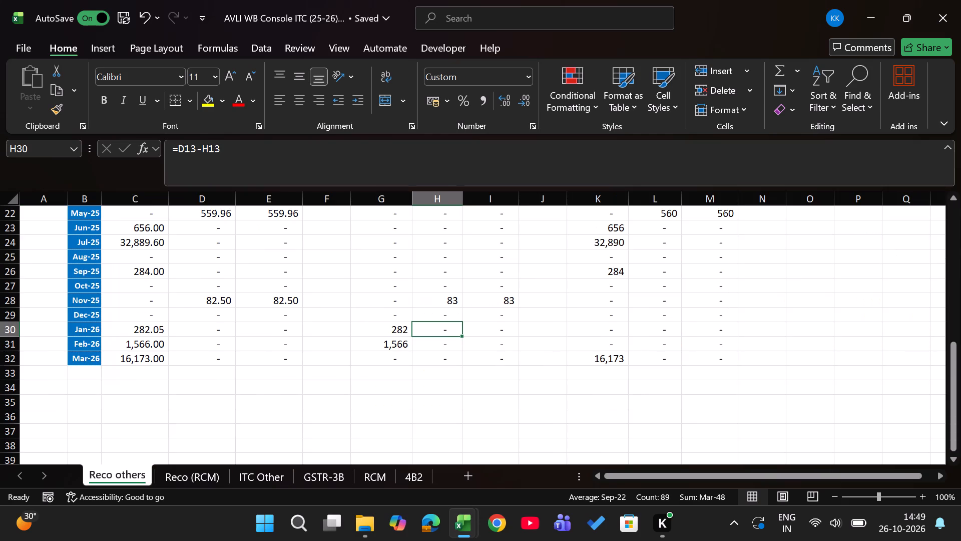
{"action": "scroll", "coordinate": [610, 314], "scroll_direction": "up", "scroll_amount": 4}
{"action": "scroll", "coordinate": [610, 314], "scroll_direction": "down", "scroll_amount": 1}
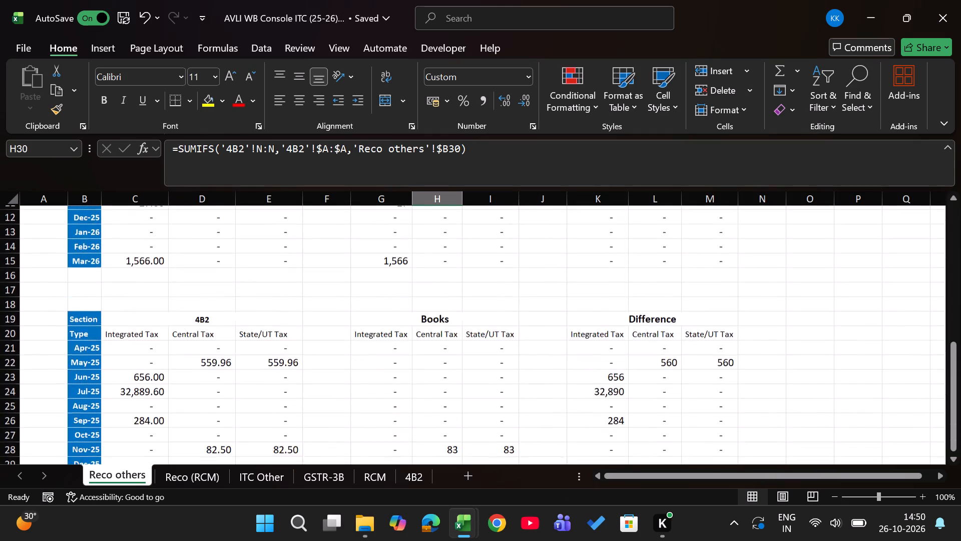
{"action": "scroll", "coordinate": [610, 314], "scroll_direction": "down", "scroll_amount": 2}
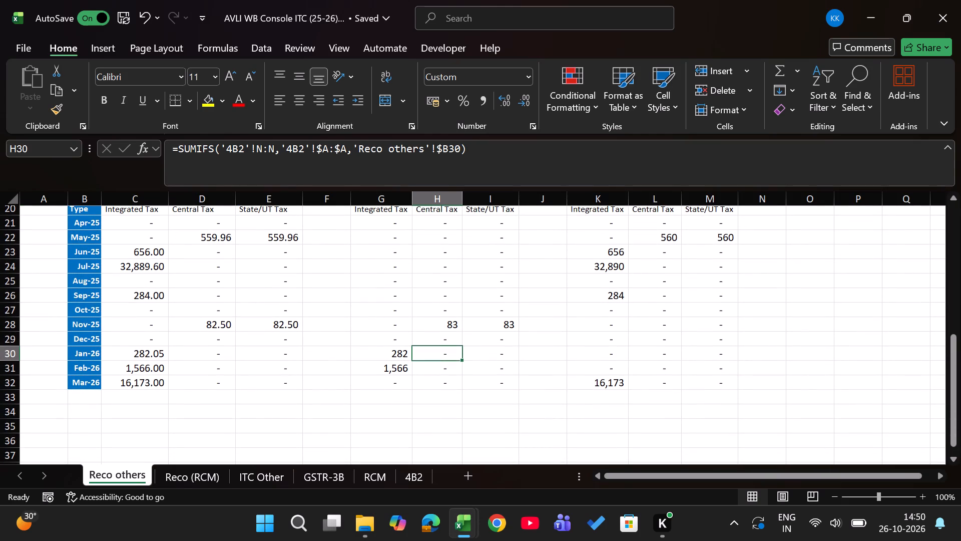
Copy the header and Mar-26 invoice rows, Month through IRN date, on the Mar-26 workbook's Not Taken Same month 2b sheet.
{"action": "key", "text": "ctrl+Page_Down"}
{"action": "key", "text": "ctrl+Page_Down"}
{"action": "key", "text": "ctrl+Page_Down"}
{"action": "key", "text": "ctrl+Page_Down"}
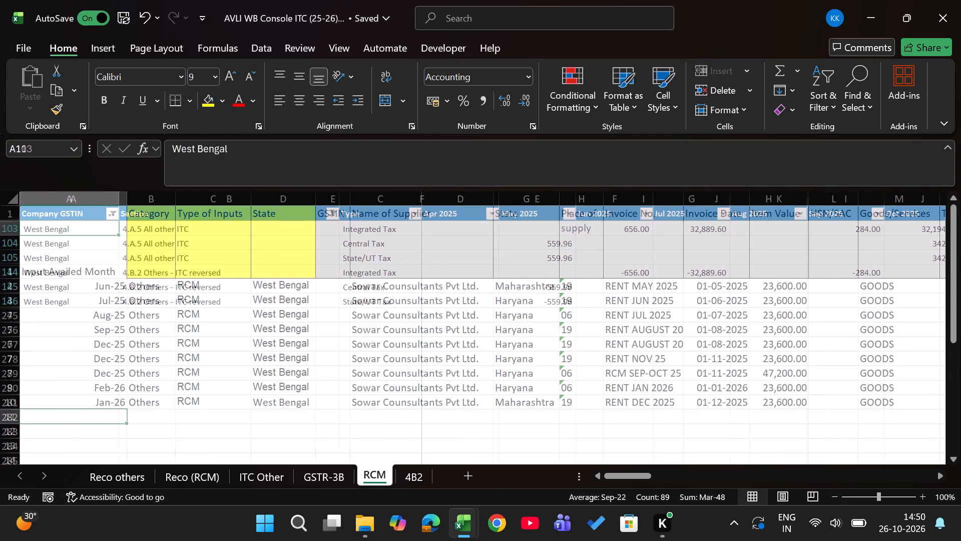
{"action": "key", "text": "ctrl+Page_Down"}
{"action": "key", "text": "alt+Tab"}
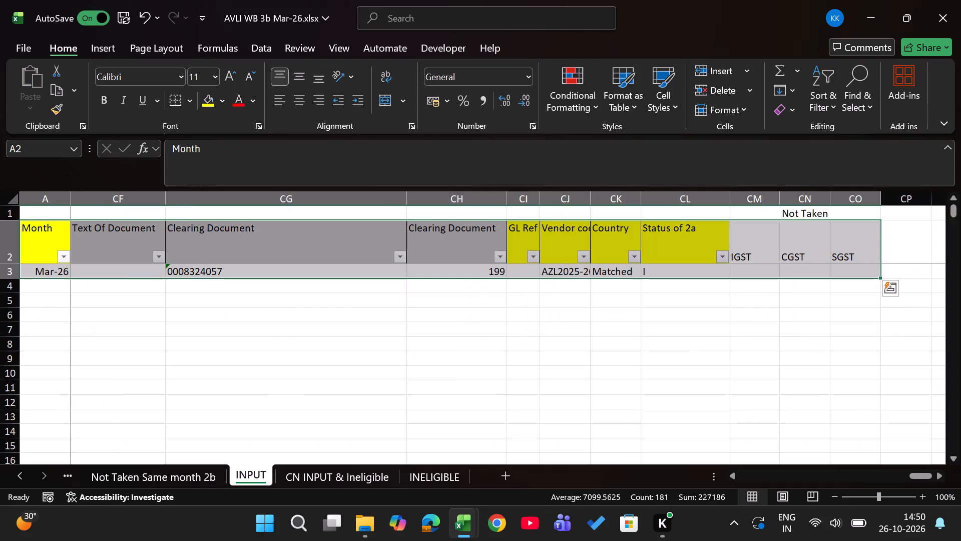
{"action": "key", "text": "ctrl+Page_Up"}
{"action": "key", "text": "Left"}
{"action": "key", "text": "Left"}
{"action": "key", "text": "Up"}
{"action": "key", "text": "ctrl+shift+Down"}
{"action": "key", "text": "ctrl+shift+Right"}
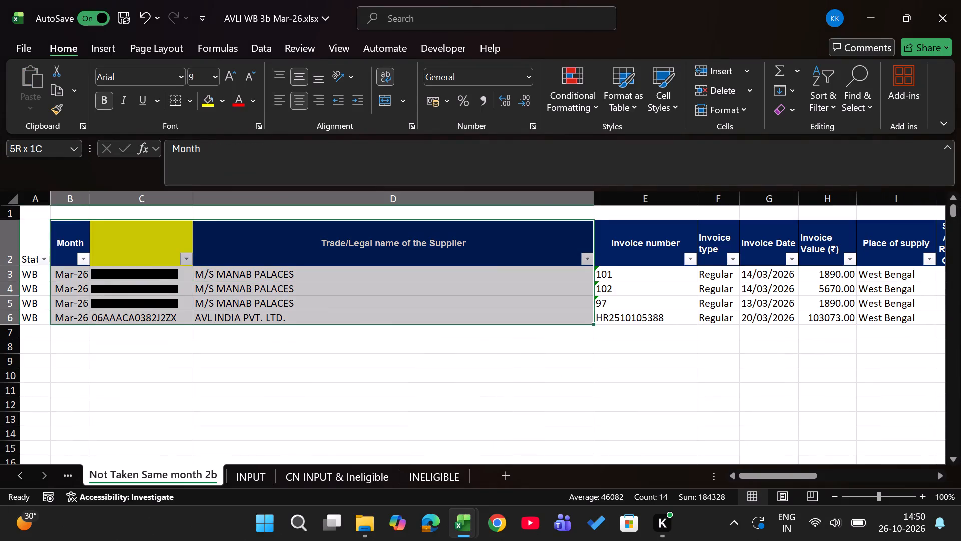
{"action": "key", "text": "ctrl+shift+Right"}
{"action": "key", "text": "ctrl+c"}
Paste the copied Mar-26 table into the console workbook's 4B2 sheet at B9, below the Feb-26 row.
{"action": "key", "text": "alt+Tab"}
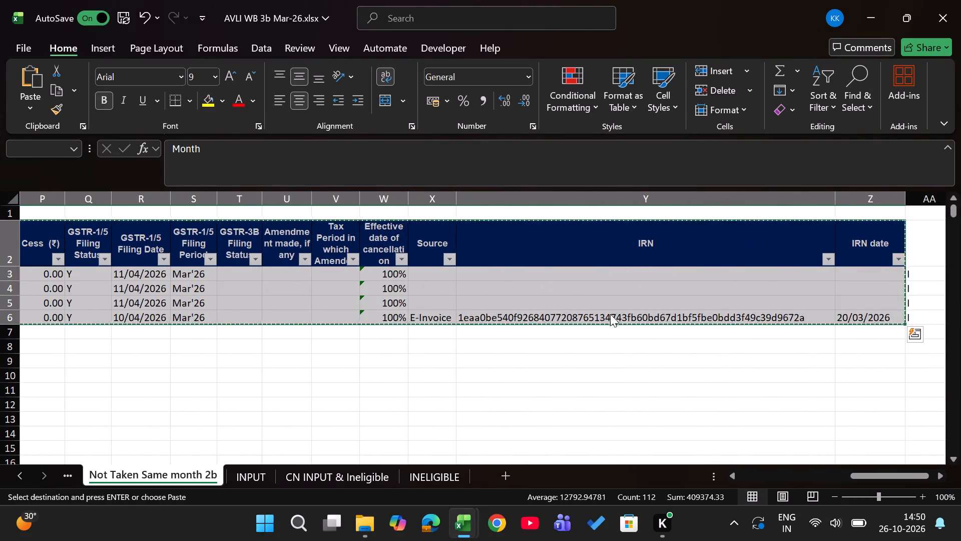
{"action": "key", "text": "Down"}
{"action": "key", "text": "Down"}
{"action": "key", "text": "Right"}
{"action": "key", "text": "Down"}
{"action": "key", "text": "Return"}
Copy the Mar-26 month from B10 into A10 on 4B2 and fill it down to A12.
{"action": "key", "text": "Right"}
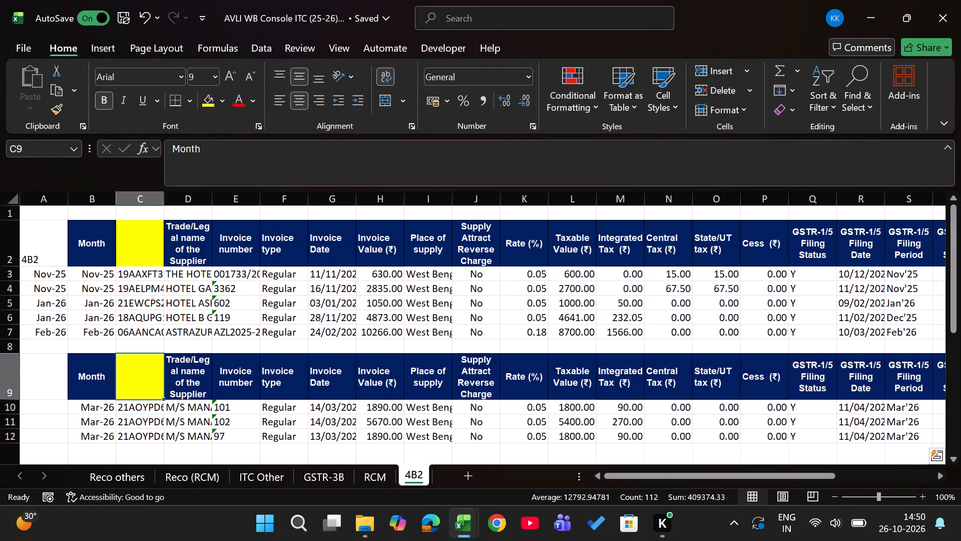
{"action": "key", "text": "Down"}
{"action": "key", "text": "Left"}
{"action": "key", "text": "ctrl+c"}
{"action": "key", "text": "Left"}
{"action": "key", "text": "Return"}
{"action": "key", "text": "shift+Down"}
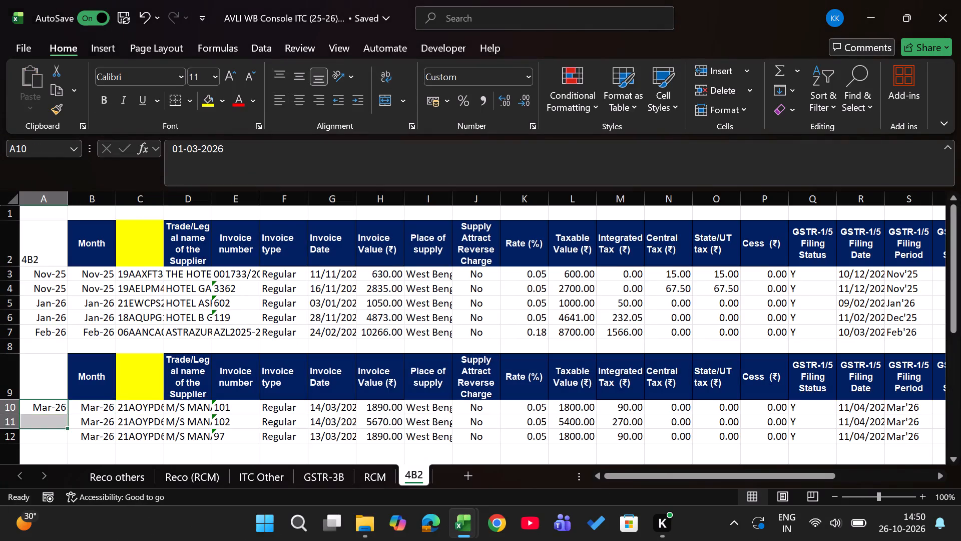
{"action": "key", "text": "shift+Down"}
{"action": "key", "text": "ctrl+d"}
Delete the blank row 8 and the repeated header row 9 above the Mar-26 entries on 4B2.
{"action": "key", "text": "Up"}
{"action": "key", "text": "Up"}
{"action": "key", "text": "Up"}
{"action": "key", "text": "Down"}
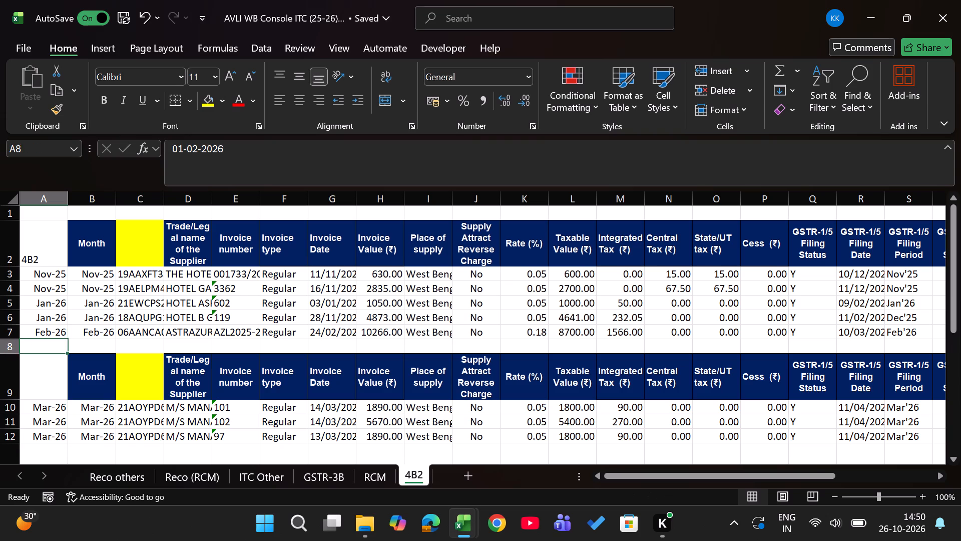
{"action": "key", "text": "shift+space"}
{"action": "key", "text": "shift+Down"}
{"action": "key", "text": "ctrl+minus"}
{"action": "key", "text": "Up"}
{"action": "key", "text": "Up"}
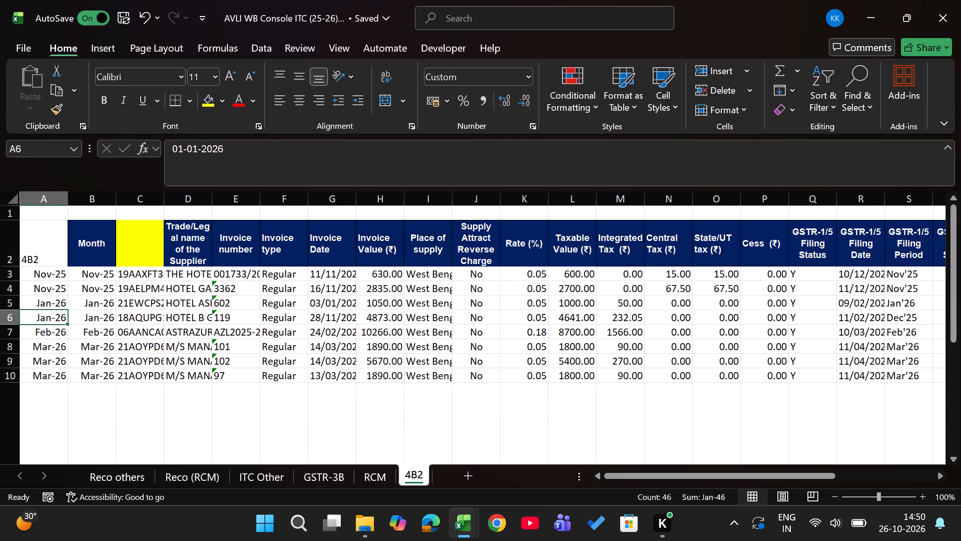
Check the monthly RCM differences between GSTR-3B and books on the Reco (RCM) sheet, including Mar-26.
{"action": "key", "text": "Right"}
{"action": "key", "text": "ctrl+Page_Up"}
{"action": "key", "text": "ctrl+Page_Up"}
{"action": "key", "text": "ctrl+Page_Up"}
{"action": "key", "text": "ctrl+Page_Up"}
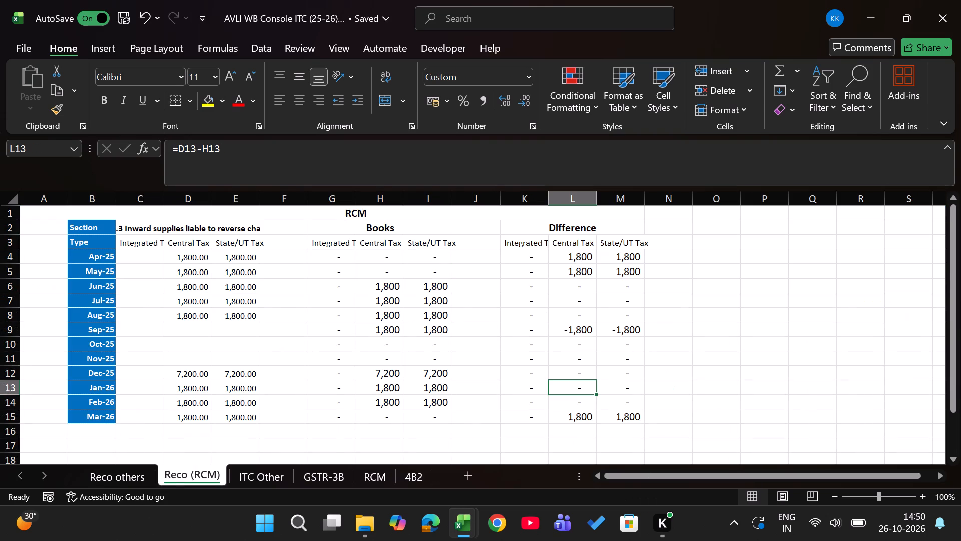
{"action": "key", "text": "ctrl+Page_Down"}
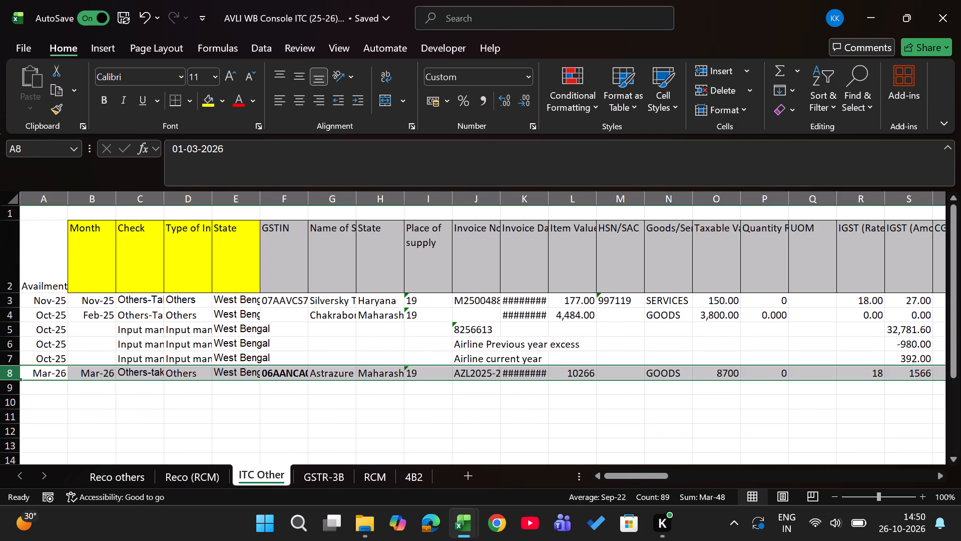
{"action": "key", "text": "ctrl+Page_Down"}
{"action": "key", "text": "ctrl+Page_Down"}
Copy the header and RENT FEB 2026 row from the Mar-26 workbook's RCM Pre month sheet into the console's RCM sheet at B12.
{"action": "key", "text": "Down"}
{"action": "key", "text": "Right"}
{"action": "key", "text": "alt+Tab"}
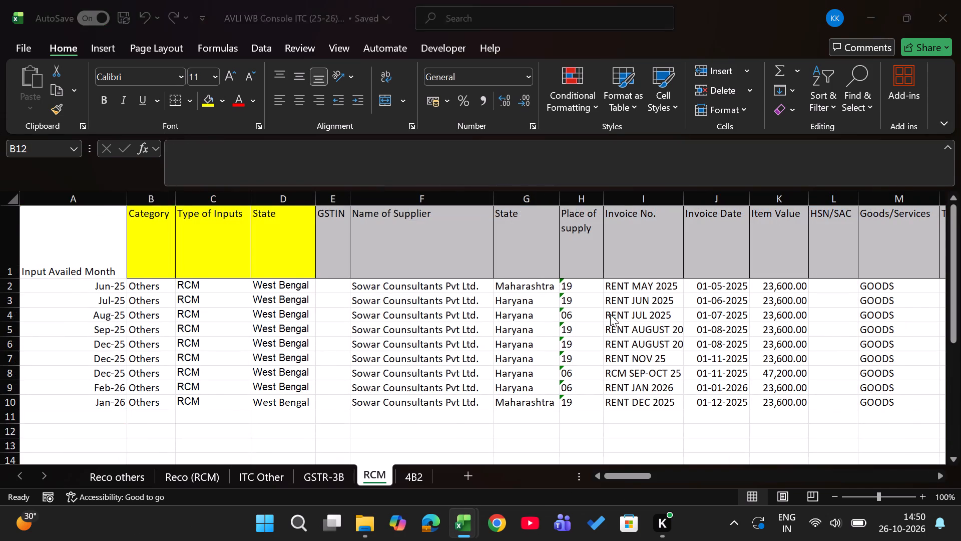
{"action": "key", "text": "ctrl+Page_Up"}
{"action": "key", "text": "ctrl+Page_Up"}
{"action": "key", "text": "ctrl+Page_Up"}
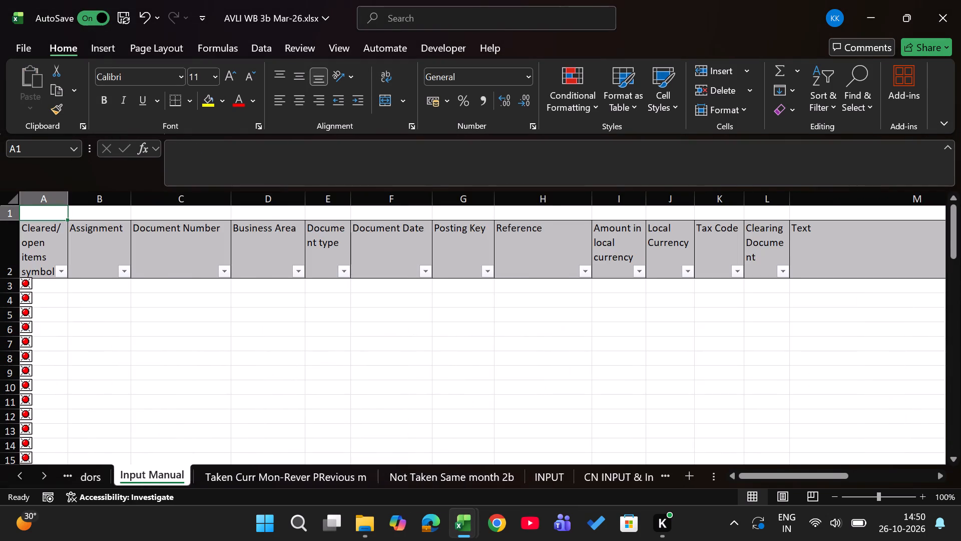
{"action": "key", "text": "ctrl+Page_Up"}
{"action": "key", "text": "Left"}
{"action": "key", "text": "Up"}
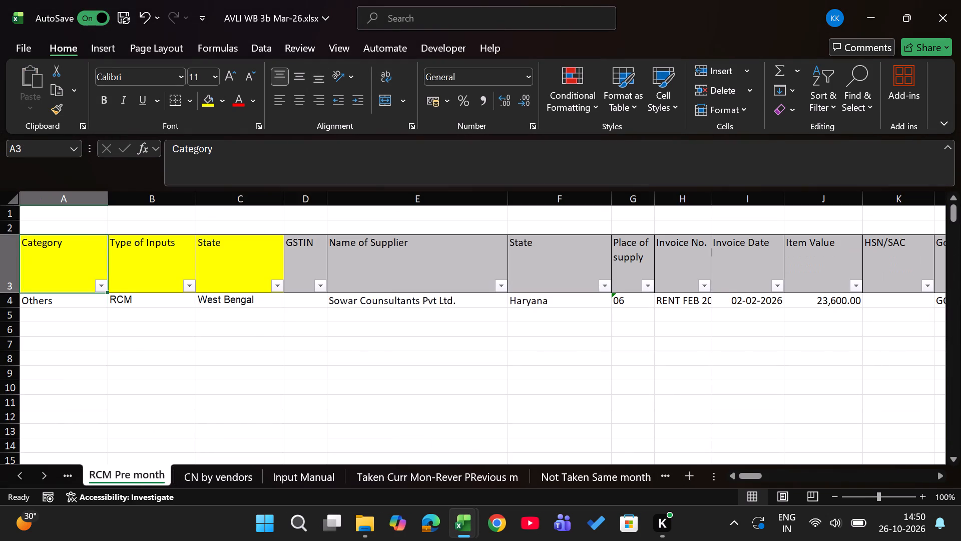
{"action": "key", "text": "ctrl+shift+Down"}
{"action": "key", "text": "ctrl+shift+Right"}
{"action": "key", "text": "ctrl+c"}
{"action": "key", "text": "alt+Tab"}
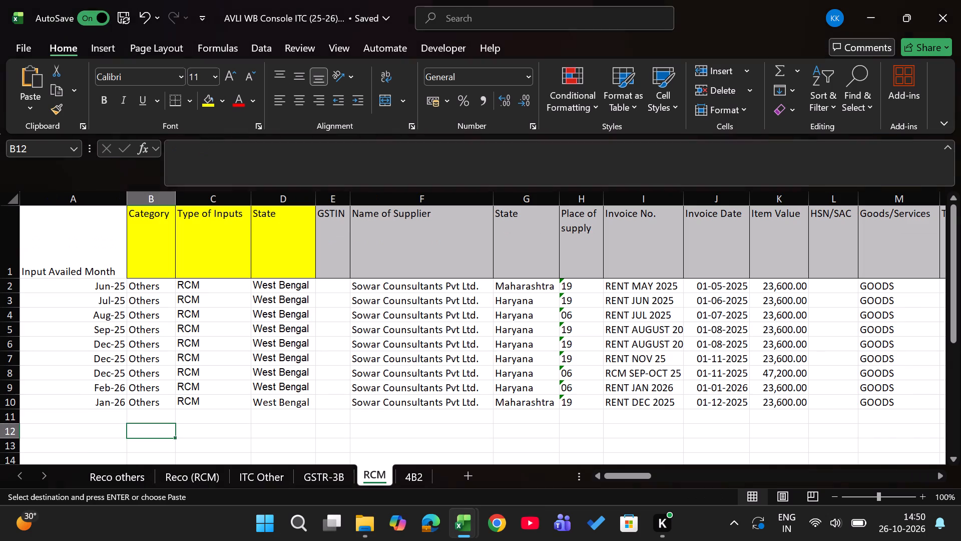
{"action": "key", "text": "Return"}
{"action": "key", "text": "Right"}
{"action": "key", "text": "Up"}
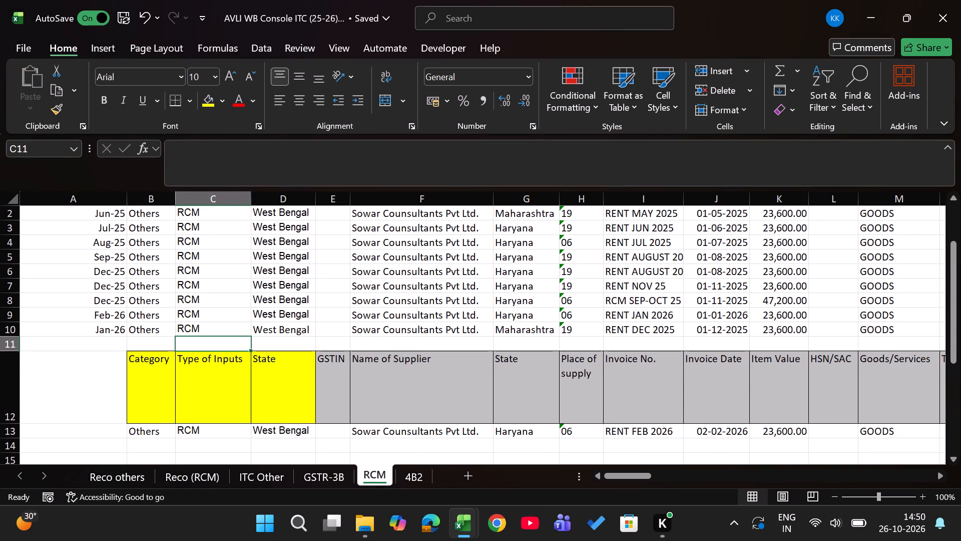
Enter Mar-26 as the input availed month in A13 beside the pasted RENT FEB 2026 row.
{"action": "key", "text": "Down"}
{"action": "key", "text": "Left"}
{"action": "key", "text": "Left"}
{"action": "key", "text": "Down"}
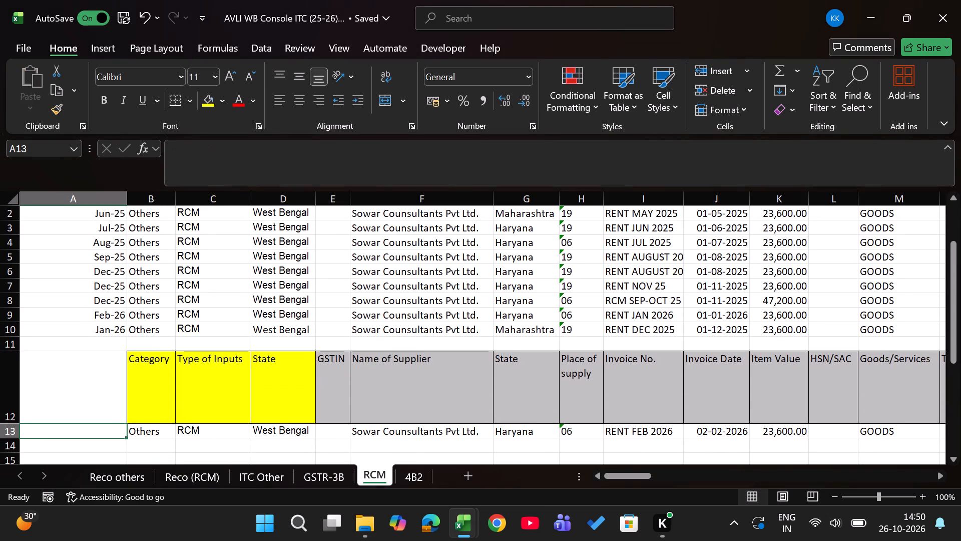
{"action": "type", "text": "mar26"}
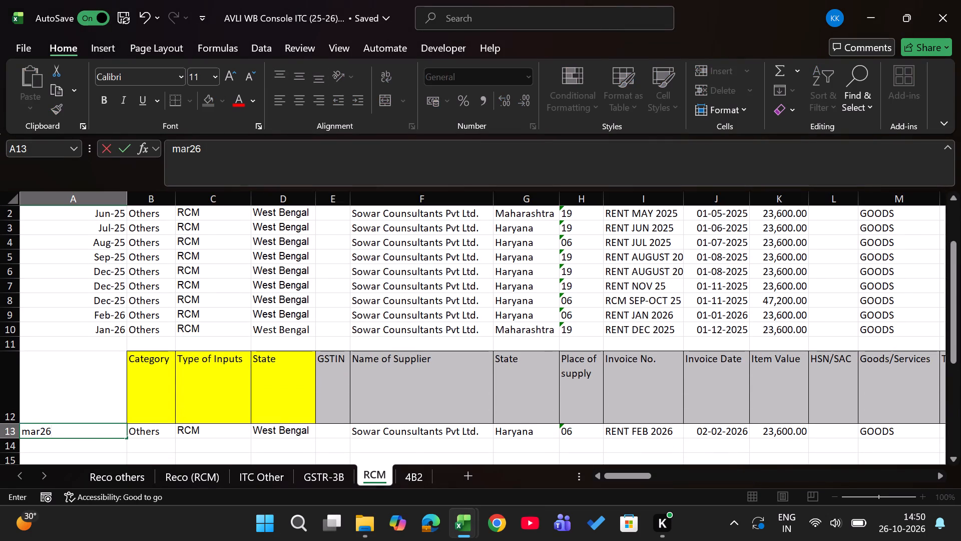
{"action": "key", "text": "Return"}
Delete the blank row 11 and the repeated header row 12 above the Mar-26 entry on the RCM sheet.
{"action": "key", "text": "Up"}
{"action": "key", "text": "Up"}
{"action": "key", "text": "Up"}
{"action": "key", "text": "shift+space"}
{"action": "key", "text": "shift+Down"}
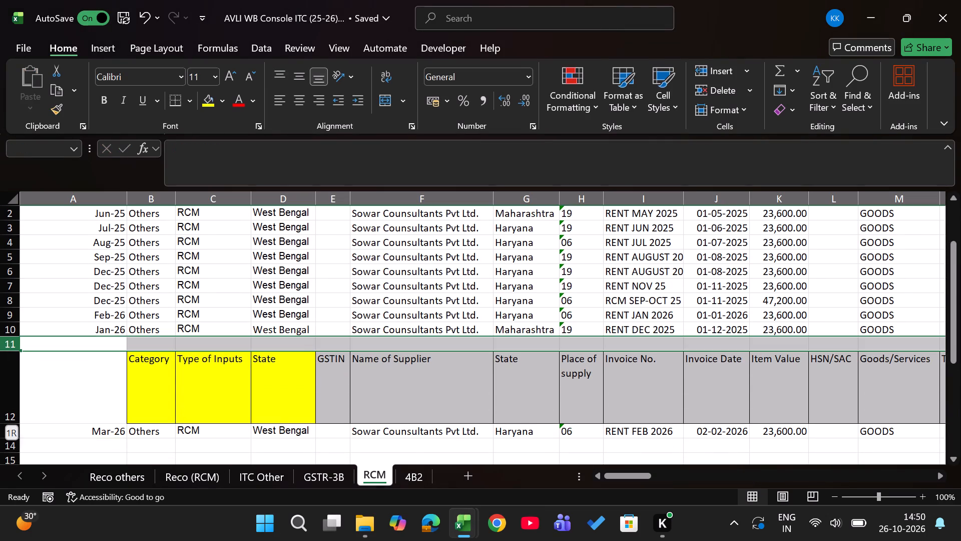
{"action": "key", "text": "ctrl+minus"}
{"action": "key", "text": "Right"}
Review the Mar-26 rows on Reco (RCM) and in the lower reconciliation table on Reco others.
{"action": "key", "text": "ctrl+Page_Up"}
{"action": "key", "text": "ctrl+Page_Up"}
{"action": "key", "text": "ctrl+Page_Up"}
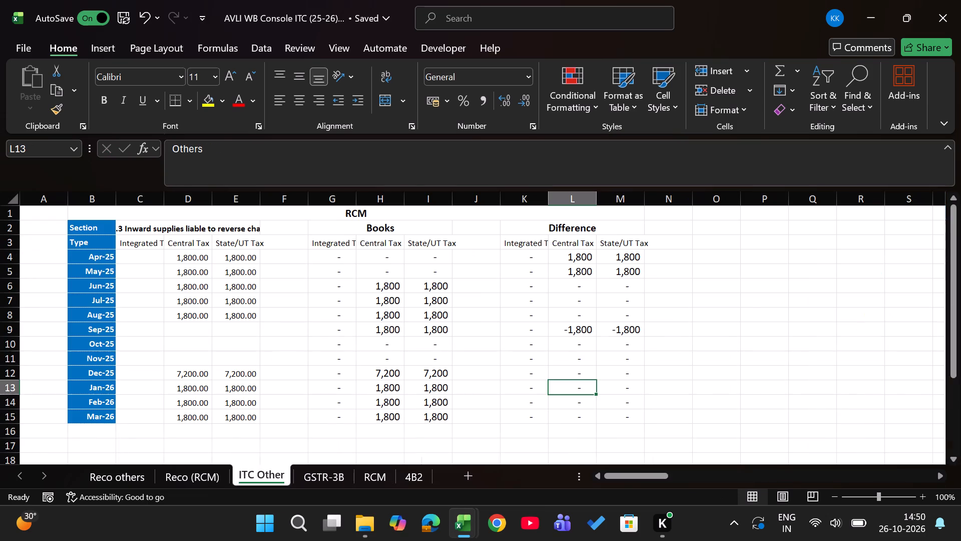
{"action": "key", "text": "ctrl+Page_Up"}
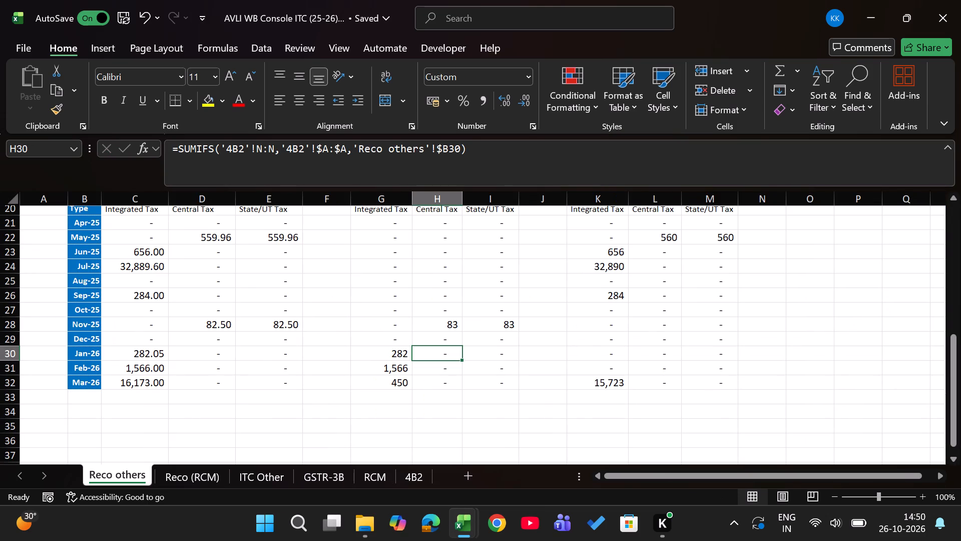
{"action": "key", "text": "Down"}
{"action": "key", "text": "Down"}
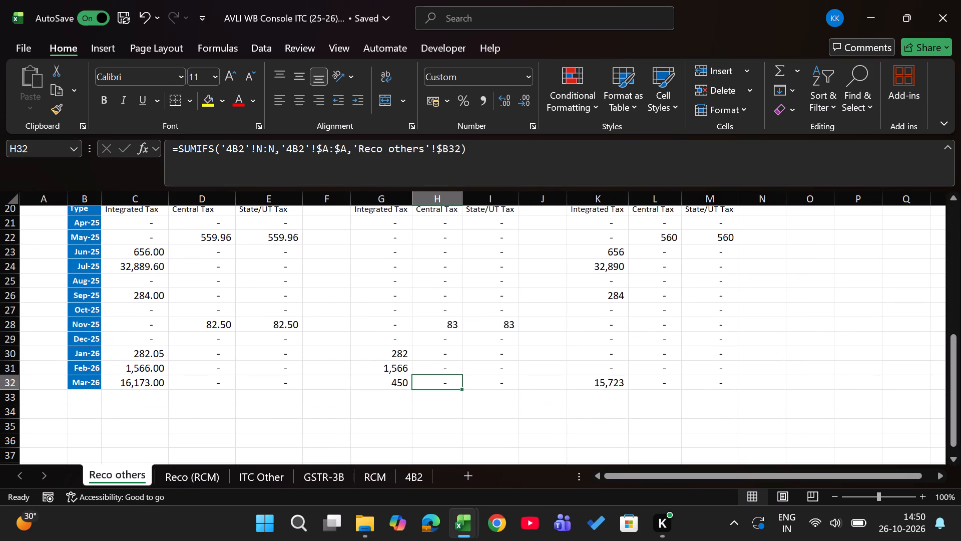
{"action": "key", "text": "Left"}
{"action": "key", "text": "Left"}
{"action": "key", "text": "Left"}
{"action": "key", "text": "Left"}
{"action": "key", "text": "Left"}
Examine the Integrated Tax amounts of the Mar-26 entries on the 4B2 sheet.
{"action": "key", "text": "ctrl+Page_Down"}
{"action": "key", "text": "ctrl+Page_Down"}
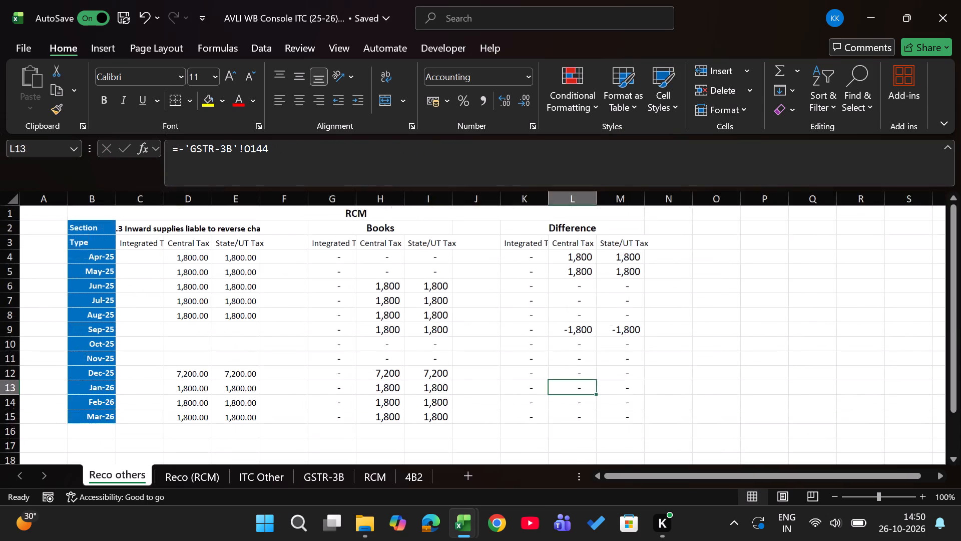
{"action": "key", "text": "ctrl+Page_Down"}
{"action": "key", "text": "ctrl+Page_Down"}
{"action": "key", "text": "ctrl+Page_Down"}
{"action": "key", "text": "Down"}
{"action": "key", "text": "Down"}
{"action": "key", "text": "Down"}
{"action": "key", "text": "Up"}
{"action": "key", "text": "Right"}
{"action": "key", "text": "Right"}
{"action": "key", "text": "Right"}
{"action": "key", "text": "Right"}
{"action": "key", "text": "Right"}
{"action": "key", "text": "Right"}
{"action": "key", "text": "Right"}
{"action": "key", "text": "Right"}
{"action": "key", "text": "Right"}
{"action": "key", "text": "Right"}
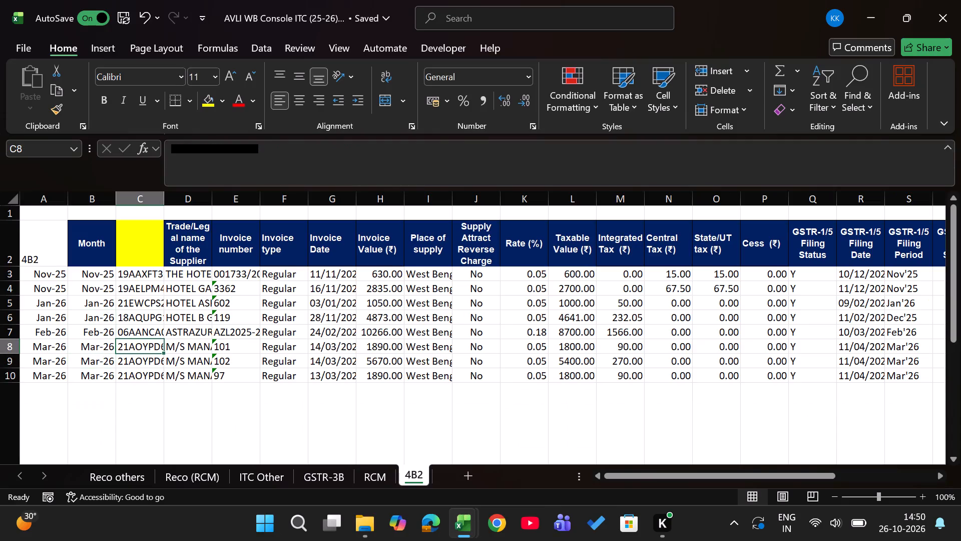
{"action": "key", "text": "Right"}
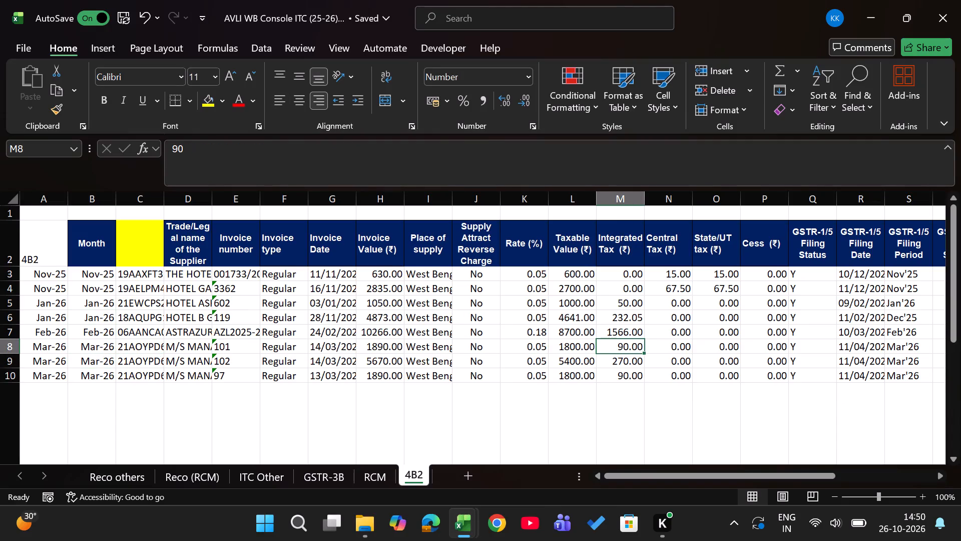
Compare with the invoices and Integrated Tax amounts on the Mar-26 workbook's Not Taken Same month 2b sheet.
{"action": "key", "text": "alt+Tab"}
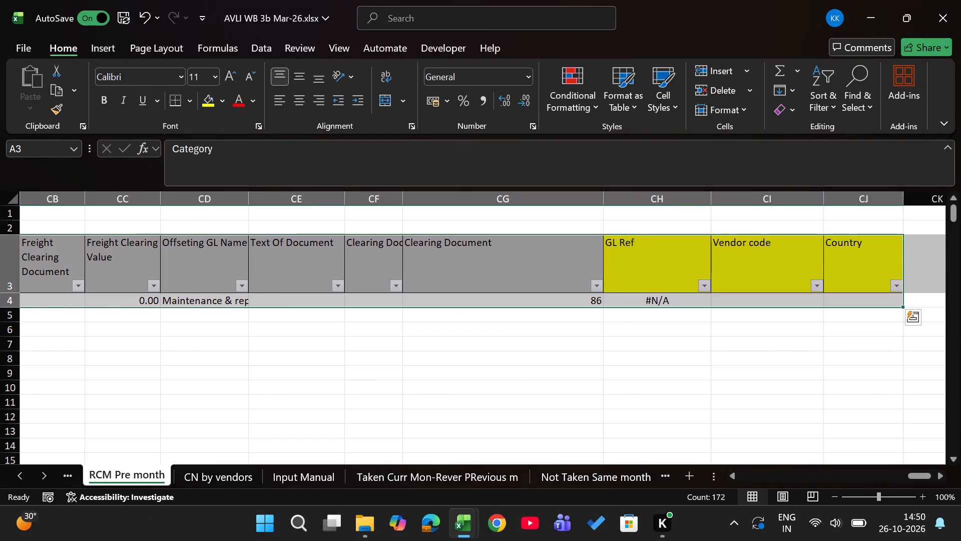
{"action": "key", "text": "ctrl+Page_Down"}
{"action": "key", "text": "ctrl+Page_Down"}
{"action": "key", "text": "ctrl+Page_Down"}
{"action": "key", "text": "ctrl+Page_Down"}
{"action": "key", "text": "ctrl+Page_Down"}
{"action": "key", "text": "ctrl+Page_Down"}
{"action": "key", "text": "ctrl+Page_Down"}
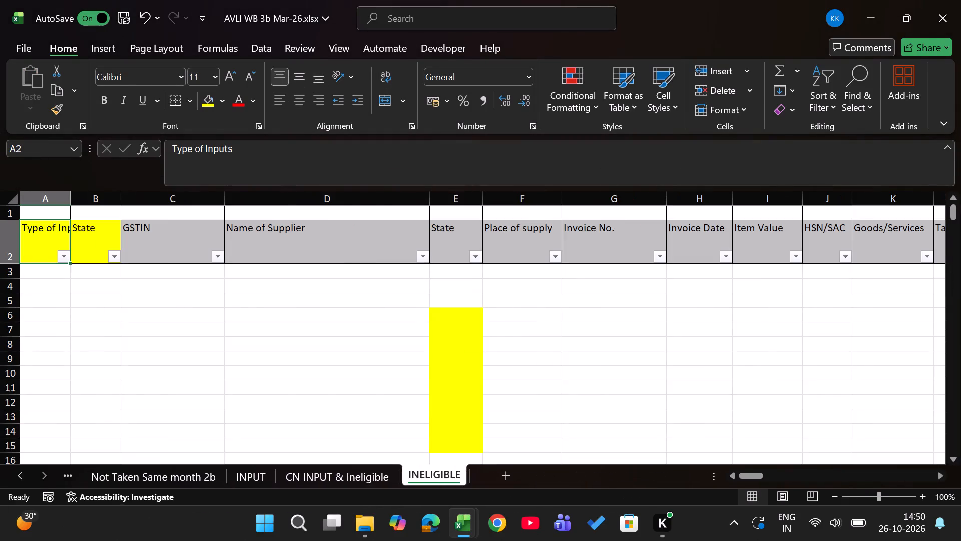
{"action": "key", "text": "ctrl+Page_Up"}
{"action": "key", "text": "ctrl+Page_Up"}
{"action": "key", "text": "ctrl+Page_Up"}
{"action": "key", "text": "Left"}
{"action": "key", "text": "Left"}
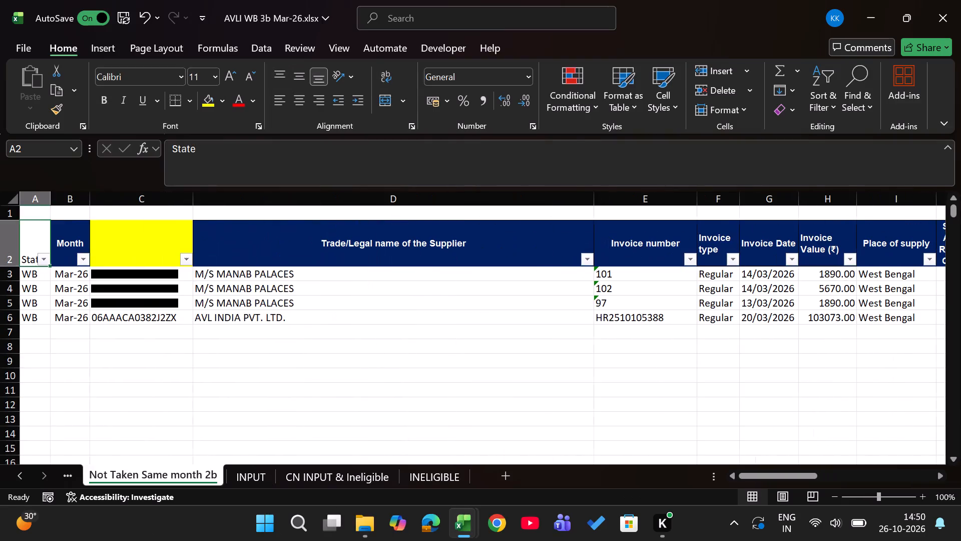
{"action": "key", "text": "Left"}
{"action": "key", "text": "Right"}
{"action": "key", "text": "Right"}
{"action": "key", "text": "Right"}
{"action": "key", "text": "Right"}
{"action": "key", "text": "Right"}
{"action": "key", "text": "Right"}
{"action": "key", "text": "Right"}
{"action": "key", "text": "Right"}
{"action": "key", "text": "Right"}
{"action": "key", "text": "Right"}
{"action": "key", "text": "Right"}
{"action": "key", "text": "Right"}
{"action": "key", "text": "Right"}
{"action": "key", "text": "Right"}
{"action": "key", "text": "Right"}
{"action": "key", "text": "Down"}
{"action": "key", "text": "Down"}
{"action": "key", "text": "Left"}
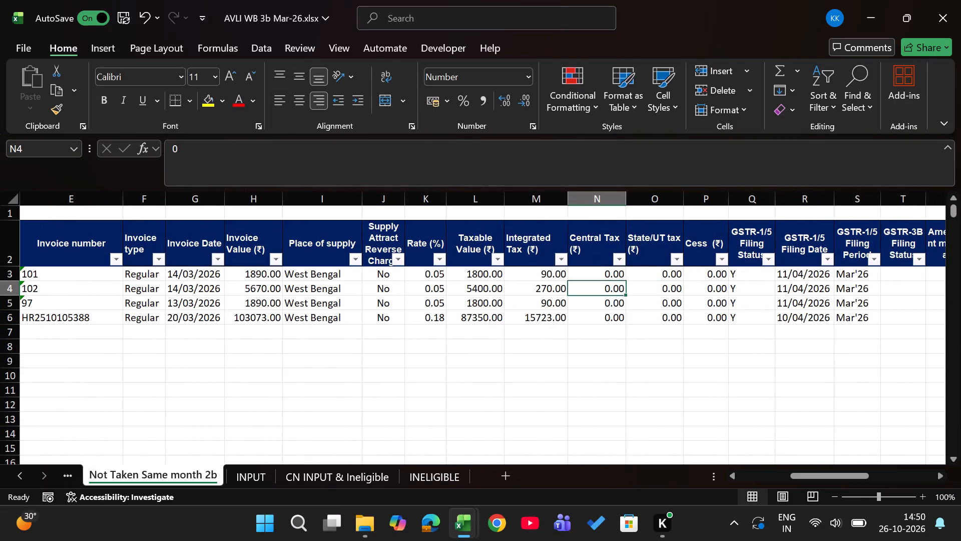
{"action": "key", "text": "Left"}
{"action": "key", "text": "Down"}
{"action": "key", "text": "Down"}
{"action": "key", "text": "ctrl+Left"}
{"action": "key", "text": "ctrl+Left"}
{"action": "key", "text": "ctrl+Right"}
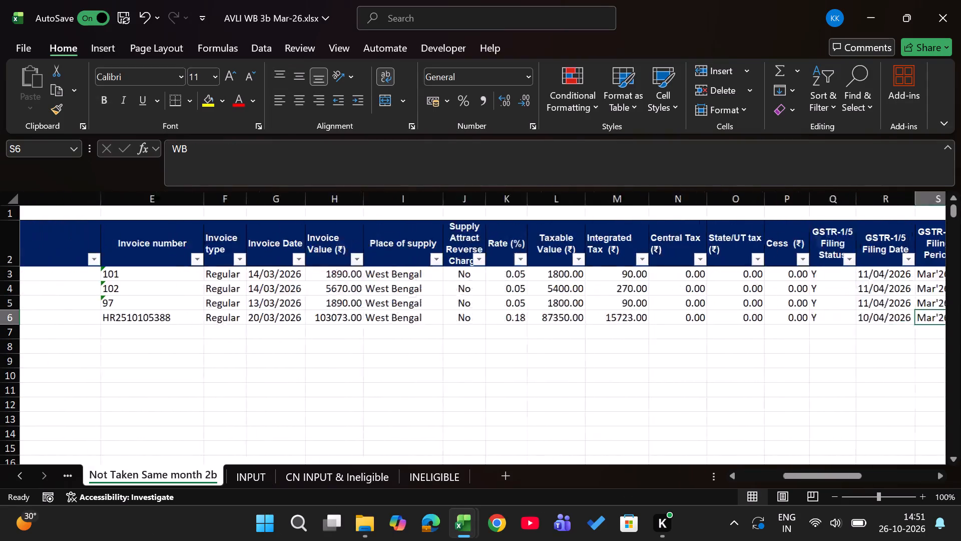
{"action": "key", "text": "ctrl+Left"}
{"action": "key", "text": "Right"}
{"action": "key", "text": "Right"}
{"action": "key", "text": "Left"}
{"action": "key", "text": "alt+Tab"}
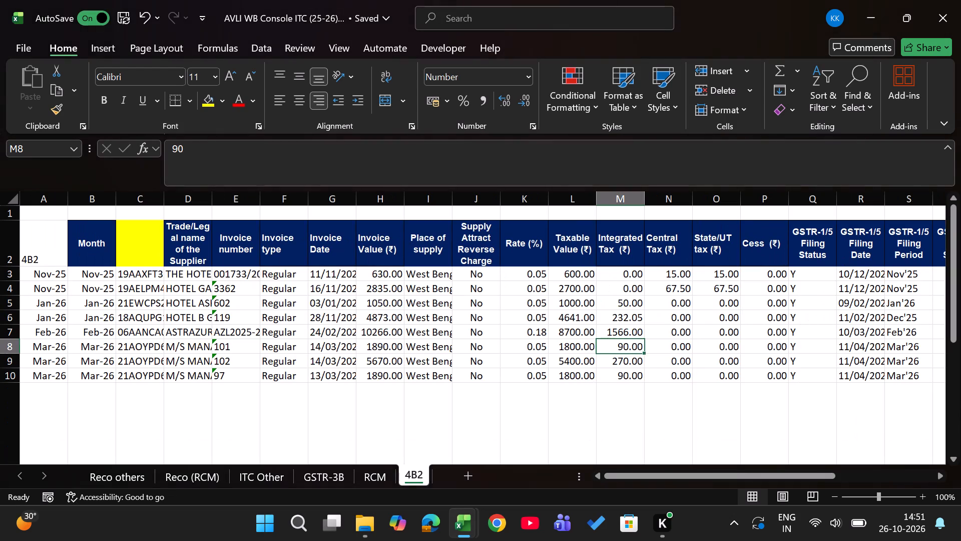
{"action": "key", "text": "Down"}
{"action": "key", "text": "Down"}
{"action": "key", "text": "Down"}
{"action": "key", "text": "Left"}
{"action": "key", "text": "Down"}
{"action": "key", "text": "Down"}
{"action": "key", "text": "Up"}
{"action": "key", "text": "Up"}
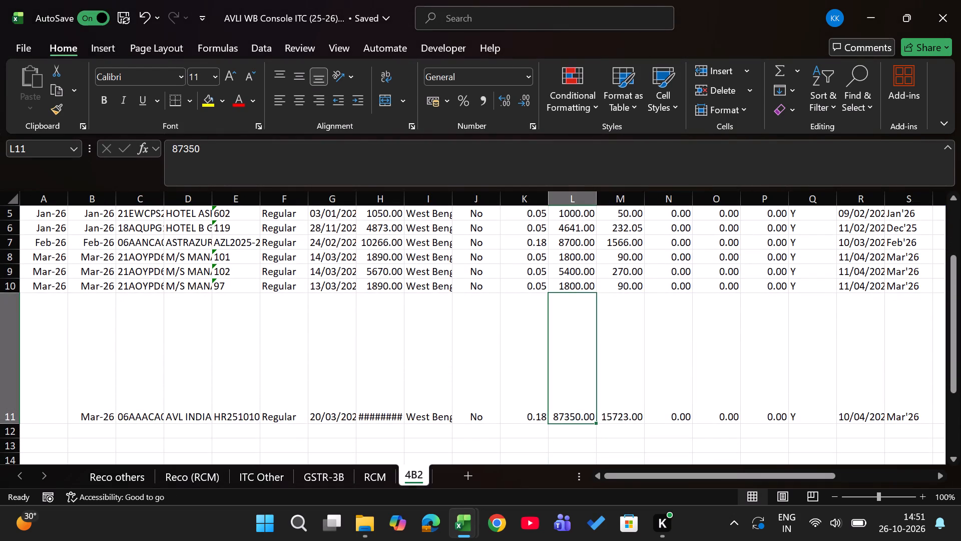
Copy the Mar-26 month from B11 into A11 on the 4B2 sheet.
{"action": "key", "text": "Right"}
{"action": "scroll", "coordinate": [479, 348], "scroll_direction": "right", "scroll_amount": 1}
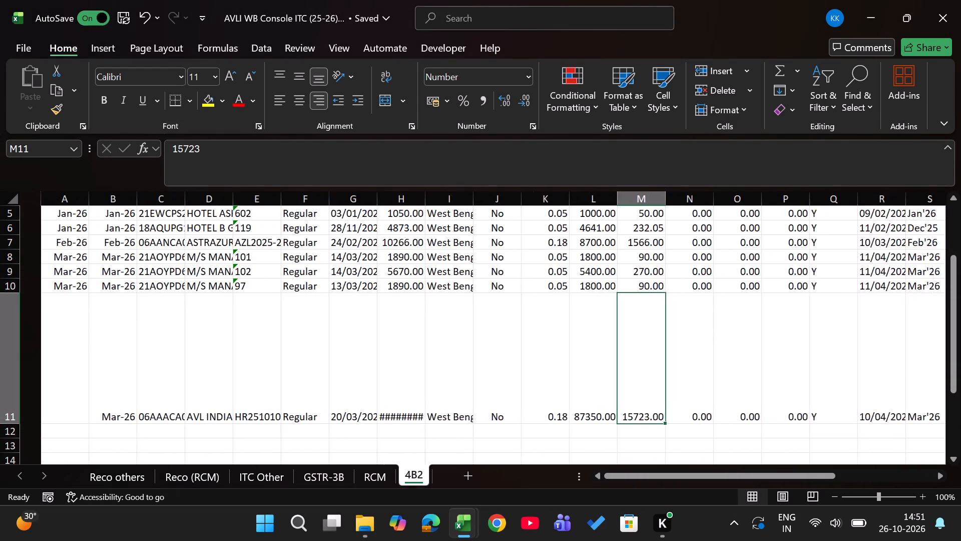
{"action": "left_click", "coordinate": [107, 385]}
{"action": "key", "text": "ctrl+c"}
{"action": "key", "text": "Left"}
{"action": "key", "text": "Return"}
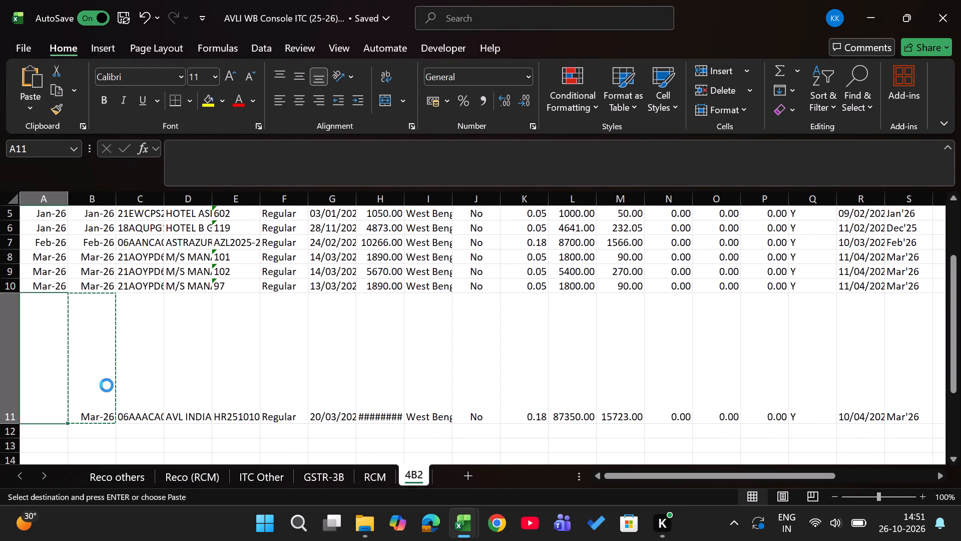
Turn off text wrapping for rows 10 and 11 on 4B2 to bring row 11 down to normal height.
{"action": "key", "text": "Up"}
{"action": "double_click", "coordinate": [2, 425]}
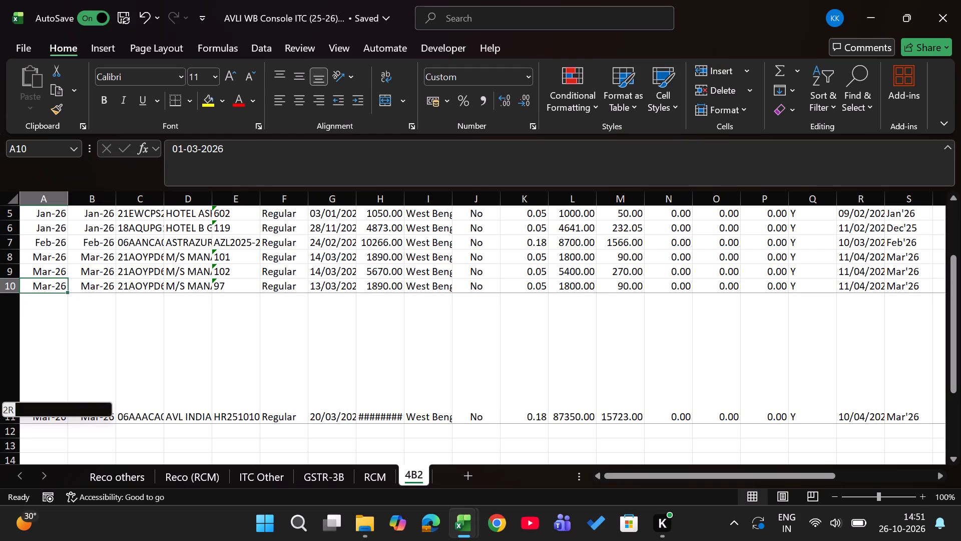
{"action": "key", "text": "shift+space"}
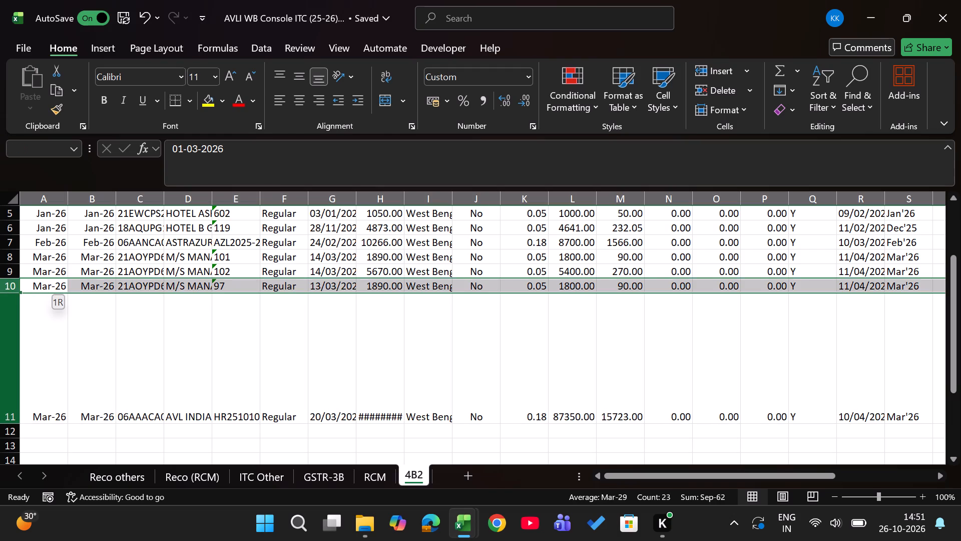
{"action": "key", "text": "shift+Down"}
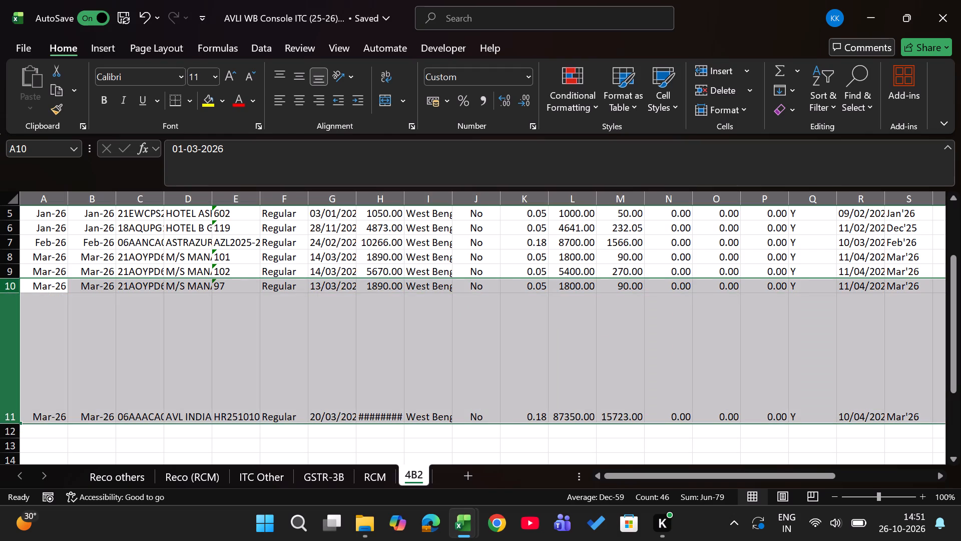
{"action": "left_click", "coordinate": [8, 293]}
{"action": "scroll", "coordinate": [185, 325], "scroll_direction": "left", "scroll_amount": 6}
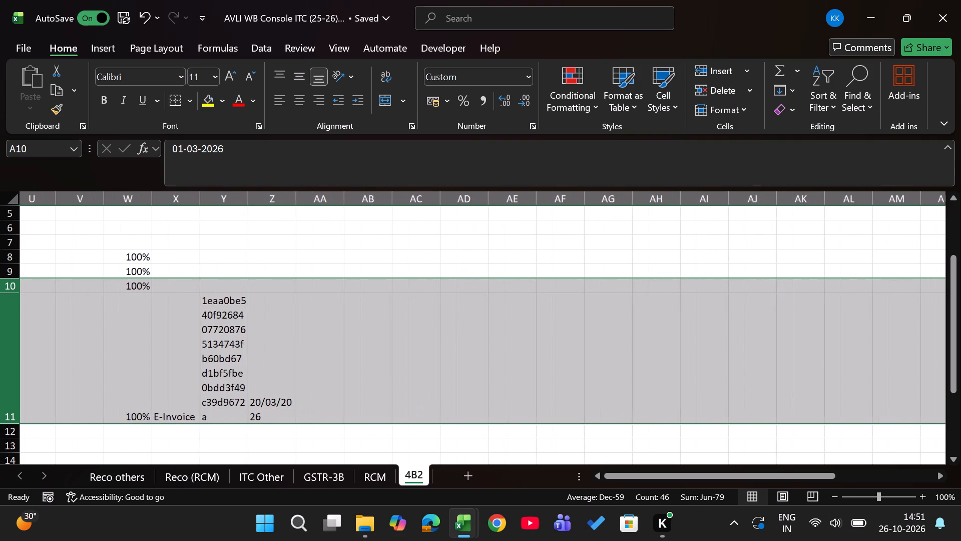
{"action": "left_click", "coordinate": [388, 72]}
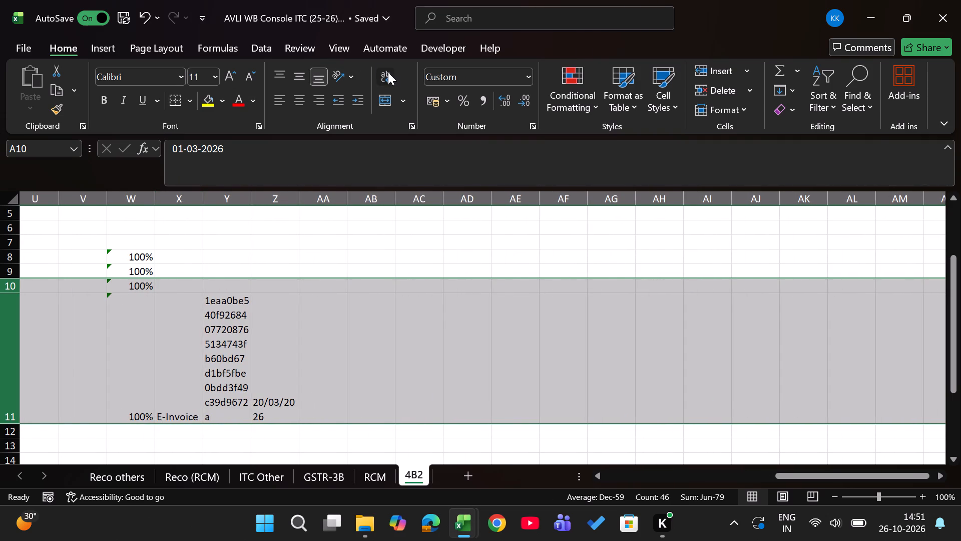
{"action": "left_click", "coordinate": [388, 72]}
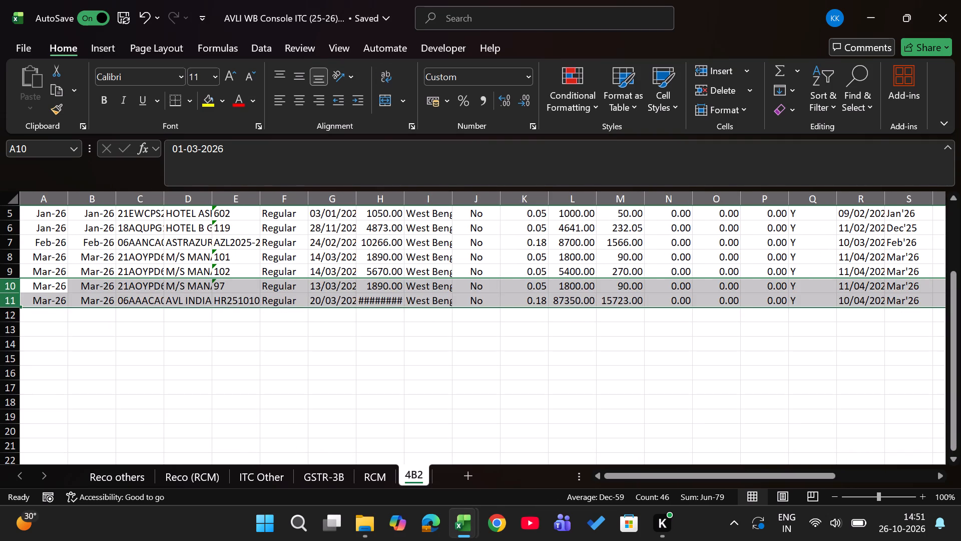
{"action": "left_click", "coordinate": [330, 258]}
Check the updated Mar-26 differences on the Reco others tables and the Reco (RCM) sheet.
{"action": "key", "text": "ctrl+Page_Up"}
{"action": "key", "text": "ctrl+Page_Up"}
{"action": "key", "text": "ctrl+Page_Up"}
{"action": "key", "text": "ctrl+Page_Up"}
{"action": "key", "text": "ctrl+Page_Up"}
{"action": "key", "text": "ctrl+Page_Up"}
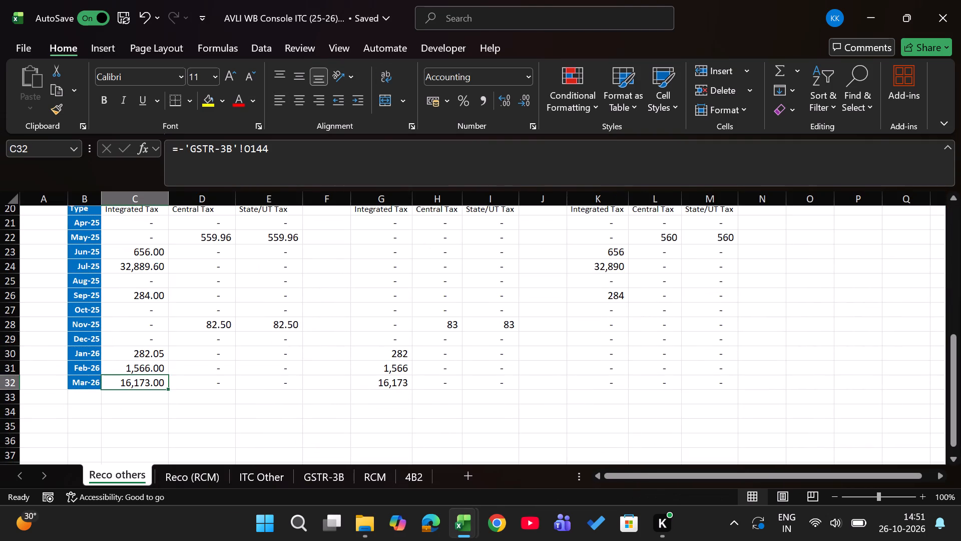
{"action": "scroll", "coordinate": [330, 258], "scroll_direction": "up", "scroll_amount": 6}
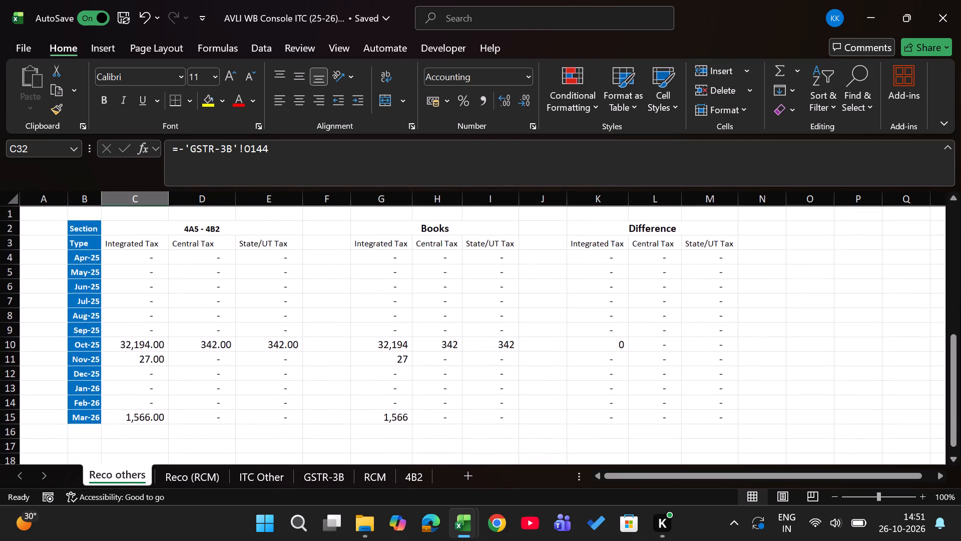
{"action": "key", "text": "ctrl+Page_Down"}
{"action": "scroll", "coordinate": [330, 258], "scroll_direction": "up", "scroll_amount": 1}
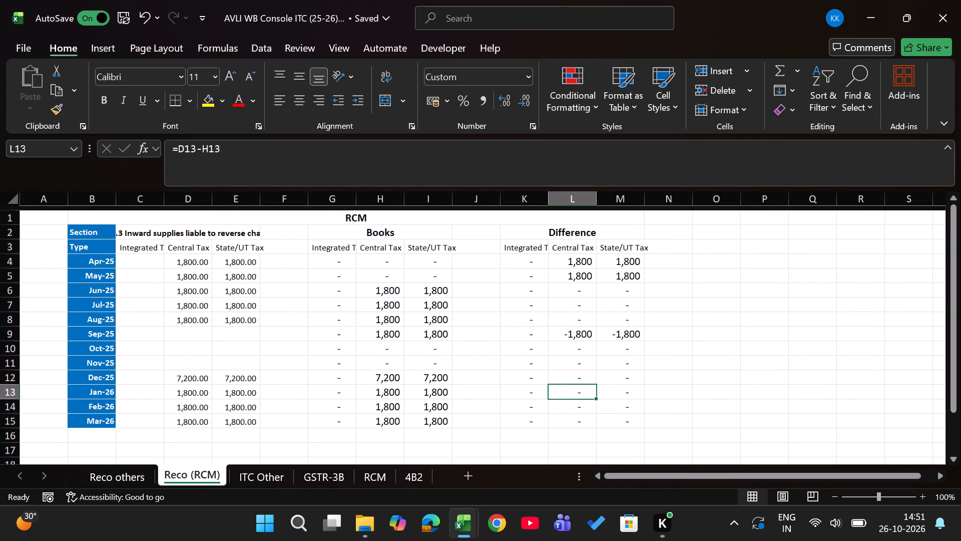
Review the monthly differences on Reco (RCM) and in the 4B2 table on Reco others for months still unreconciled.
{"action": "scroll", "coordinate": [330, 258], "scroll_direction": "up", "scroll_amount": 1}
{"action": "key", "text": "Up"}
{"action": "key", "text": "Up"}
{"action": "key", "text": "Up"}
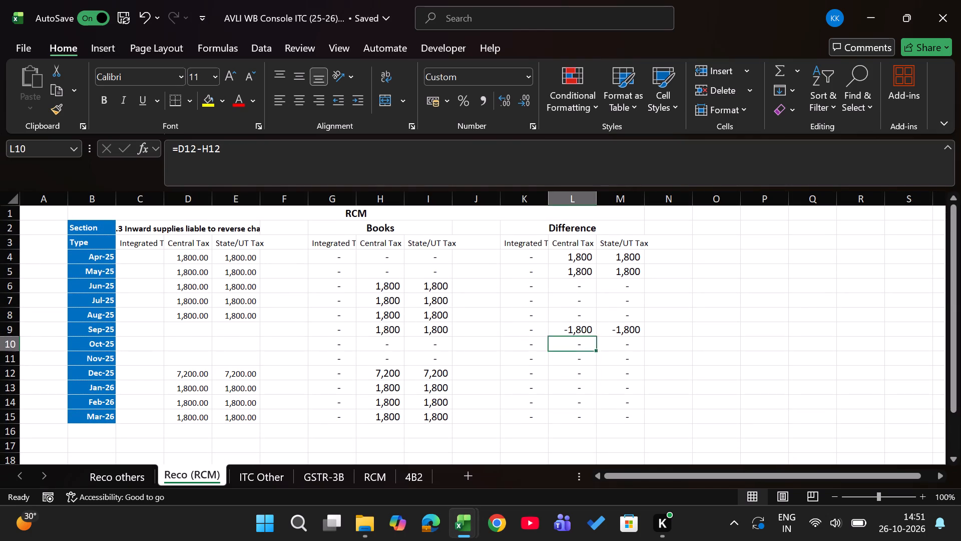
{"action": "key", "text": "Up"}
{"action": "key", "text": "Up"}
{"action": "key", "text": "Up"}
{"action": "key", "text": "Up"}
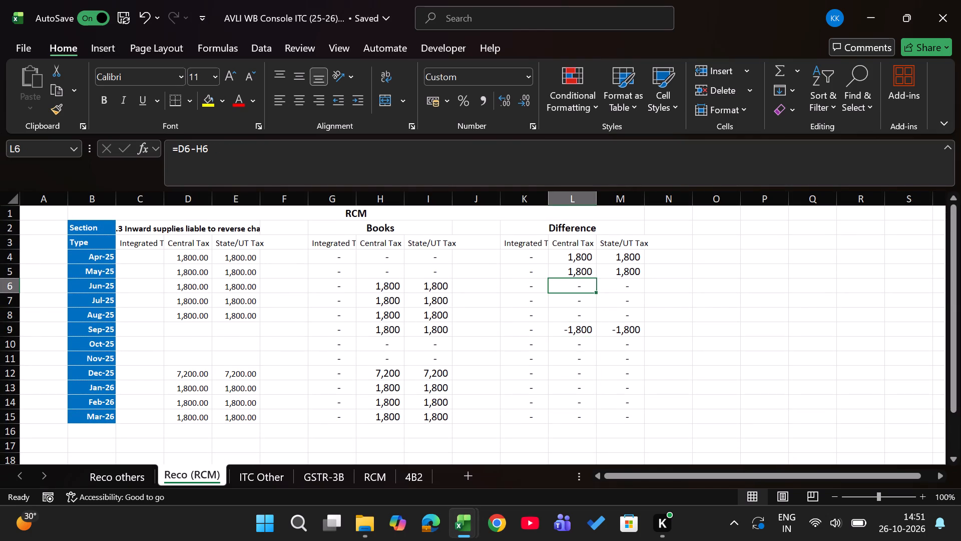
{"action": "key", "text": "ctrl+Page_Down"}
{"action": "key", "text": "ctrl+Page_Up"}
{"action": "key", "text": "ctrl+Page_Up"}
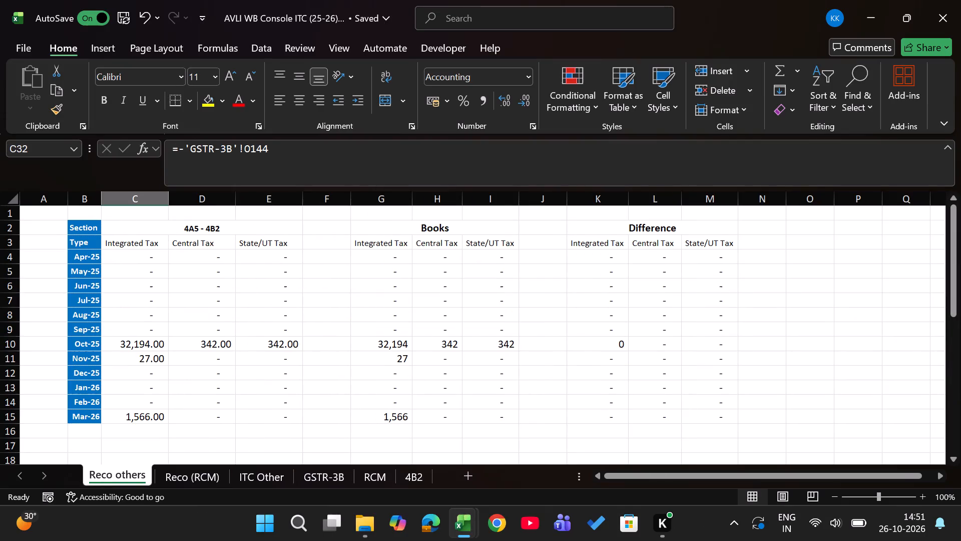
{"action": "scroll", "coordinate": [397, 411], "scroll_direction": "down", "scroll_amount": 2}
Close the AVLI WB 3b Mar-26 workbook.
{"action": "key", "text": "alt+Tab"}
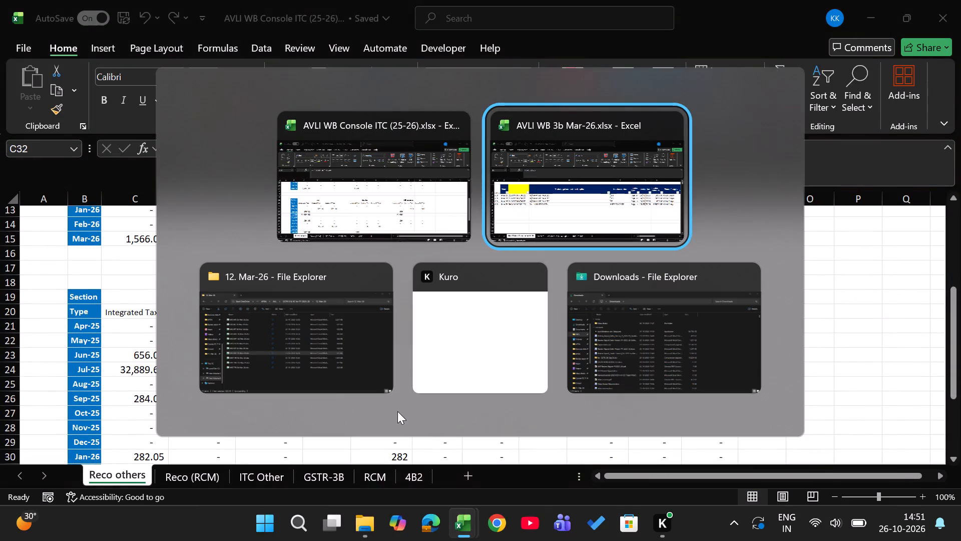
{"action": "left_click", "coordinate": [960, 0]}
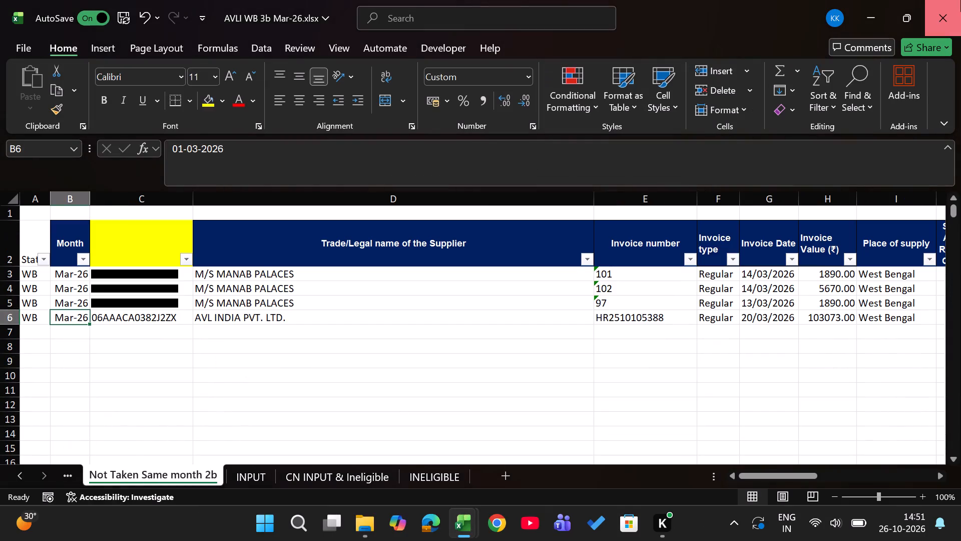
Open AVLI WB 3b Apr-25.xlsx from the 1. Apr-25 folder under GSTR-9 & 9C for FY 2025-26.
{"action": "key", "text": "alt+Tab"}
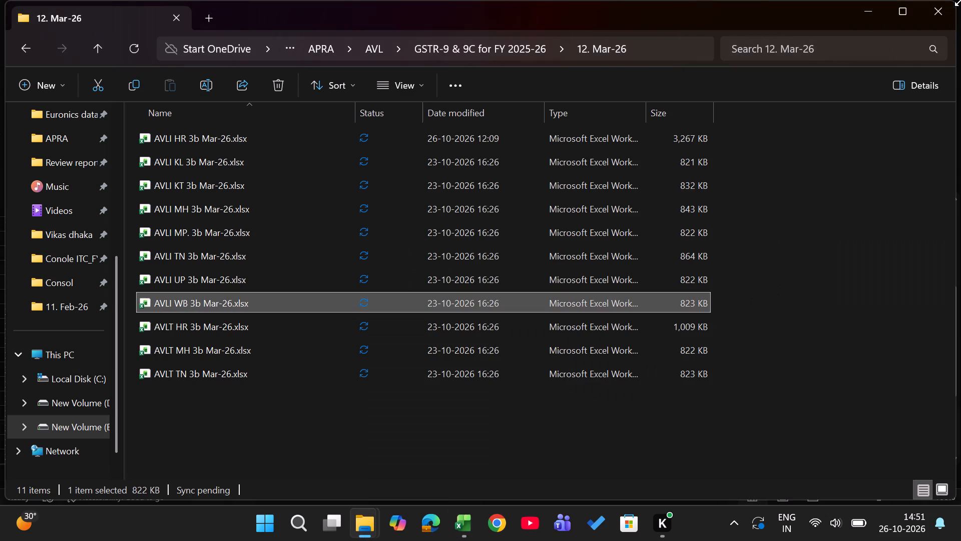
{"action": "key", "text": "BackSpace"}
{"action": "key", "text": "Up"}
{"action": "key", "text": "Up"}
{"action": "key", "text": "Up"}
{"action": "key", "text": "Up"}
{"action": "key", "text": "Up"}
{"action": "key", "text": "Up"}
{"action": "key", "text": "Up"}
{"action": "key", "text": "Up"}
{"action": "key", "text": "Up"}
{"action": "key", "text": "Up"}
{"action": "key", "text": "Up"}
{"action": "key", "text": "Up"}
{"action": "key", "text": "Up"}
{"action": "key", "text": "Up"}
{"action": "key", "text": "Up"}
{"action": "key", "text": "Return"}
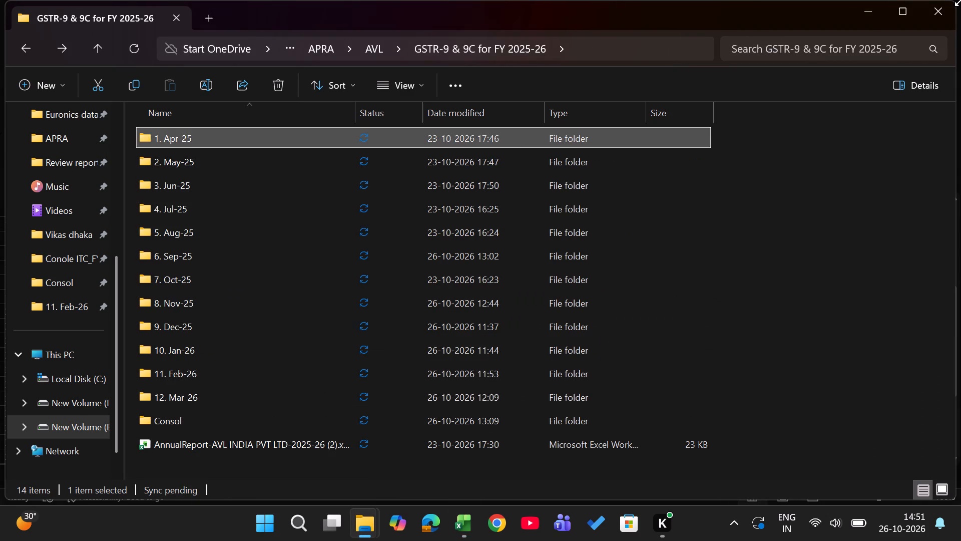
{"action": "key", "text": "Down"}
{"action": "key", "text": "Down"}
{"action": "key", "text": "Down"}
{"action": "key", "text": "Down"}
{"action": "key", "text": "Down"}
{"action": "key", "text": "Down"}
{"action": "key", "text": "Down"}
{"action": "key", "text": "Return"}
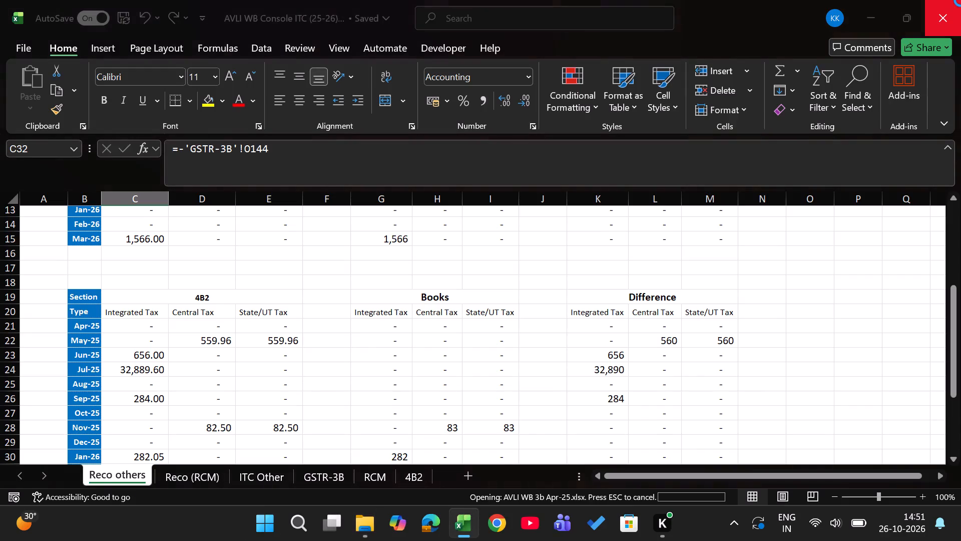
{"action": "key", "text": "Down"}
{"action": "key", "text": "Down"}
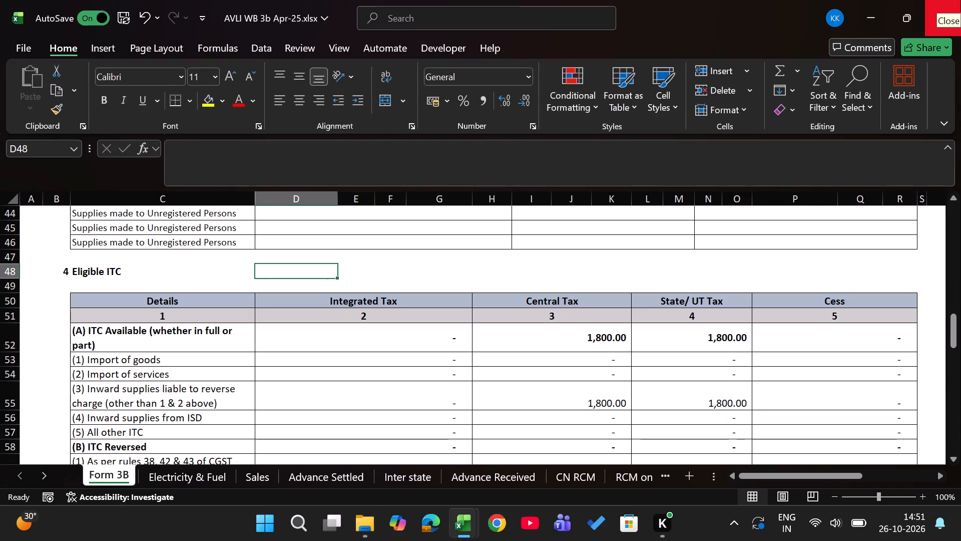
Look through the Apr-25 workbook's sheets from Form 3B to INELIGIBLE for ITC and RCM entries.
{"action": "key", "text": "ctrl+Page_Down"}
{"action": "key", "text": "ctrl+Page_Down"}
{"action": "key", "text": "ctrl+Page_Down"}
{"action": "key", "text": "ctrl+Page_Down"}
{"action": "key", "text": "ctrl+Page_Down"}
{"action": "key", "text": "ctrl+Page_Down"}
{"action": "key", "text": "ctrl+Page_Down"}
{"action": "key", "text": "ctrl+Page_Down"}
{"action": "key", "text": "ctrl+Page_Down"}
{"action": "key", "text": "ctrl+Page_Down"}
{"action": "key", "text": "ctrl+Page_Down"}
{"action": "key", "text": "ctrl+Page_Down"}
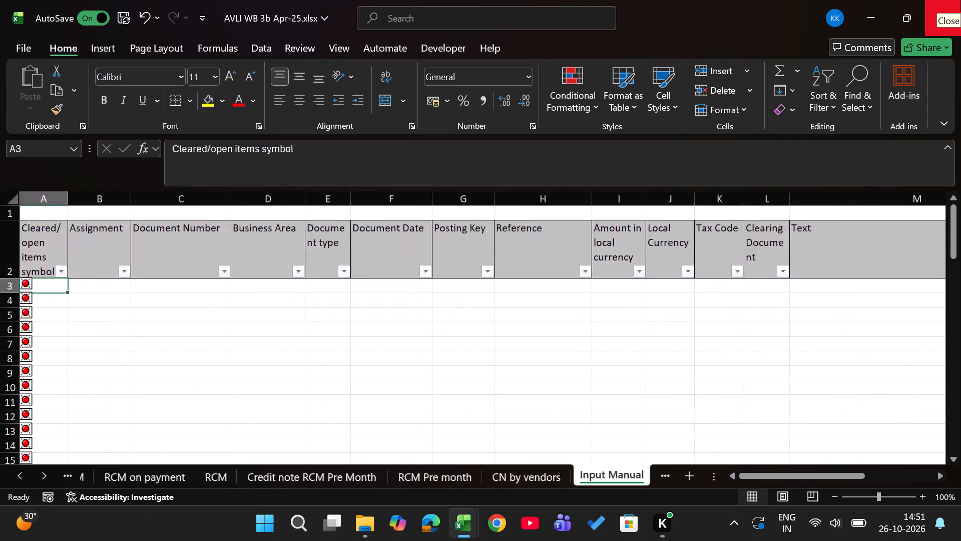
{"action": "key", "text": "ctrl+Page_Down"}
{"action": "key", "text": "ctrl+Page_Down"}
{"action": "key", "text": "ctrl+Page_Down"}
{"action": "key", "text": "ctrl+Page_Down"}
{"action": "key", "text": "ctrl+Page_Down"}
{"action": "key", "text": "ctrl+Page_Down"}
{"action": "key", "text": "ctrl+Page_Down"}
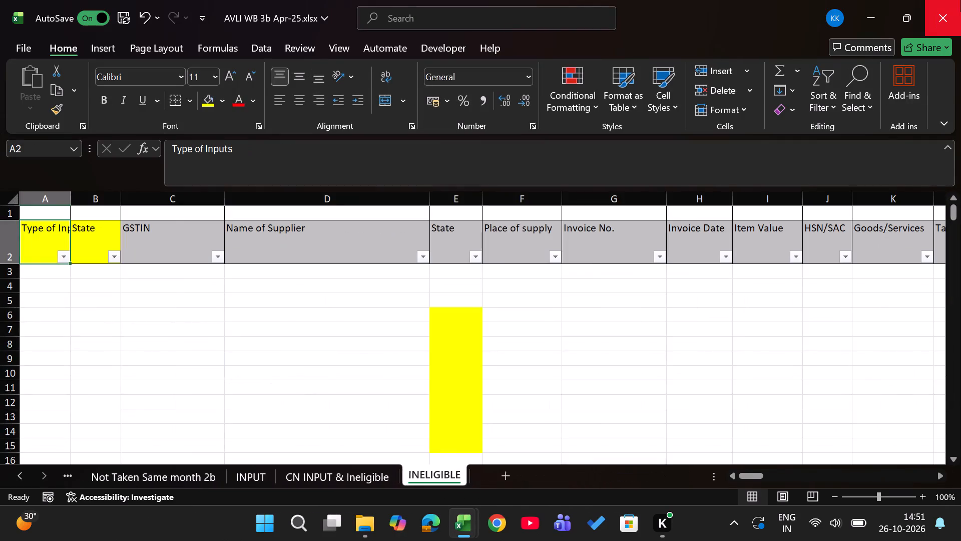
Recheck the Apr-25 sheets between CN by vendors and INPUT, including Taken Curr Mon-Rever PRevious m, for entries.
{"action": "key", "text": "ctrl+Page_Up"}
{"action": "key", "text": "ctrl+Page_Up"}
{"action": "key", "text": "ctrl+Page_Up"}
{"action": "key", "text": "ctrl+Page_Up"}
{"action": "key", "text": "ctrl+Page_Down"}
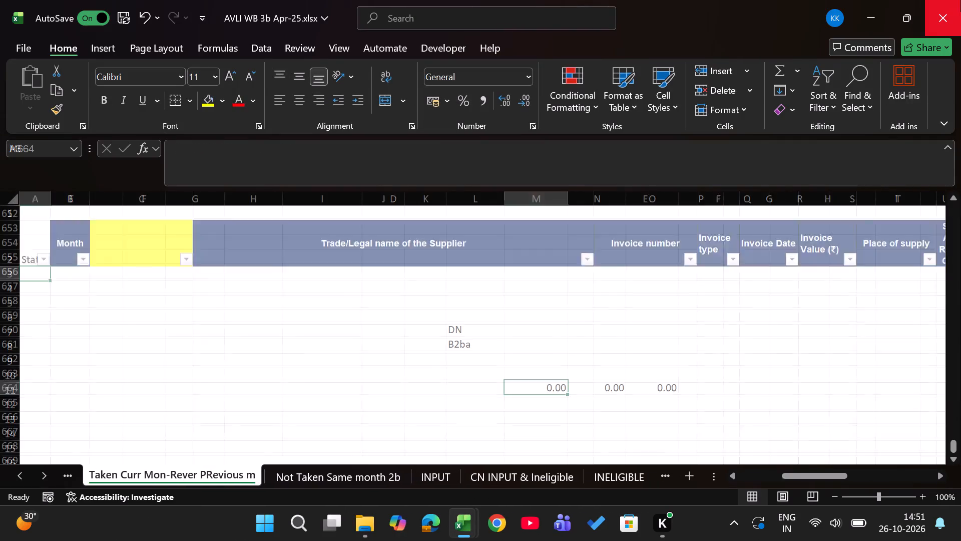
{"action": "key", "text": "ctrl+Page_Up"}
{"action": "key", "text": "ctrl+Page_Up"}
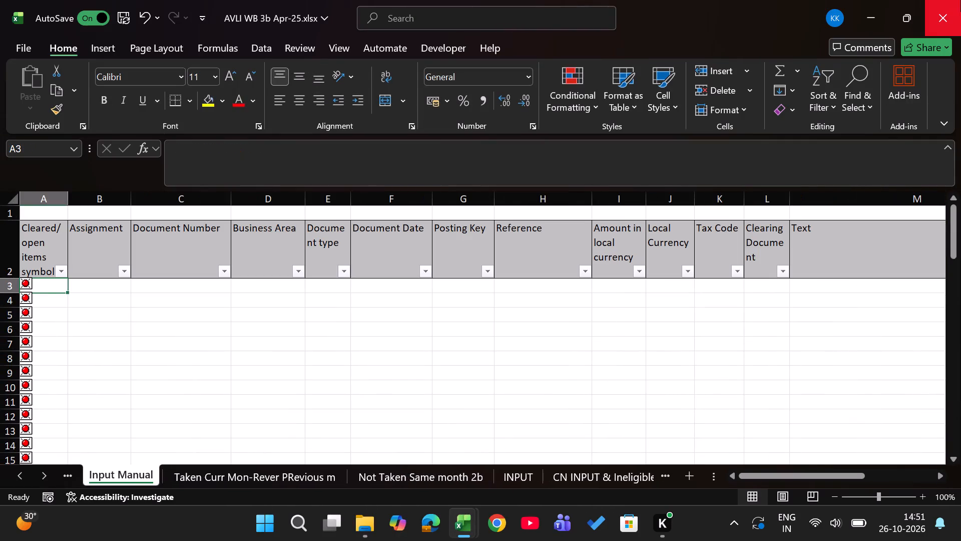
{"action": "key", "text": "ctrl+Page_Up"}
{"action": "key", "text": "ctrl+Page_Down"}
{"action": "key", "text": "ctrl+Page_Down"}
{"action": "key", "text": "ctrl+Page_Down"}
{"action": "key", "text": "ctrl+Page_Down"}
{"action": "key", "text": "ctrl+Page_Up"}
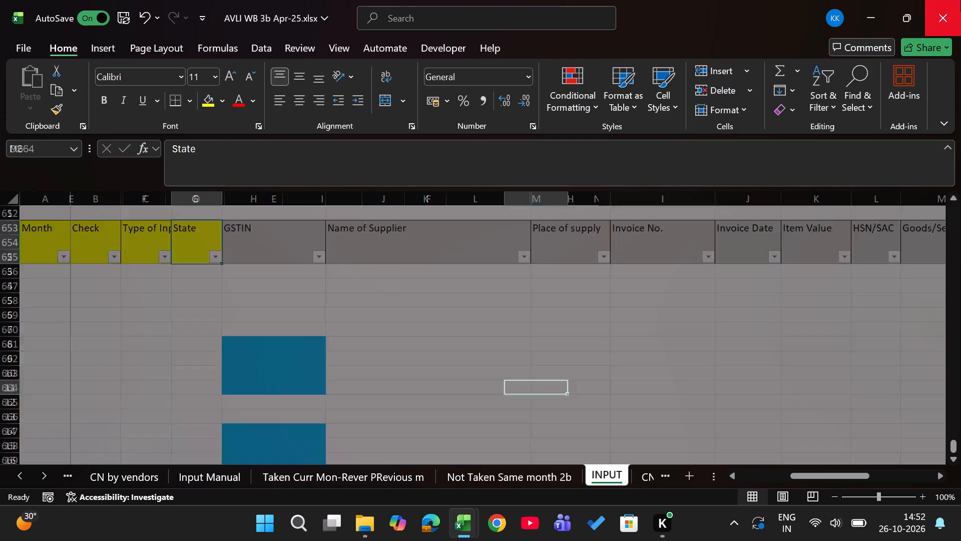
{"action": "key", "text": "ctrl+Up"}
{"action": "key", "text": "ctrl+Up"}
{"action": "key", "text": "ctrl+Up"}
{"action": "key", "text": "ctrl+Page_Up"}
{"action": "key", "text": "ctrl+Page_Up"}
{"action": "key", "text": "ctrl+Page_Up"}
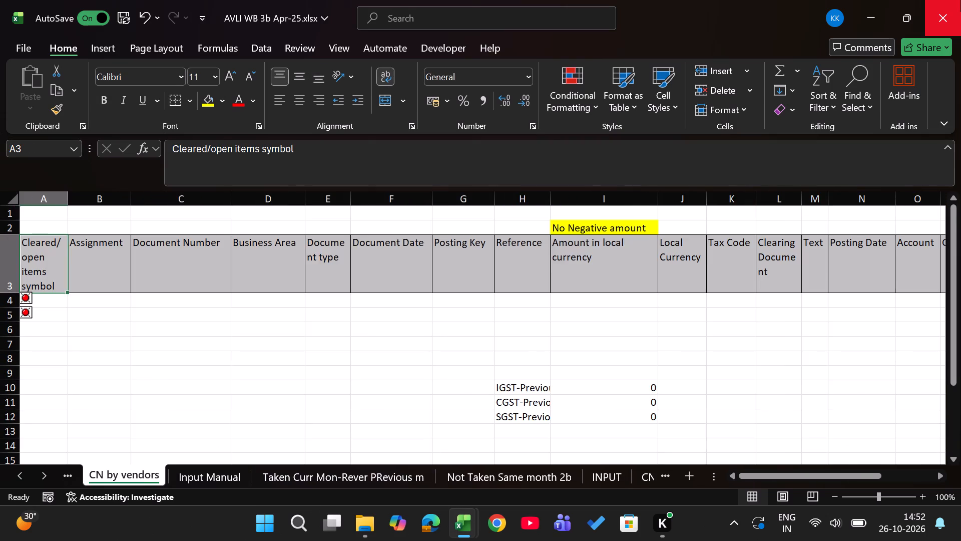
Copy the header and the Sowar Counsultants RENT MARCH 25 row from the Apr-25 workbook's RCM Pre month sheet.
{"action": "key", "text": "ctrl+Page_Up"}
{"action": "key", "text": "Left"}
{"action": "key", "text": "Left"}
{"action": "key", "text": "Up"}
{"action": "key", "text": "ctrl+Left"}
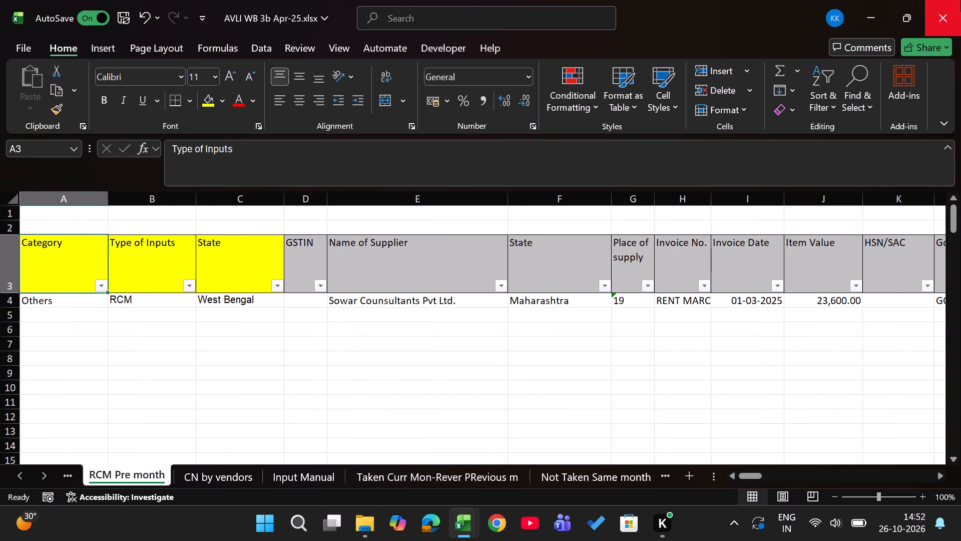
{"action": "key", "text": "ctrl+shift+Down"}
{"action": "key", "text": "ctrl+shift+Right"}
{"action": "key", "text": "ctrl+c"}
{"action": "key", "text": "Left"}
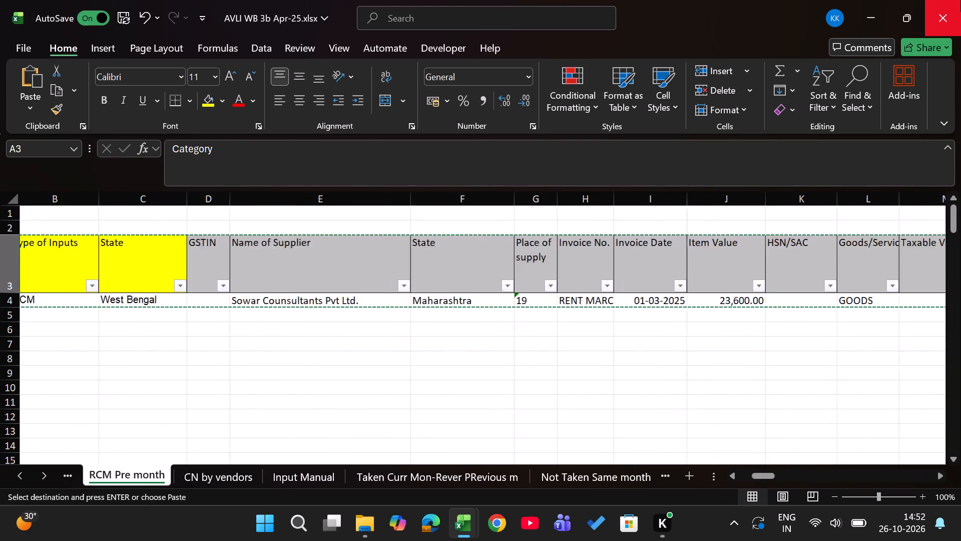
Compare the copied row's invoice number with the invoice numbers on the console workbook's RCM sheet.
{"action": "key", "text": "alt+Tab"}
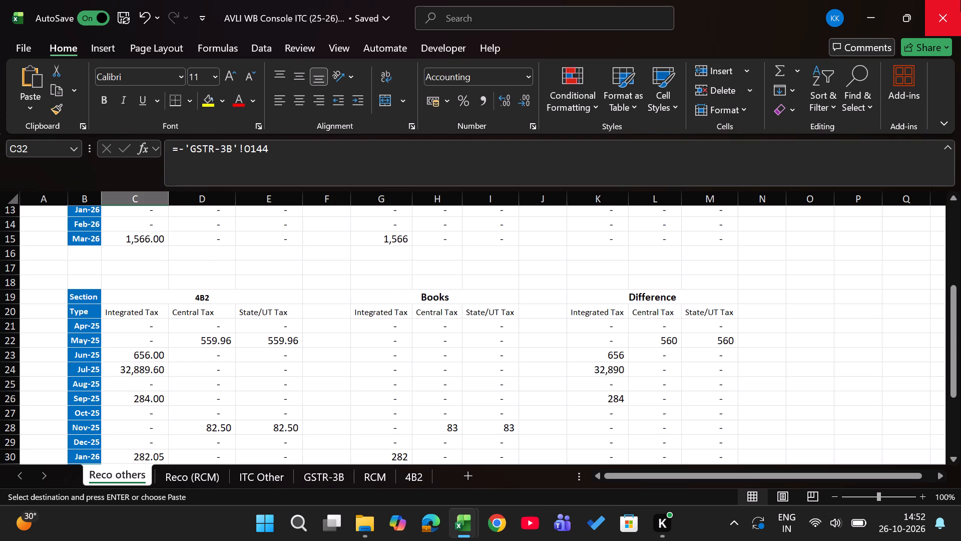
{"action": "key", "text": "ctrl+Page_Down"}
{"action": "key", "text": "ctrl+Page_Down"}
{"action": "key", "text": "ctrl+Page_Down"}
{"action": "key", "text": "ctrl+Page_Down"}
{"action": "key", "text": "ctrl+Up"}
{"action": "key", "text": "Right"}
{"action": "key", "text": "Right"}
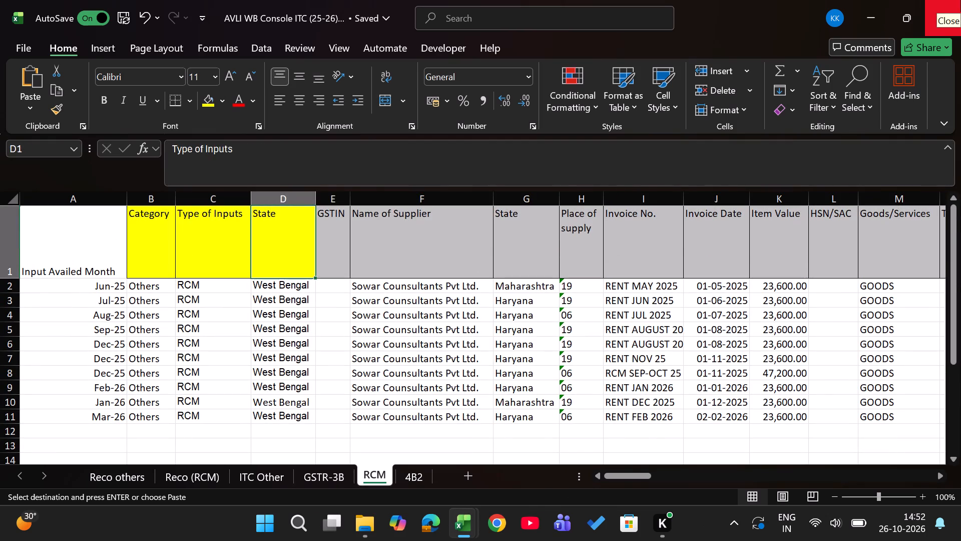
{"action": "key", "text": "Right"}
{"action": "key", "text": "Right"}
{"action": "key", "text": "Right"}
{"action": "key", "text": "Down"}
{"action": "key", "text": "Right"}
{"action": "key", "text": "Right"}
{"action": "key", "text": "alt+Tab"}
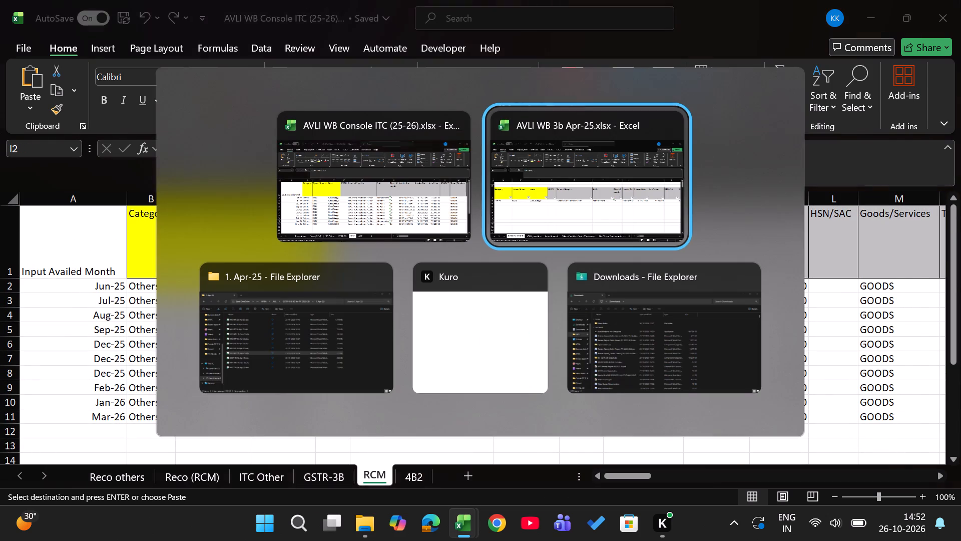
{"action": "left_click", "coordinate": [648, 220]}
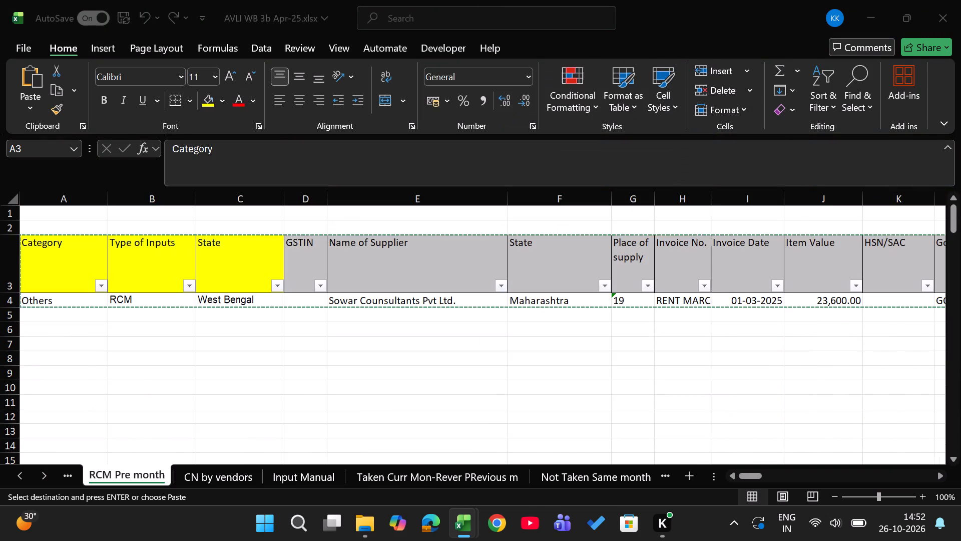
{"action": "key", "text": "Down"}
{"action": "key", "text": "Right"}
{"action": "key", "text": "Right"}
{"action": "key", "text": "Right"}
{"action": "key", "text": "Right"}
{"action": "key", "text": "Right"}
{"action": "key", "text": "Right"}
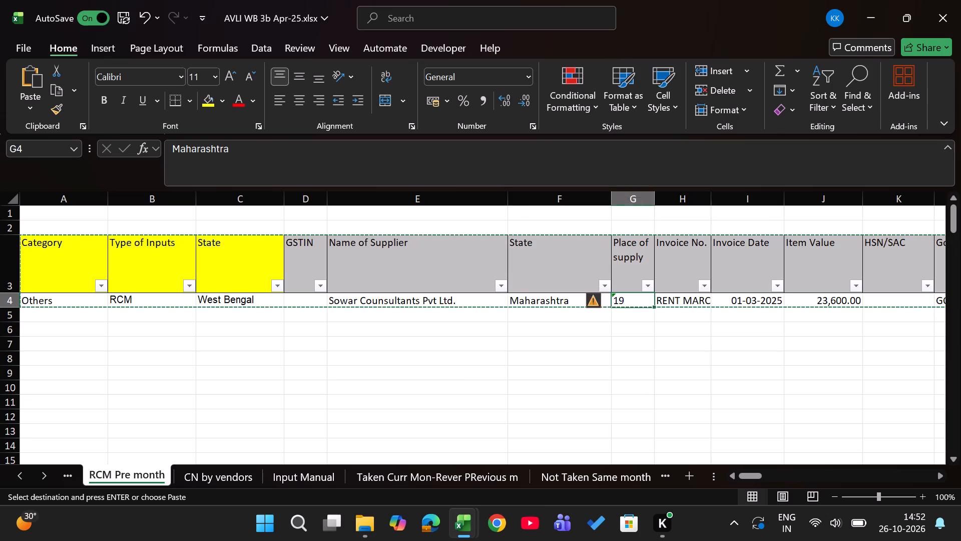
{"action": "key", "text": "Right"}
{"action": "key", "text": "alt+Tab"}
{"action": "key", "text": "Down"}
{"action": "key", "text": "Down"}
Paste the copied header and RENT MARCH 25 row below the existing data on the console's RCM sheet, starting at B12.
{"action": "key", "text": "Left"}
{"action": "key", "text": "Left"}
{"action": "key", "text": "Left"}
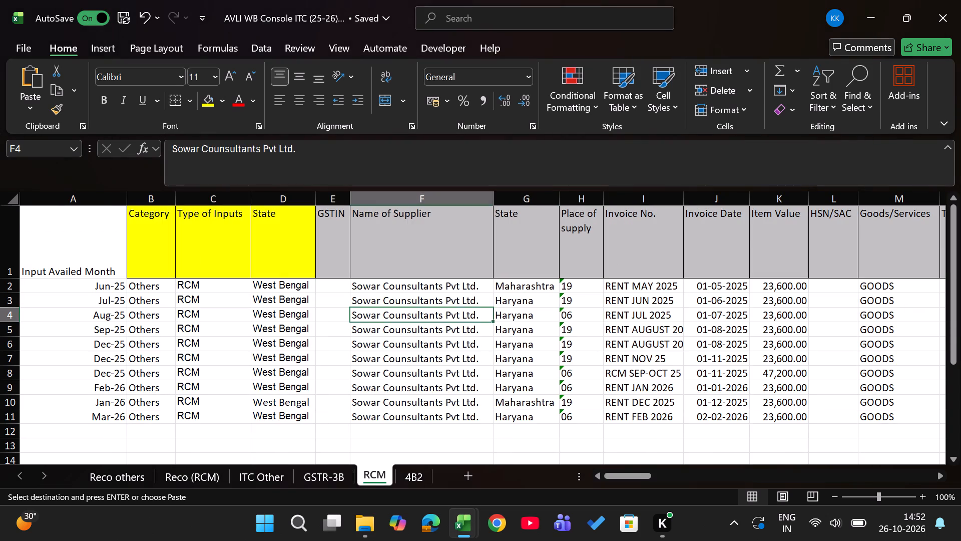
{"action": "key", "text": "Left"}
{"action": "key", "text": "Left"}
{"action": "key", "text": "Left"}
{"action": "key", "text": "Left"}
{"action": "key", "text": "Left"}
{"action": "key", "text": "Right"}
{"action": "key", "text": "ctrl+Down"}
{"action": "key", "text": "Down"}
{"action": "key", "text": "Down"}
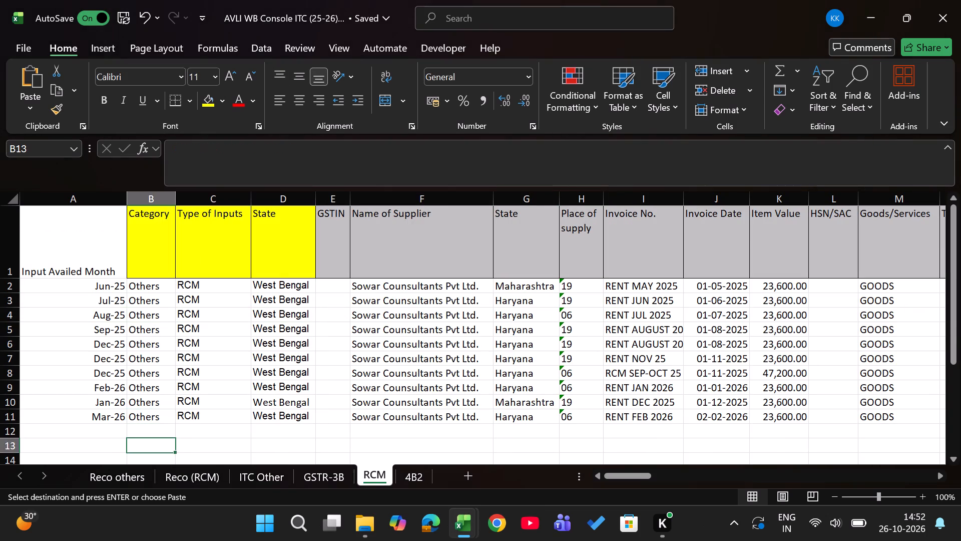
{"action": "key", "text": "Up"}
{"action": "key", "text": "Return"}
{"action": "key", "text": "Right"}
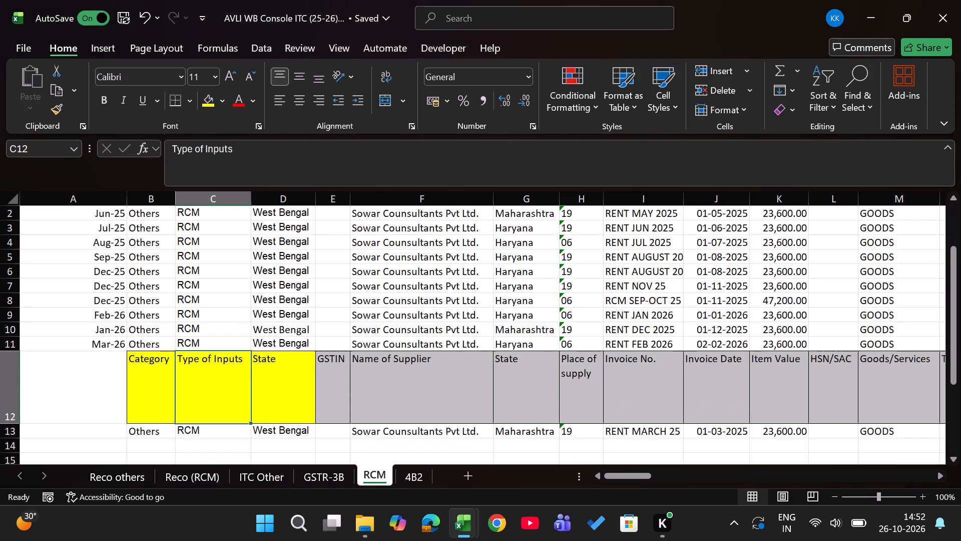
Delete the duplicate header row 12 from the console's RCM sheet.
{"action": "key", "text": "shift+space"}
{"action": "key", "text": "ctrl+minus"}
{"action": "key", "text": "Left"}
{"action": "key", "text": "Right"}
{"action": "key", "text": "Left"}
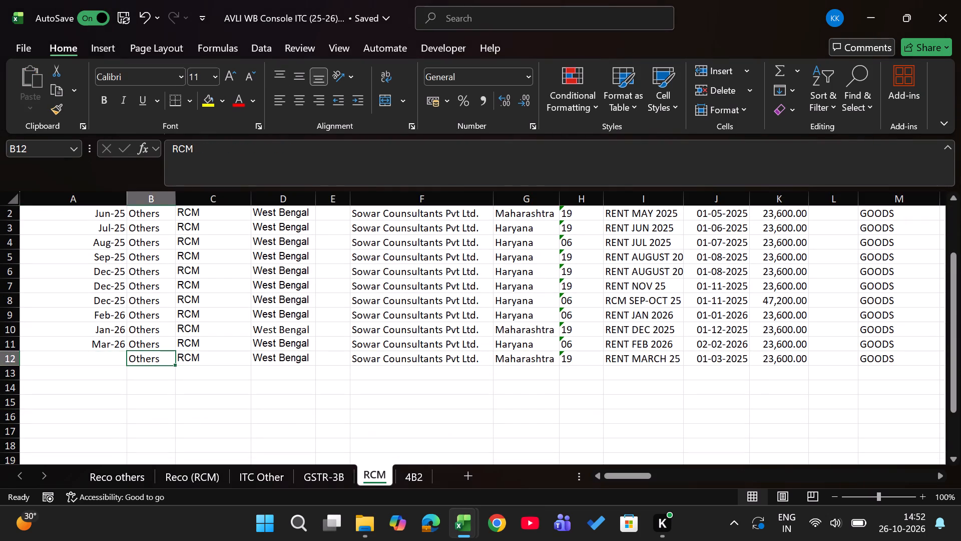
Enter Apr-25 as the Input Availed Month in A12 for the RENT MARCH 25 row.
{"action": "key", "text": "Left"}
{"action": "type", "text": "apr25"}
{"action": "key", "text": "Return"}
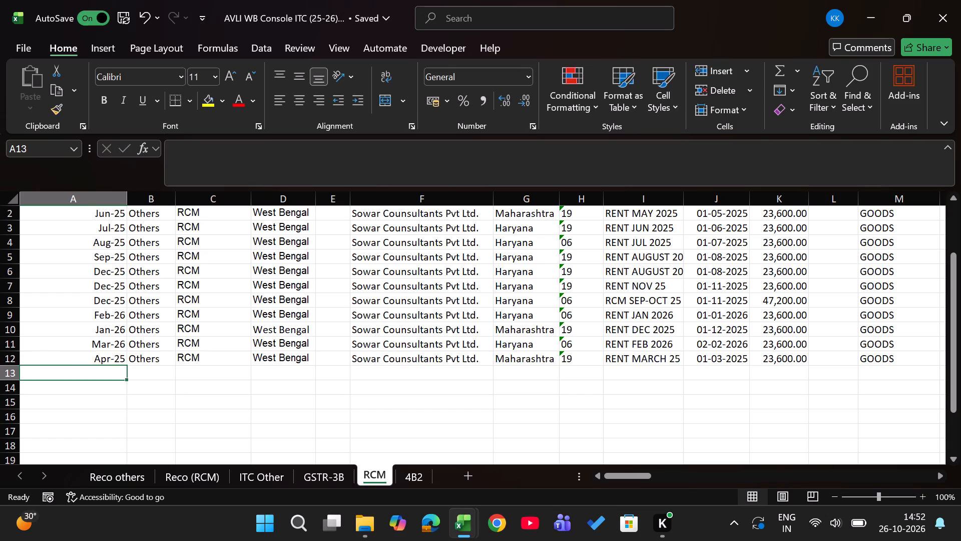
Check the updated differences on Reco (RCM) and in both tables on Reco others.
{"action": "key", "text": "ctrl+Page_Up"}
{"action": "key", "text": "ctrl+Page_Up"}
{"action": "key", "text": "ctrl+Page_Up"}
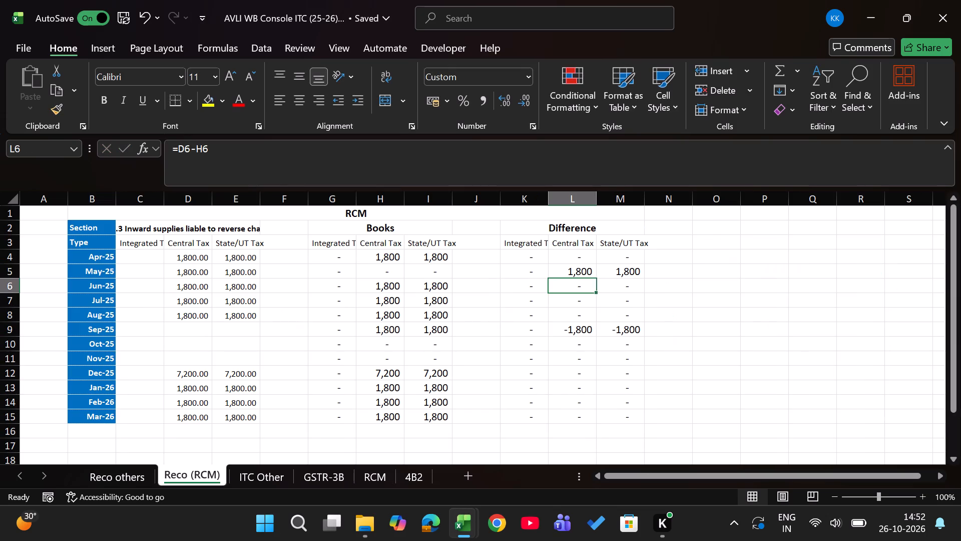
{"action": "scroll", "coordinate": [560, 381], "scroll_direction": "up", "scroll_amount": 1}
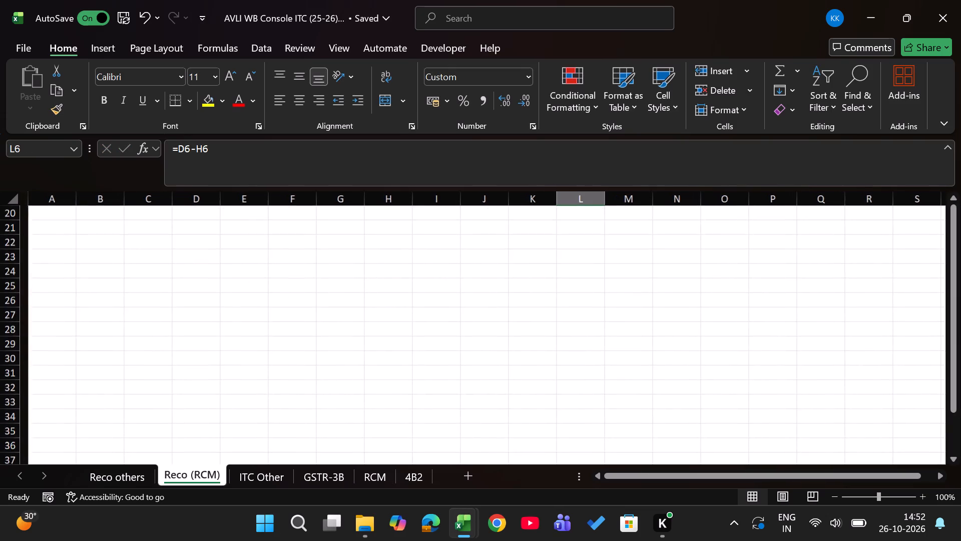
{"action": "scroll", "coordinate": [560, 381], "scroll_direction": "up", "scroll_amount": 1}
{"action": "key", "text": "ctrl+Page_Up"}
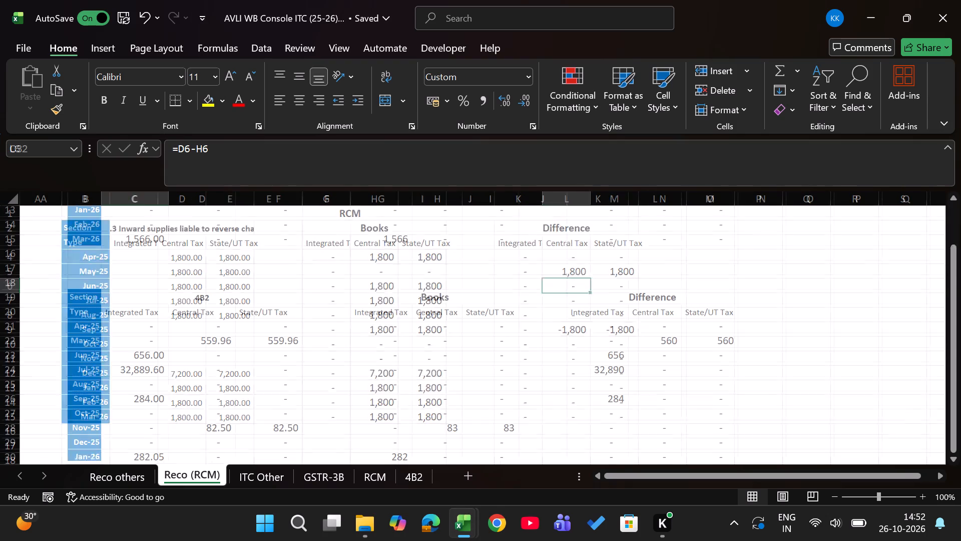
{"action": "scroll", "coordinate": [560, 381], "scroll_direction": "up", "scroll_amount": 5}
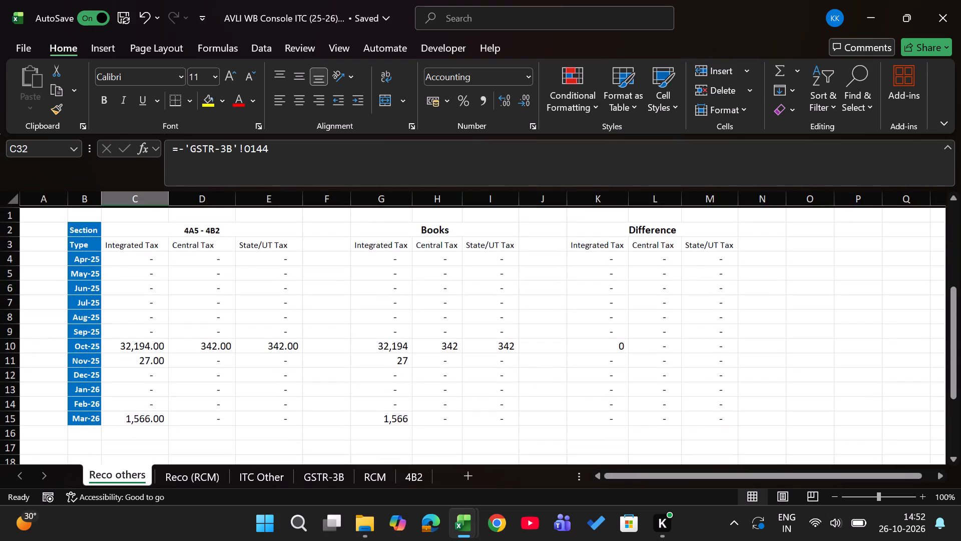
{"action": "scroll", "coordinate": [560, 381], "scroll_direction": "down", "scroll_amount": 2}
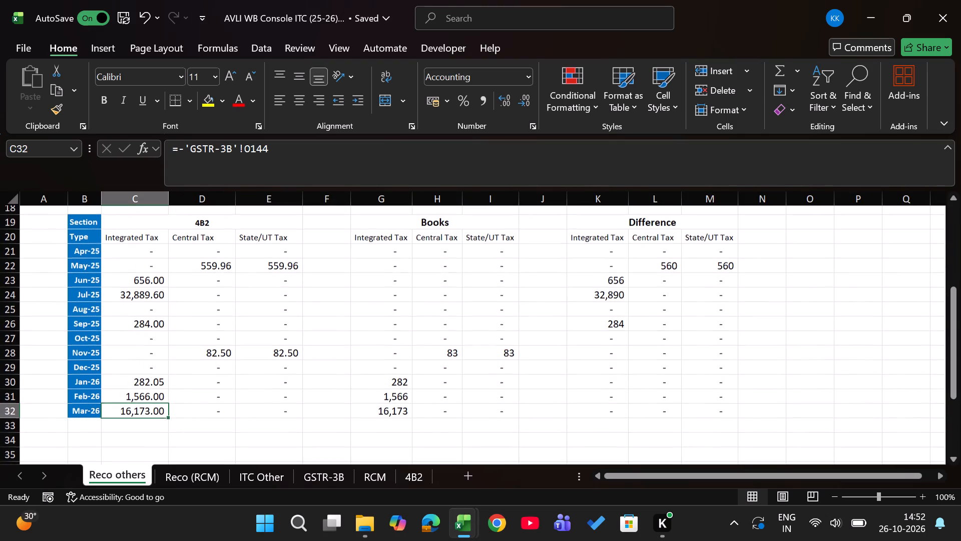
Switch to the AVLI WB 3b Apr-25 workbook and close it.
{"action": "key", "text": "alt+Tab"}
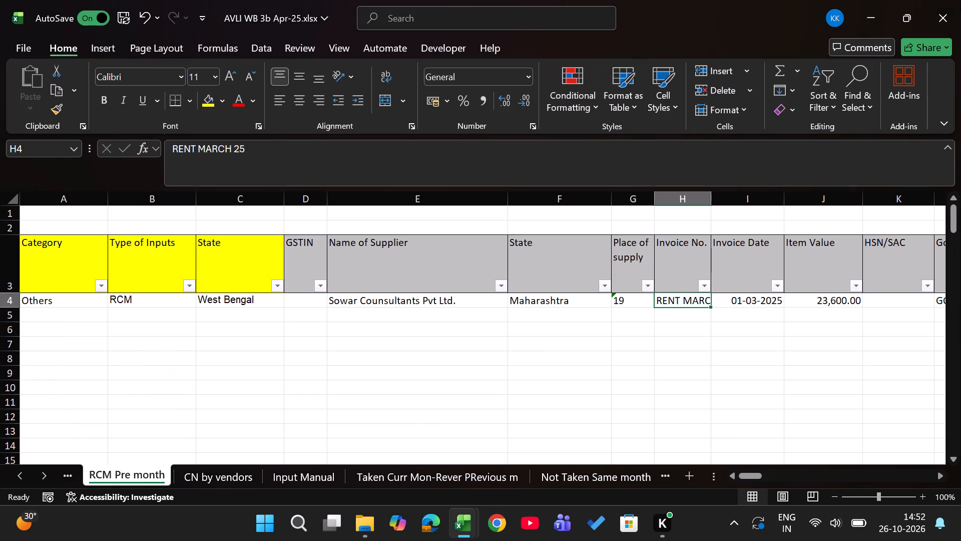
{"action": "left_click", "coordinate": [959, 8]}
Open the AVLI WB 3b May-25 workbook from the May-25 folder in File Explorer.
{"action": "key", "text": "alt+Tab"}
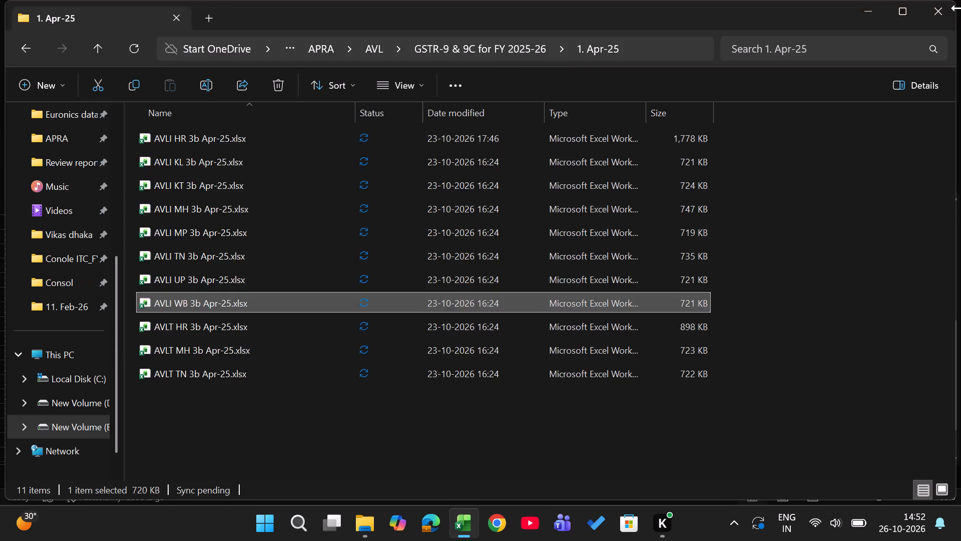
{"action": "key", "text": "BackSpace"}
{"action": "key", "text": "Down"}
{"action": "key", "text": "Return"}
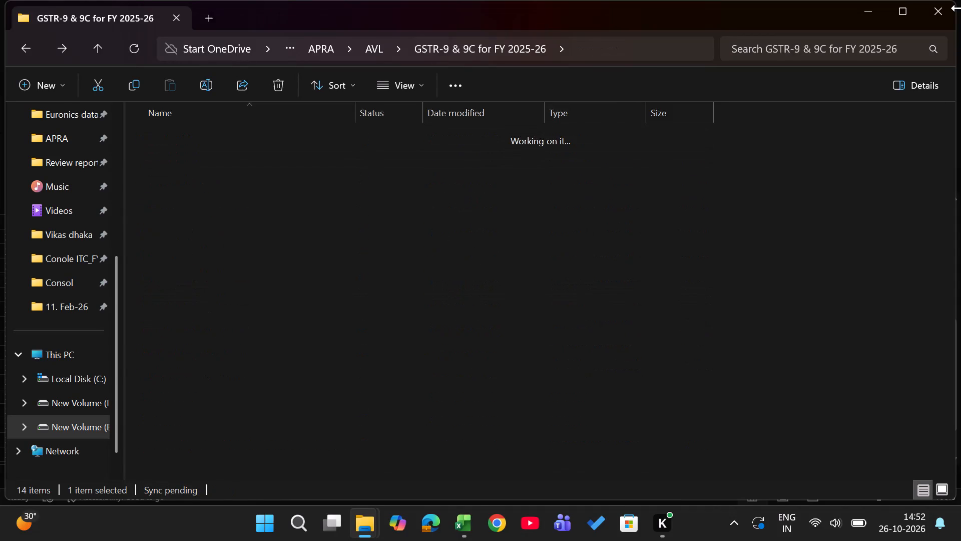
{"action": "key", "text": "Down"}
{"action": "key", "text": "Down"}
{"action": "key", "text": "Down"}
{"action": "key", "text": "Down"}
{"action": "key", "text": "Down"}
{"action": "key", "text": "Down"}
{"action": "key", "text": "Down"}
{"action": "key", "text": "Return"}
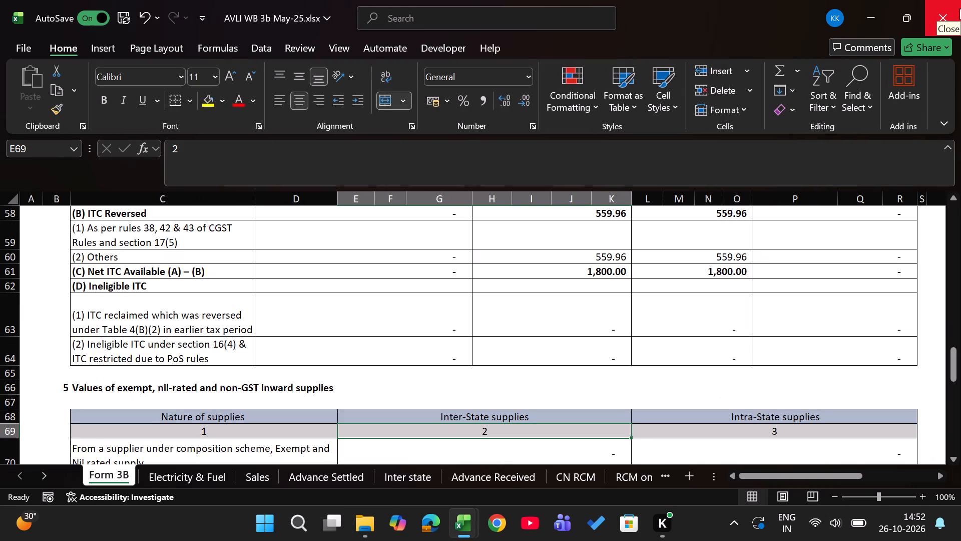
Copy the May-25 table from the Month column onward, including its header, on the Not Taken Same month 2b sheet.
{"action": "key", "text": "ctrl+Page_Down"}
{"action": "key", "text": "ctrl+Page_Down"}
{"action": "key", "text": "ctrl+Page_Down"}
{"action": "key", "text": "ctrl+Page_Down"}
{"action": "key", "text": "ctrl+Page_Down"}
{"action": "key", "text": "ctrl+Page_Down"}
{"action": "key", "text": "ctrl+Page_Down"}
{"action": "key", "text": "ctrl+Page_Down"}
{"action": "key", "text": "ctrl+Page_Down"}
{"action": "key", "text": "ctrl+Page_Down"}
{"action": "key", "text": "ctrl+Page_Down"}
{"action": "key", "text": "ctrl+Page_Down"}
{"action": "key", "text": "ctrl+Page_Down"}
{"action": "key", "text": "ctrl+Page_Down"}
{"action": "key", "text": "ctrl+Page_Down"}
{"action": "key", "text": "ctrl+Page_Down"}
{"action": "key", "text": "ctrl+Page_Down"}
{"action": "key", "text": "ctrl+Page_Down"}
{"action": "key", "text": "ctrl+Page_Down"}
{"action": "key", "text": "ctrl+Page_Down"}
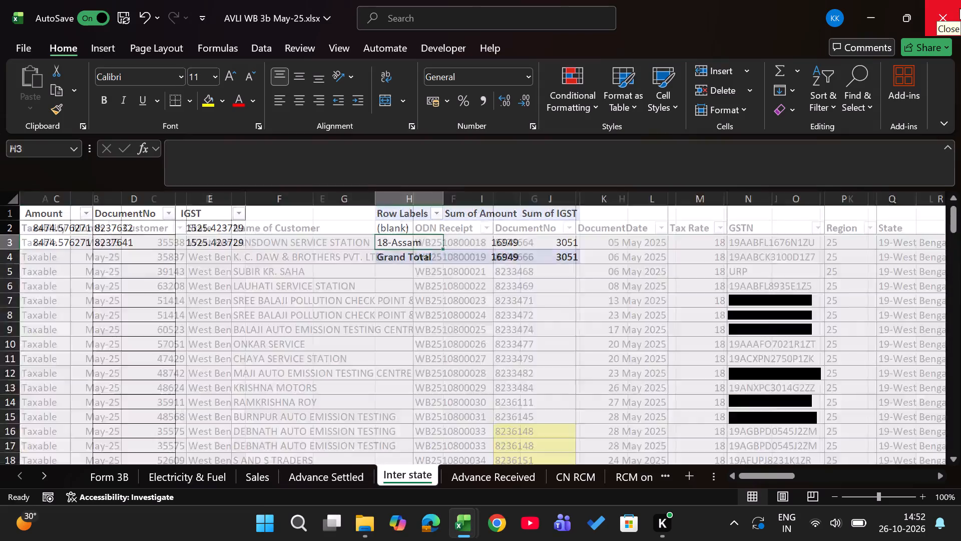
{"action": "key", "text": "ctrl+Page_Up"}
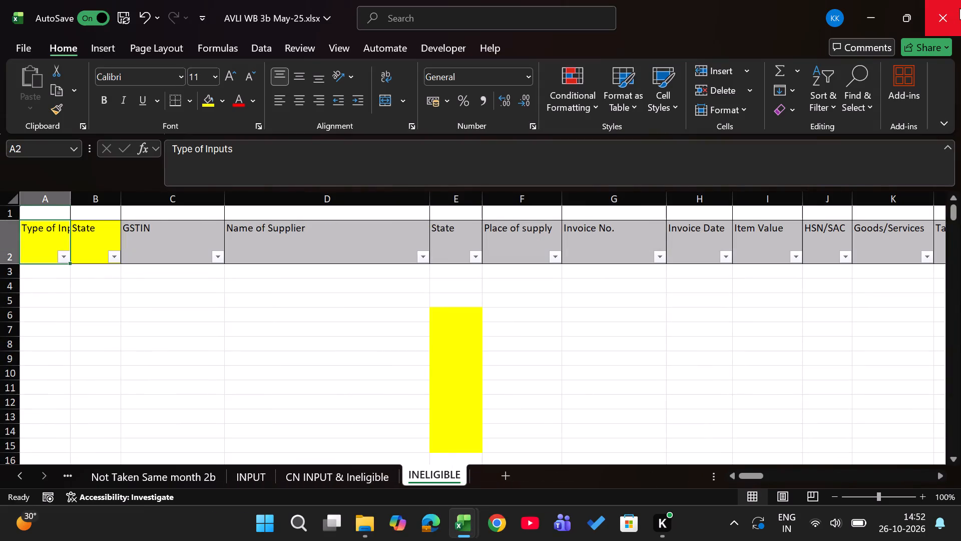
{"action": "key", "text": "ctrl+Page_Up"}
{"action": "key", "text": "ctrl+Page_Up"}
{"action": "key", "text": "ctrl+Page_Down"}
{"action": "key", "text": "ctrl+Page_Up"}
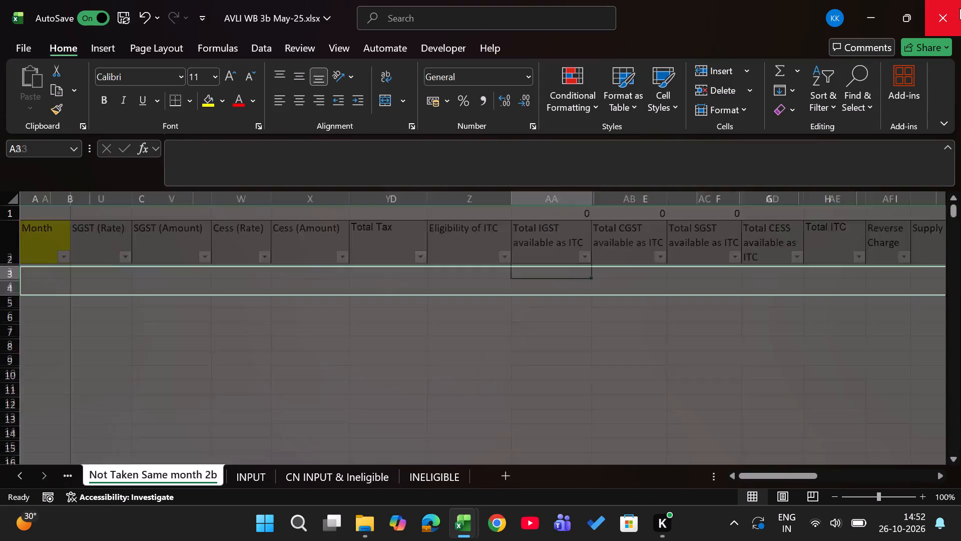
{"action": "key", "text": "Left"}
{"action": "key", "text": "Up"}
{"action": "key", "text": "Right"}
{"action": "key", "text": "ctrl+shift+Down"}
{"action": "key", "text": "ctrl+shift+Right"}
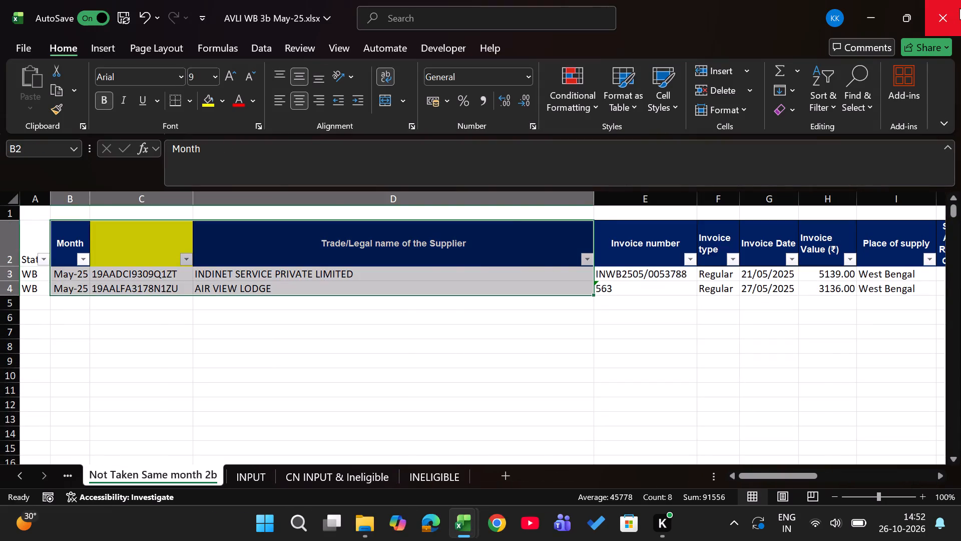
{"action": "key", "text": "ctrl+shift+Right"}
{"action": "key", "text": "ctrl+c"}
Paste the copied table at B13 of the 4B2 sheet in the AVLI WB Console ITC workbook.
{"action": "key", "text": "alt+Tab"}
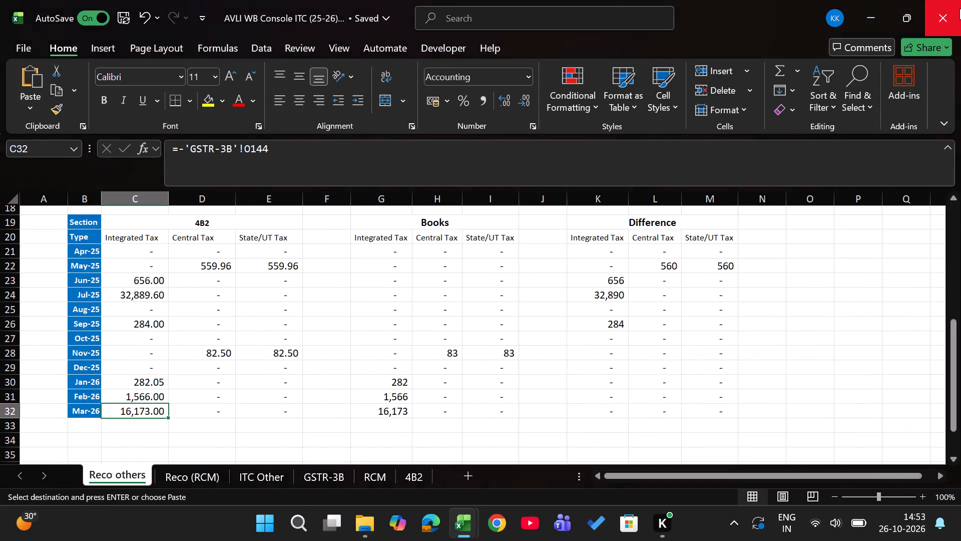
{"action": "key", "text": "ctrl+Page_Down"}
{"action": "key", "text": "ctrl+Page_Down"}
{"action": "key", "text": "ctrl+Page_Down"}
{"action": "key", "text": "ctrl+Page_Down"}
{"action": "key", "text": "ctrl+Page_Down"}
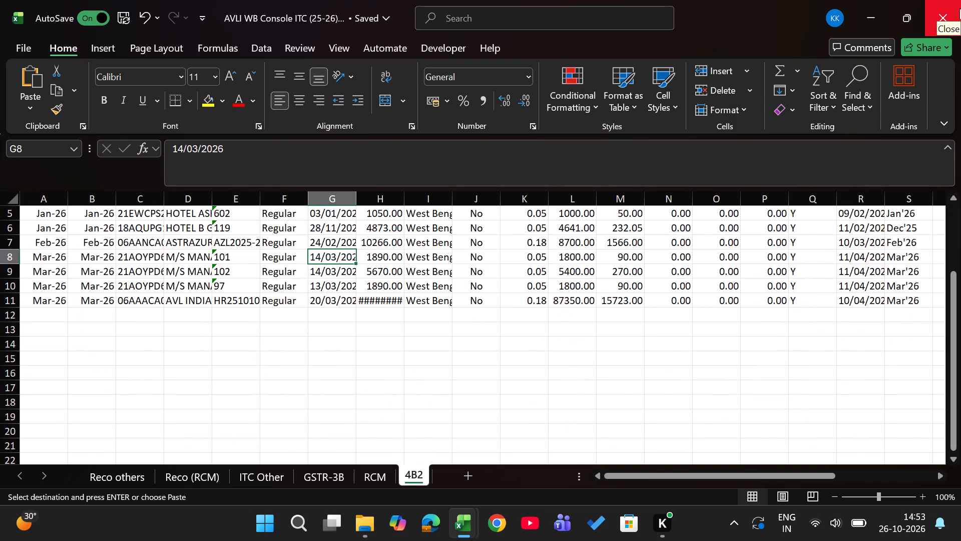
{"action": "key", "text": "Down"}
{"action": "key", "text": "Down"}
{"action": "key", "text": "Down"}
{"action": "key", "text": "Left"}
{"action": "key", "text": "Left"}
{"action": "key", "text": "Left"}
{"action": "key", "text": "Left"}
{"action": "key", "text": "Down"}
{"action": "key", "text": "Down"}
{"action": "key", "text": "Left"}
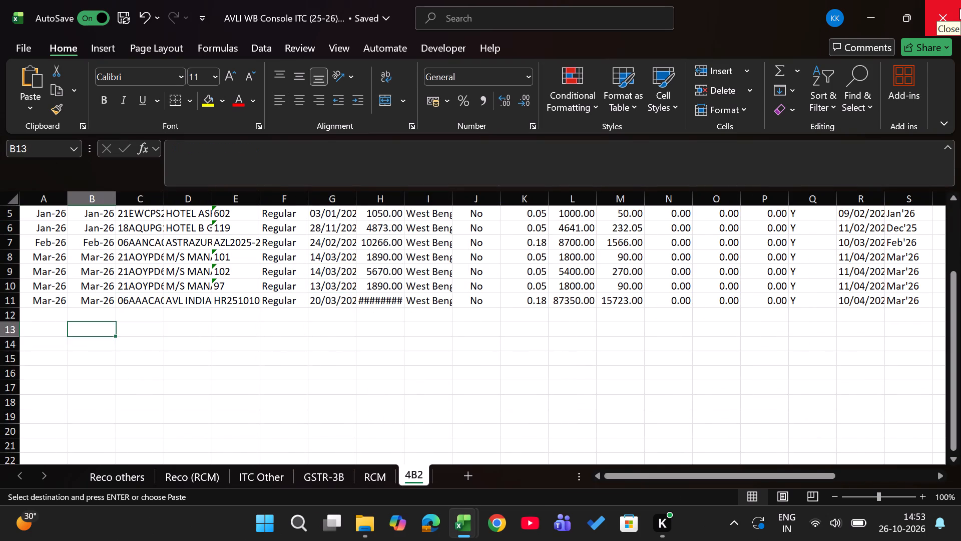
{"action": "key", "text": "Return"}
Copy the May-25 month value from B14 into A14 and A15 of the 4B2 sheet.
{"action": "key", "text": "Right"}
{"action": "key", "text": "Down"}
{"action": "key", "text": "Left"}
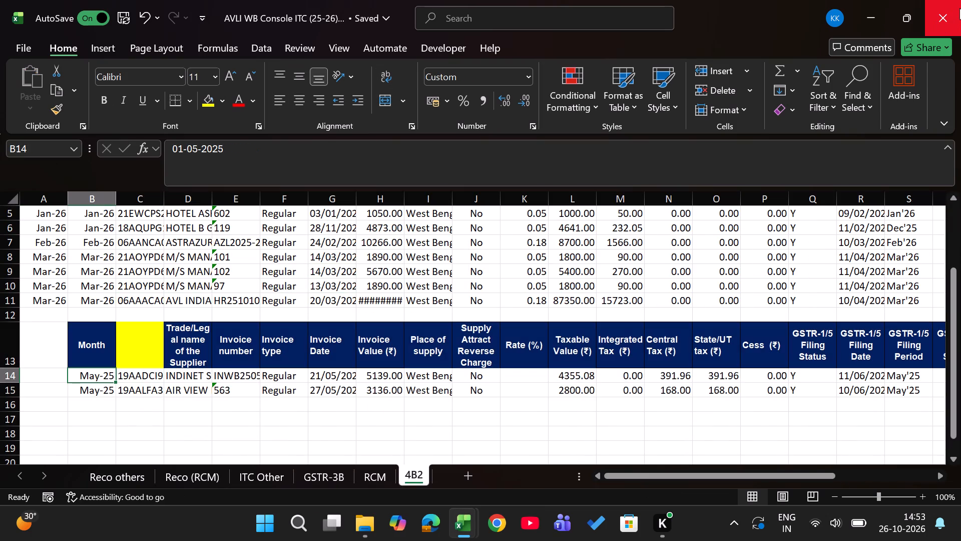
{"action": "key", "text": "ctrl+c"}
{"action": "key", "text": "Left"}
{"action": "key", "text": "Return"}
{"action": "key", "text": "ctrl+c"}
{"action": "key", "text": "Down"}
{"action": "key", "text": "Return"}
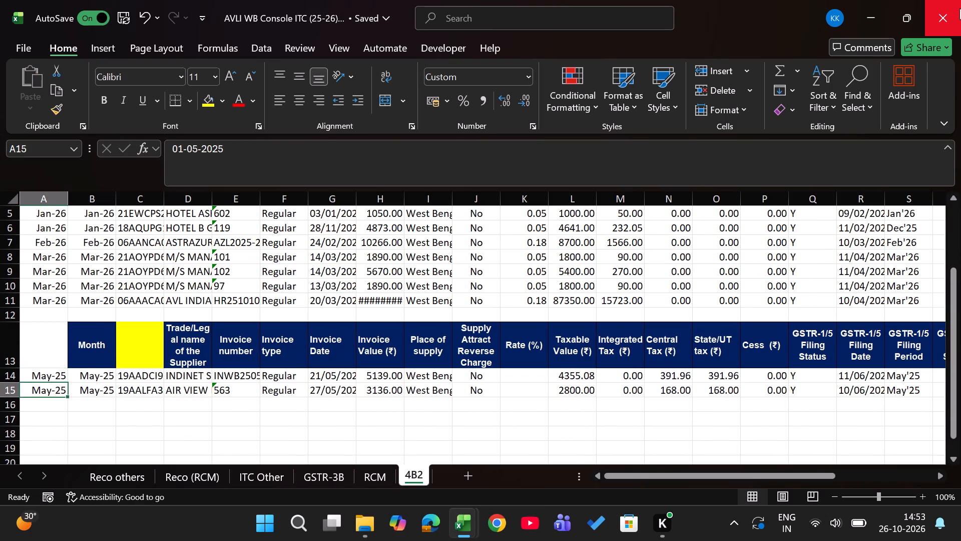
Delete blank row 12 and the duplicate header row 13 from the 4B2 sheet.
{"action": "key", "text": "Up"}
{"action": "key", "text": "Up"}
{"action": "key", "text": "Up"}
{"action": "key", "text": "shift+space"}
{"action": "key", "text": "shift+Down"}
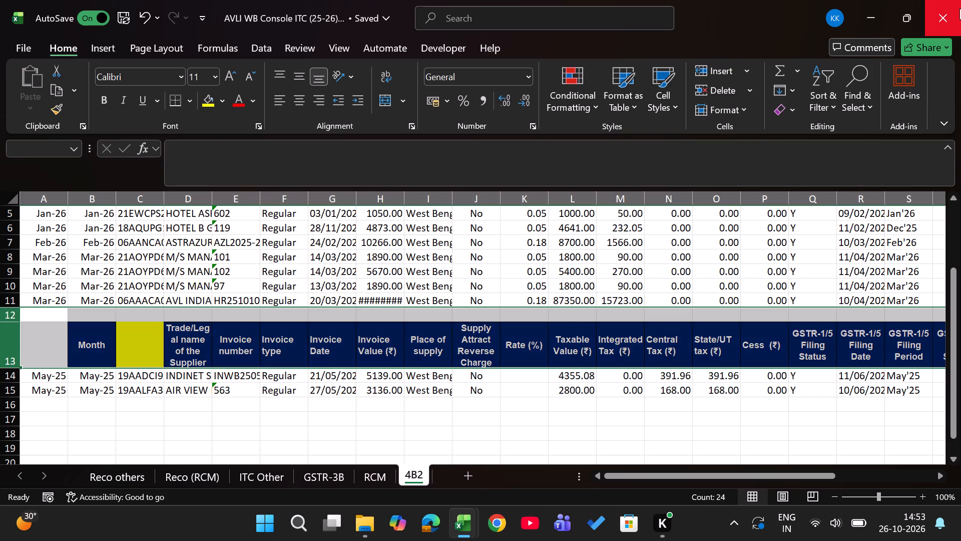
{"action": "key", "text": "ctrl+minus"}
{"action": "key", "text": "Right"}
Check the differences in both Reco others tables and on the Reco (RCM) sheet.
{"action": "key", "text": "ctrl+Page_Up"}
{"action": "key", "text": "ctrl+Page_Up"}
{"action": "key", "text": "ctrl+Page_Up"}
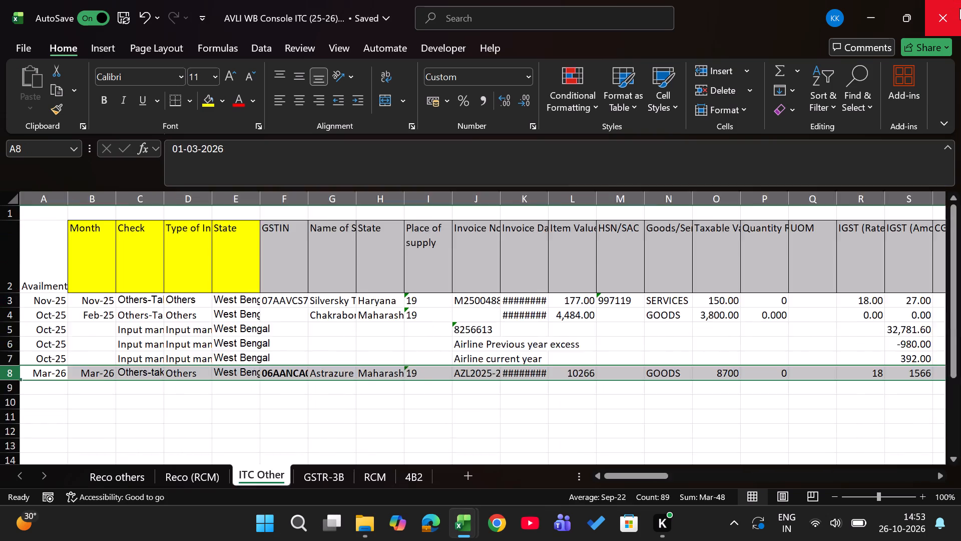
{"action": "key", "text": "ctrl+Page_Up"}
{"action": "key", "text": "ctrl+Page_Up"}
{"action": "key", "text": "ctrl+Page_Up"}
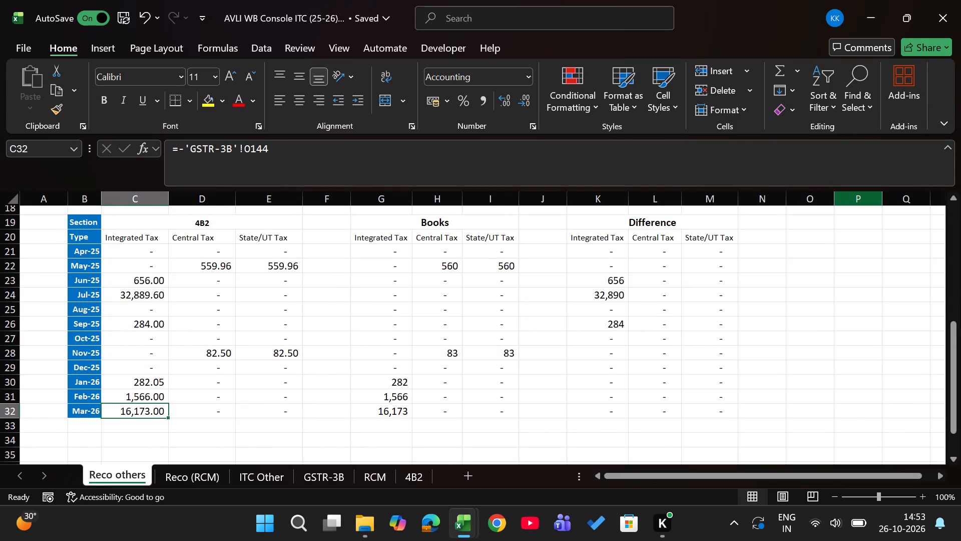
{"action": "scroll", "coordinate": [695, 306], "scroll_direction": "up", "scroll_amount": 5}
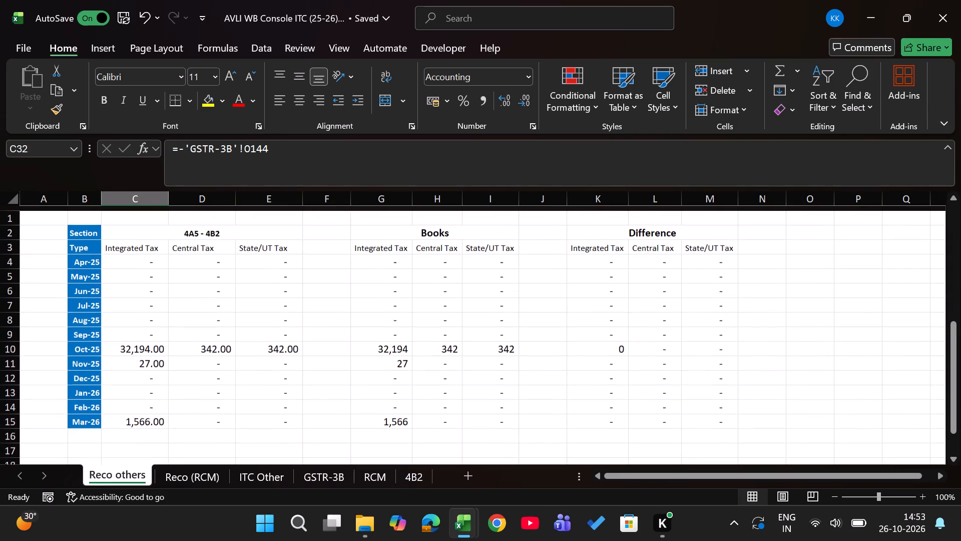
{"action": "key", "text": "ctrl+Page_Down"}
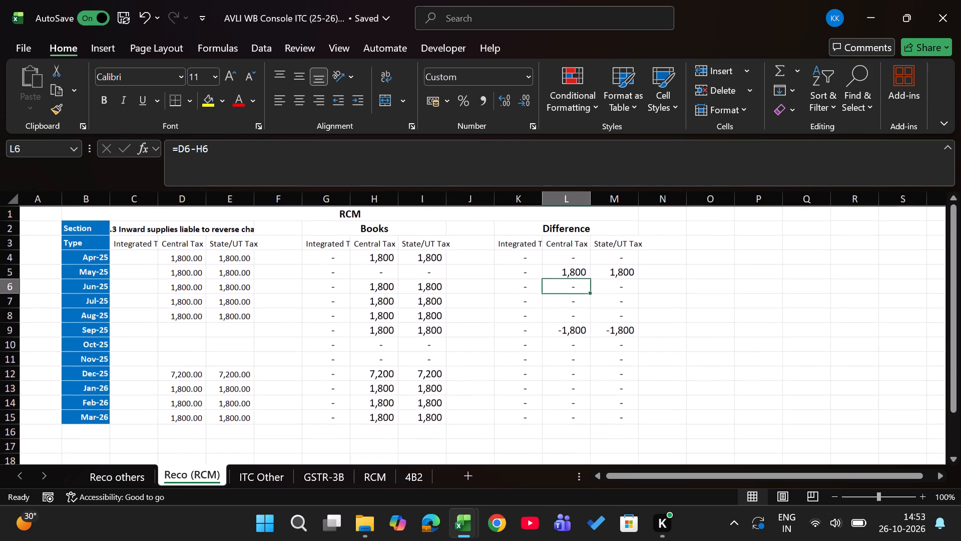
Copy the header and RENT APRIL row from the RCM Pre month sheet of the AVLI WB 3b May-25 workbook.
{"action": "key", "text": "alt+Tab"}
{"action": "key", "text": "ctrl+Page_Up"}
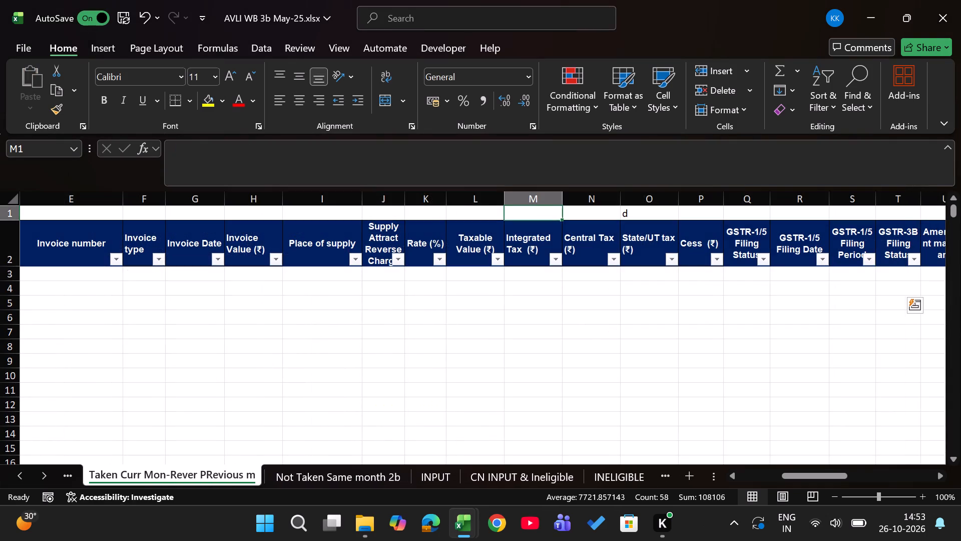
{"action": "key", "text": "ctrl+Page_Up"}
{"action": "key", "text": "ctrl+Page_Up"}
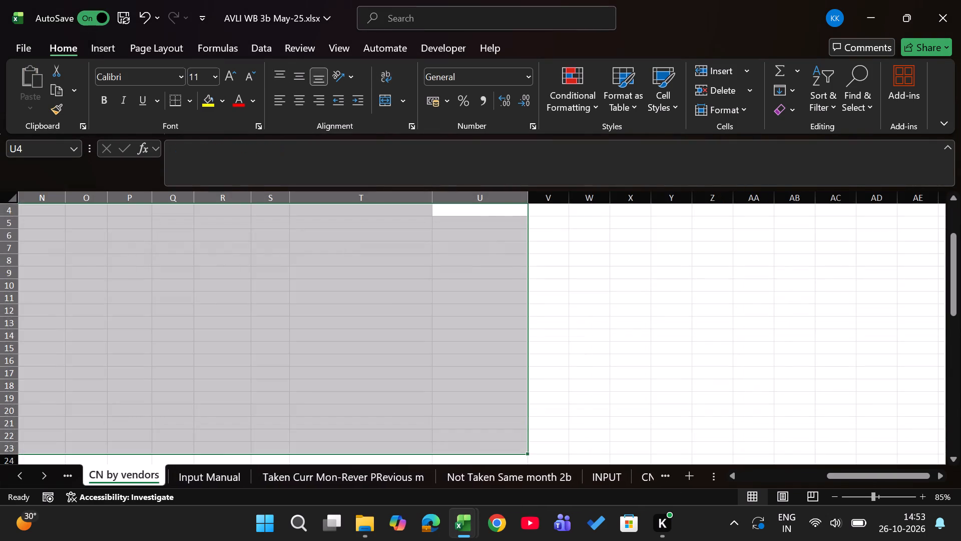
{"action": "key", "text": "ctrl+Page_Up"}
{"action": "key", "text": "Left"}
{"action": "key", "text": "Left"}
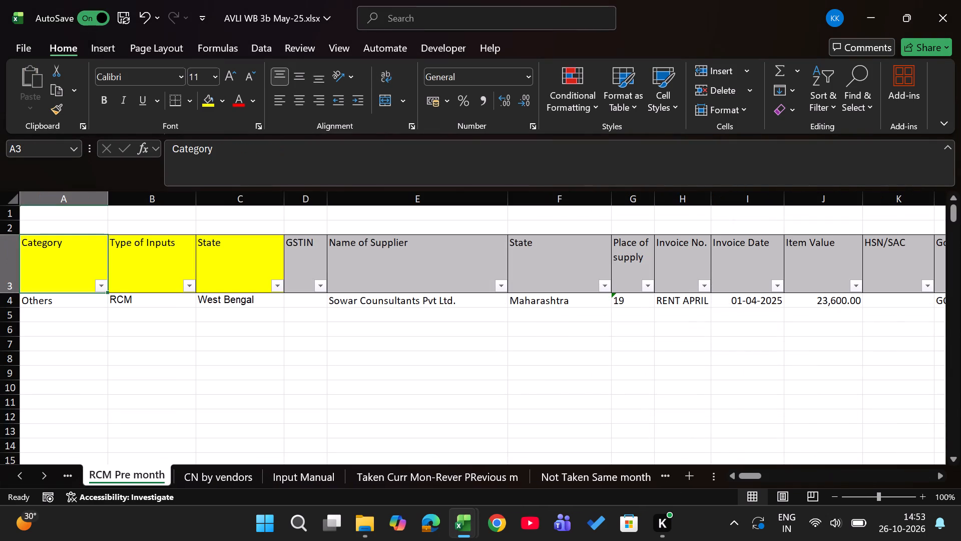
{"action": "key", "text": "ctrl+shift+Down"}
{"action": "key", "text": "ctrl+shift+Right"}
{"action": "key", "text": "ctrl+c"}
{"action": "key", "text": "Left"}
{"action": "key", "text": "Right"}
{"action": "key", "text": "Right"}
{"action": "key", "text": "Right"}
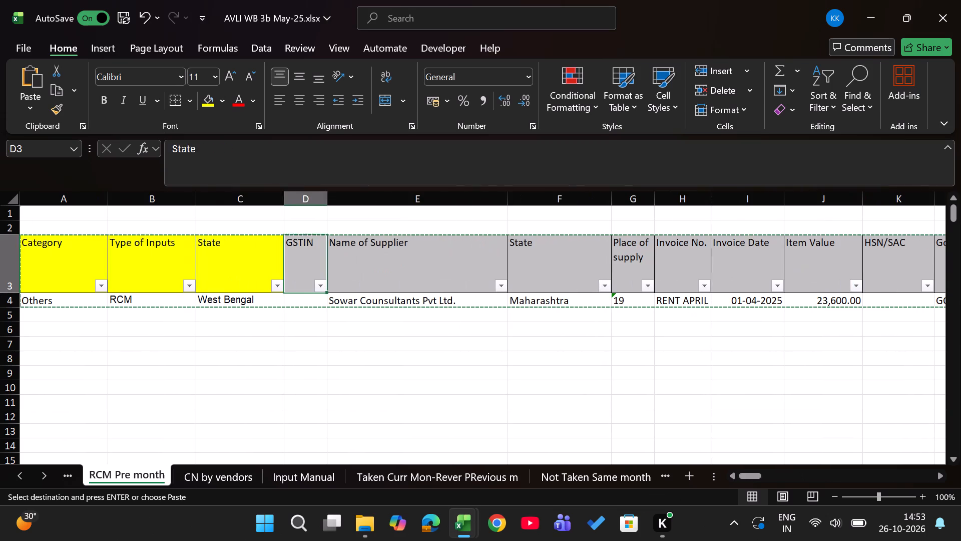
{"action": "key", "text": "Right"}
{"action": "key", "text": "Right"}
{"action": "key", "text": "Right"}
{"action": "key", "text": "Down"}
{"action": "key", "text": "Right"}
Paste the copied header and rent row at B14 of the console workbook's RCM sheet.
{"action": "key", "text": "alt+Tab"}
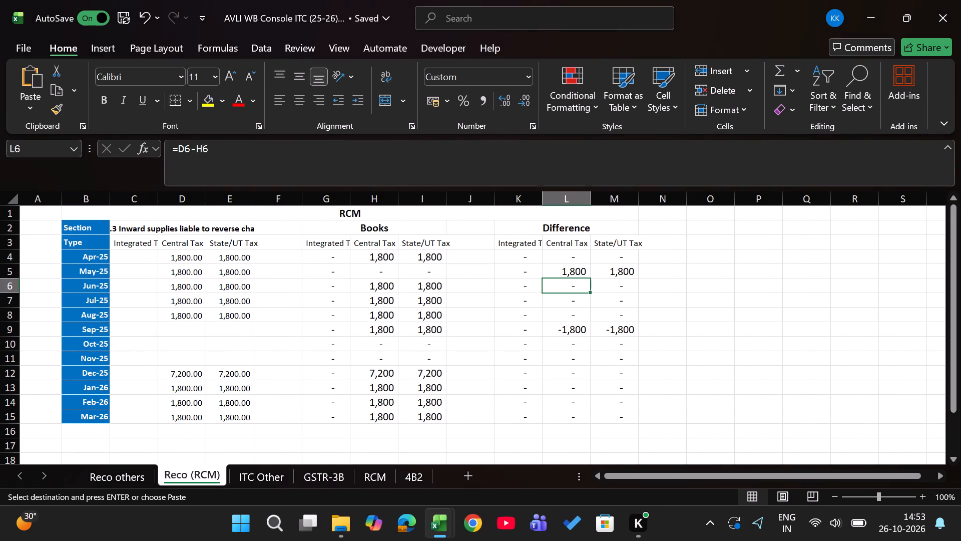
{"action": "key", "text": "ctrl+Page_Down"}
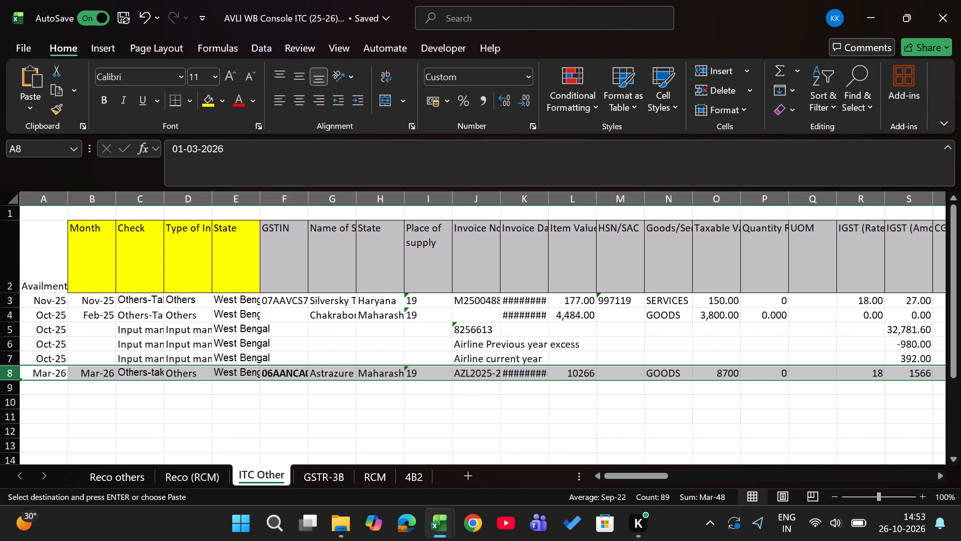
{"action": "key", "text": "ctrl+Page_Down"}
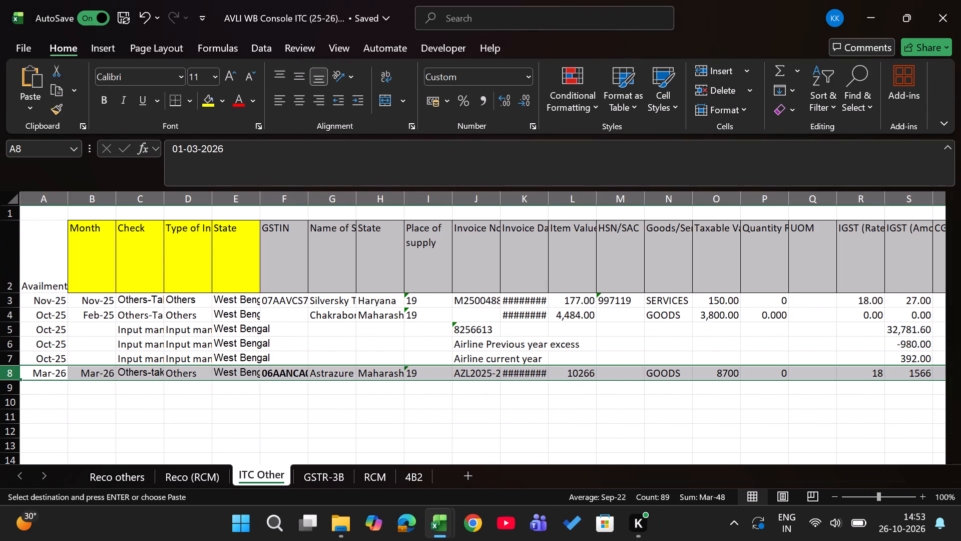
{"action": "key", "text": "ctrl+Page_Down"}
{"action": "key", "text": "Down"}
{"action": "key", "text": "Right"}
{"action": "key", "text": "Return"}
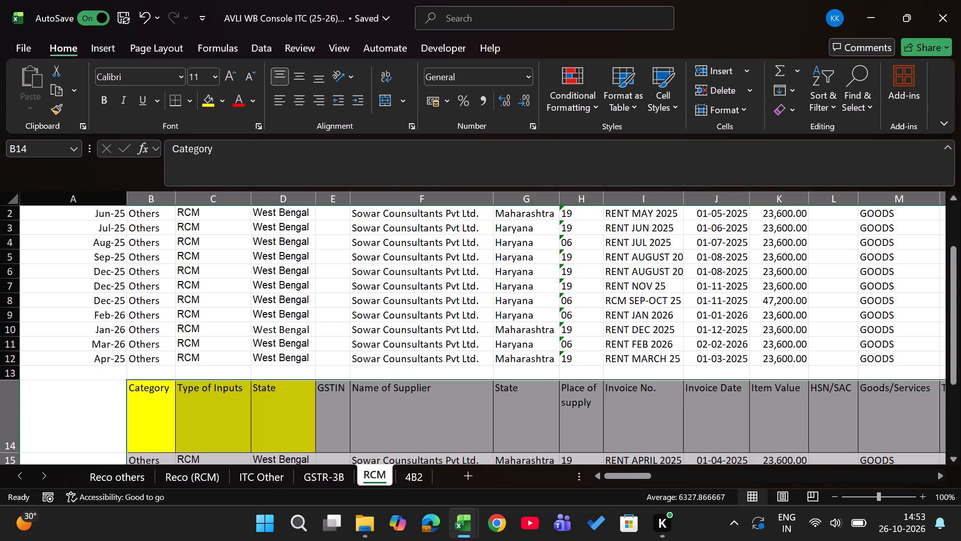
Enter May-25 as the Input Availed Month in A15 for the RENT APRIL 2025 row.
{"action": "key", "text": "Down"}
{"action": "key", "text": "Left"}
{"action": "type", "text": "may"}
{"action": "key", "text": "2"}
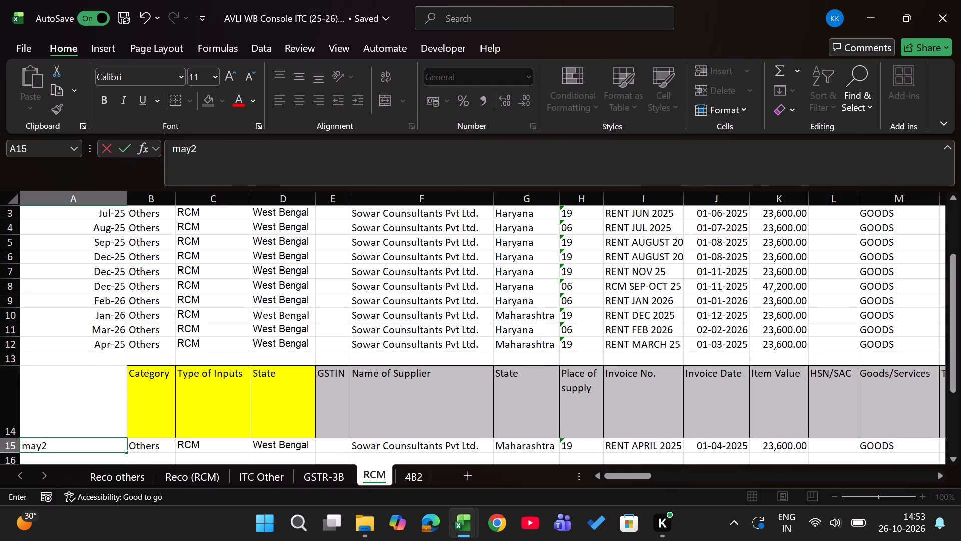
{"action": "key", "text": "5"}
{"action": "key", "text": "Return"}
Delete blank row 13 and the duplicate header row 14 from the RCM sheet.
{"action": "key", "text": "Up"}
{"action": "key", "text": "Up"}
{"action": "key", "text": "Up"}
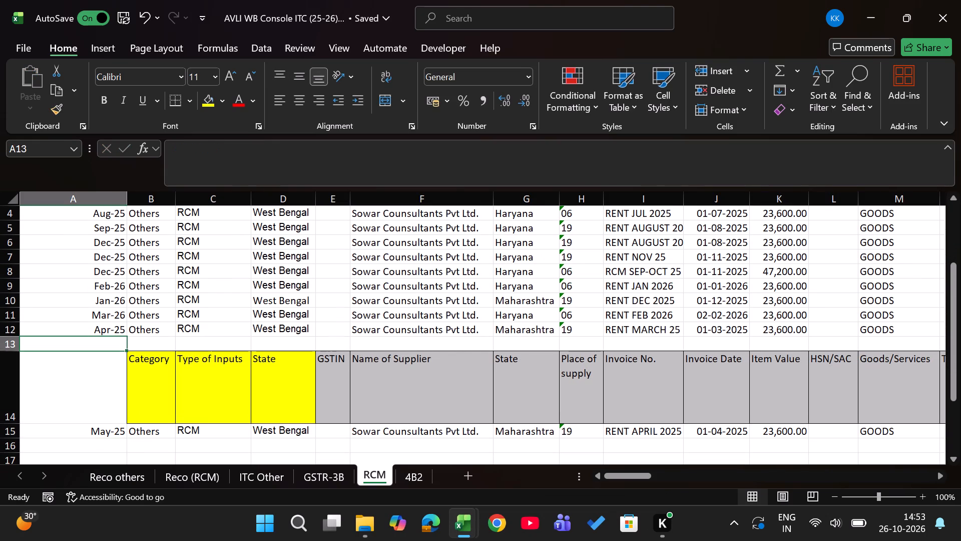
{"action": "key", "text": "shift+space"}
{"action": "key", "text": "shift+Down"}
{"action": "key", "text": "ctrl+minus"}
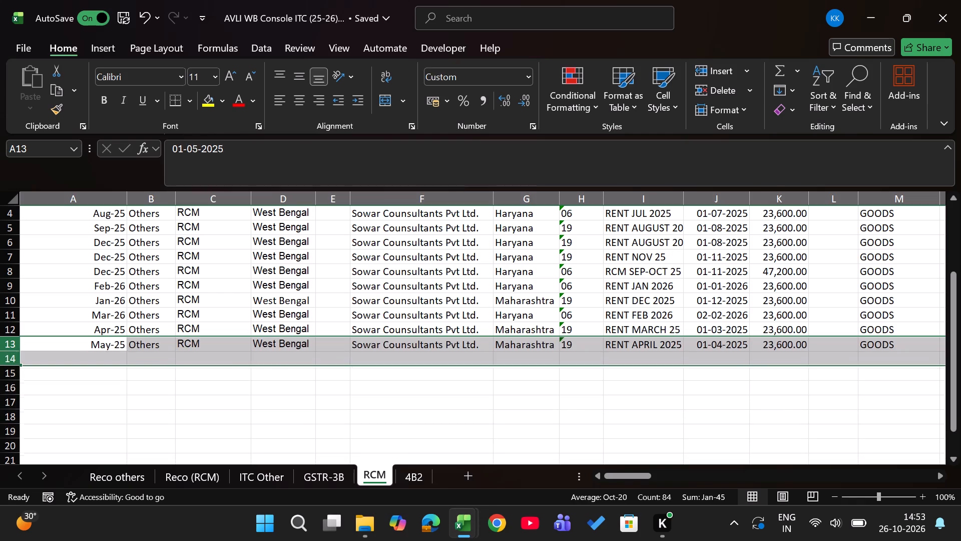
Review the availed months, suppliers and invoice numbers of the rent entries on the console workbook's RCM sheet.
{"action": "key", "text": "Right"}
{"action": "key", "text": "Right"}
{"action": "key", "text": "Up"}
{"action": "key", "text": "Up"}
{"action": "key", "text": "Up"}
{"action": "key", "text": "Up"}
{"action": "key", "text": "Up"}
{"action": "key", "text": "Up"}
{"action": "key", "text": "Up"}
{"action": "key", "text": "Up"}
{"action": "key", "text": "Up"}
{"action": "key", "text": "Right"}
{"action": "key", "text": "Right"}
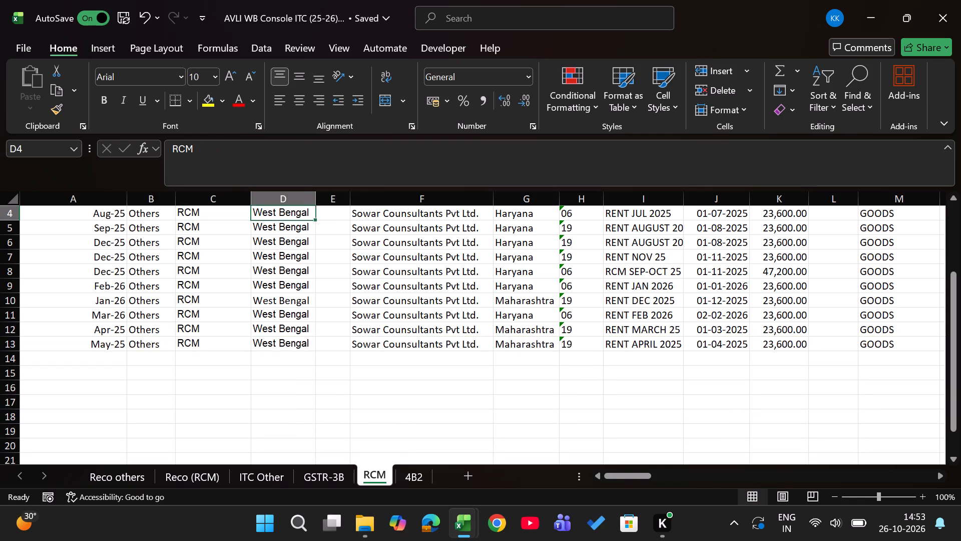
{"action": "key", "text": "Right"}
{"action": "key", "text": "Right"}
{"action": "key", "text": "Right"}
{"action": "key", "text": "Up"}
{"action": "key", "text": "Up"}
{"action": "key", "text": "Up"}
{"action": "key", "text": "Down"}
{"action": "key", "text": "Right"}
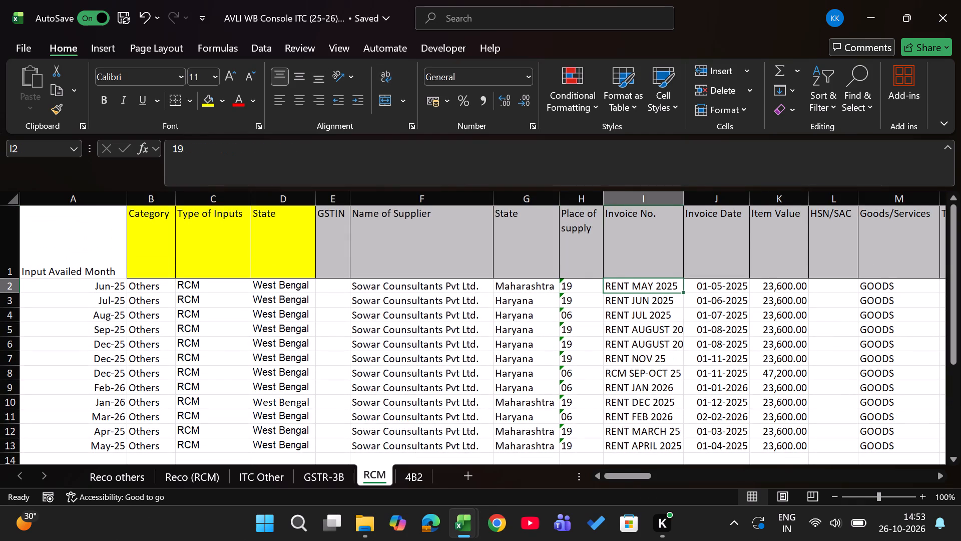
{"action": "key", "text": "Down"}
{"action": "key", "text": "Down"}
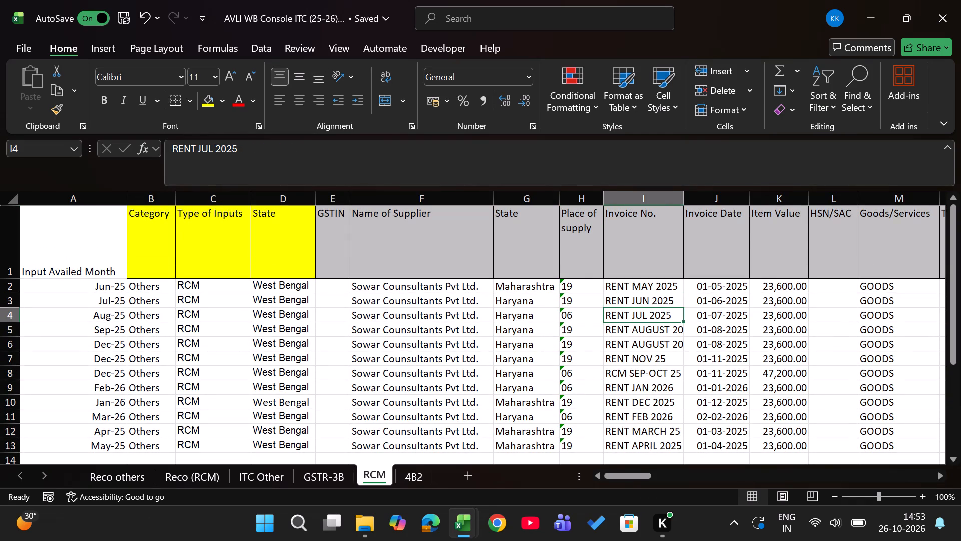
{"action": "key", "text": "Down"}
{"action": "key", "text": "Down"}
Examine the invoice date, taxable value and tax columns of the Dec-25 RENT AUGUST row in row 6.
{"action": "key", "text": "Right"}
{"action": "key", "text": "Right"}
{"action": "key", "text": "Right"}
{"action": "key", "text": "Right"}
{"action": "key", "text": "Right"}
{"action": "key", "text": "Right"}
{"action": "key", "text": "Right"}
{"action": "key", "text": "Right"}
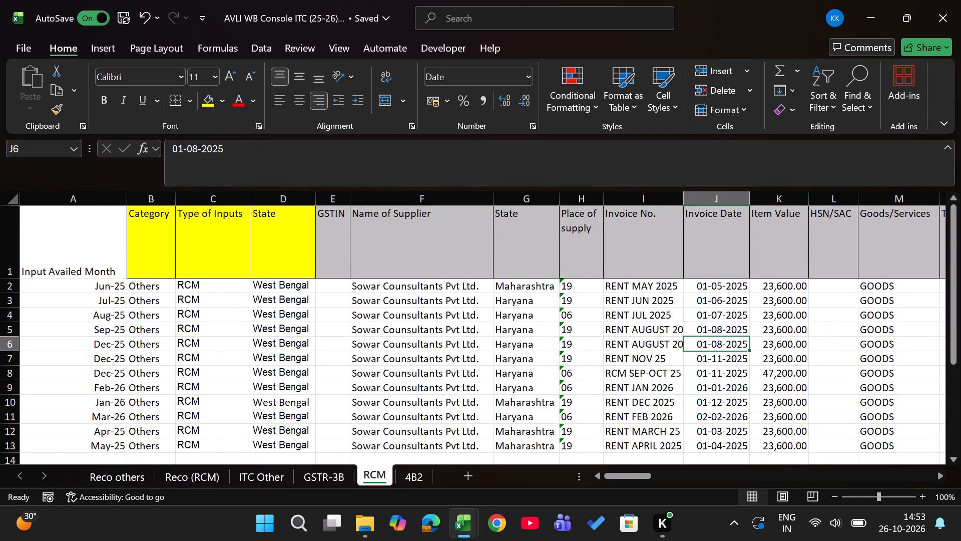
{"action": "key", "text": "Left"}
{"action": "key", "text": "Left"}
{"action": "key", "text": "Left"}
{"action": "key", "text": "Right"}
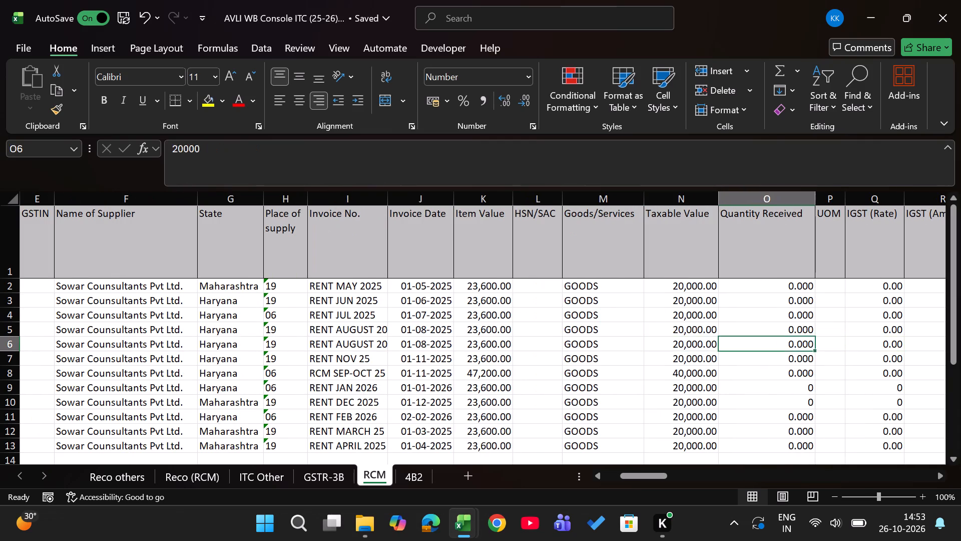
{"action": "key", "text": "Right"}
{"action": "key", "text": "Right"}
{"action": "key", "text": "Right"}
Compare the GSTR-3B, books and difference figures for Jun-25 to Sep-25 on the Reco (RCM) sheet.
{"action": "key", "text": "ctrl+Page_Up"}
{"action": "key", "text": "ctrl+Page_Up"}
{"action": "key", "text": "ctrl+Page_Up"}
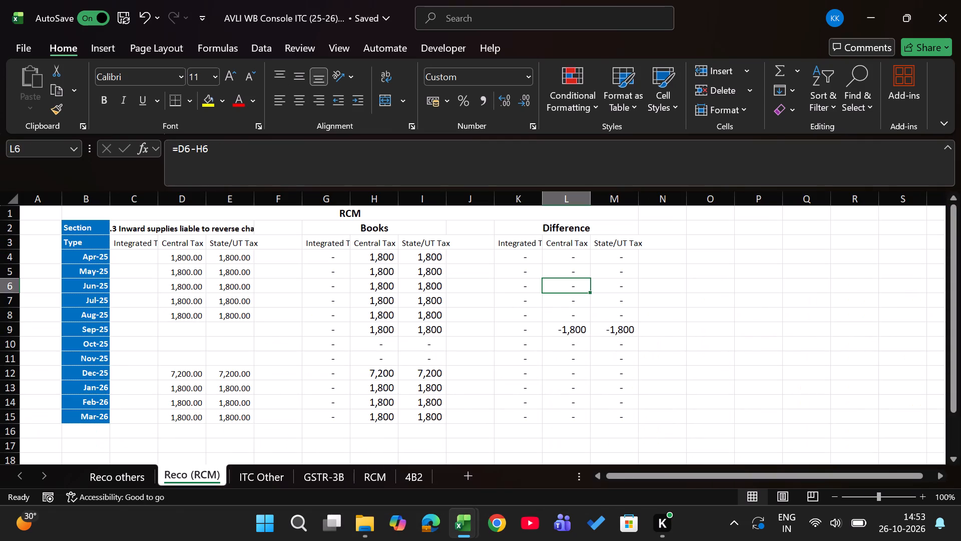
{"action": "key", "text": "Left"}
{"action": "key", "text": "Left"}
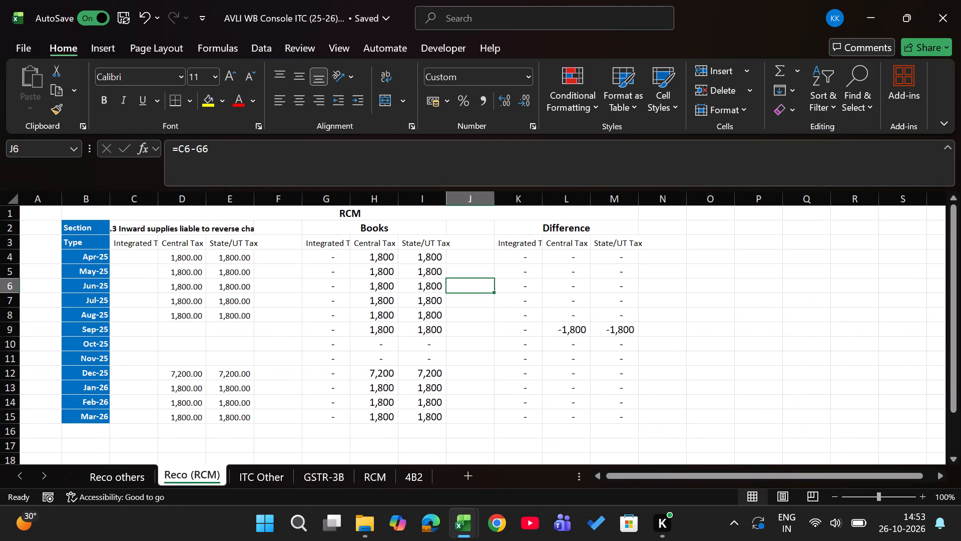
{"action": "key", "text": "Left"}
{"action": "key", "text": "Down"}
{"action": "key", "text": "Down"}
{"action": "key", "text": "Left"}
{"action": "key", "text": "Left"}
{"action": "key", "text": "Left"}
{"action": "key", "text": "Left"}
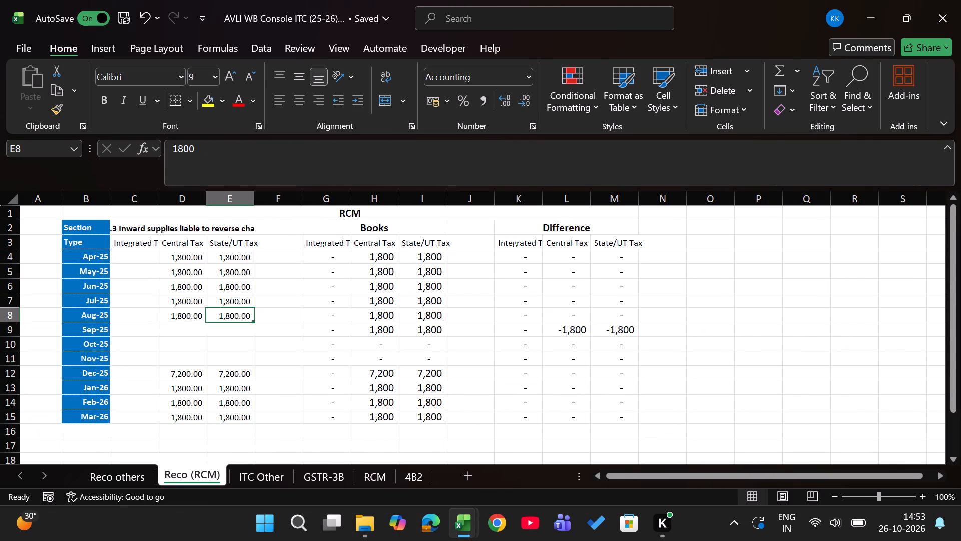
{"action": "key", "text": "Down"}
{"action": "key", "text": "Right"}
{"action": "key", "text": "Right"}
{"action": "key", "text": "Right"}
Look through the Reco others and ITC Other sheets and return to the Sep-25 row of Reco (RCM).
{"action": "key", "text": "ctrl+Page_Up"}
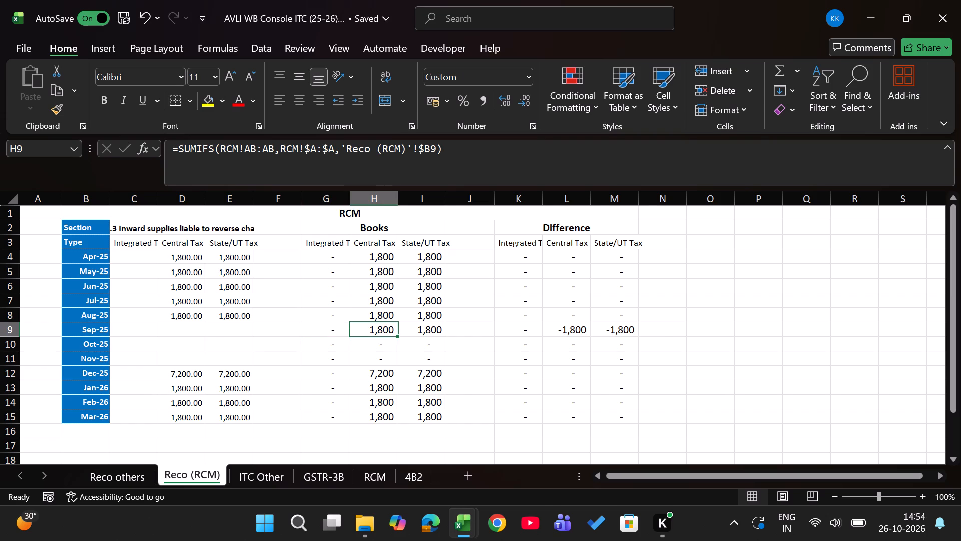
{"action": "key", "text": "ctrl+Page_Down"}
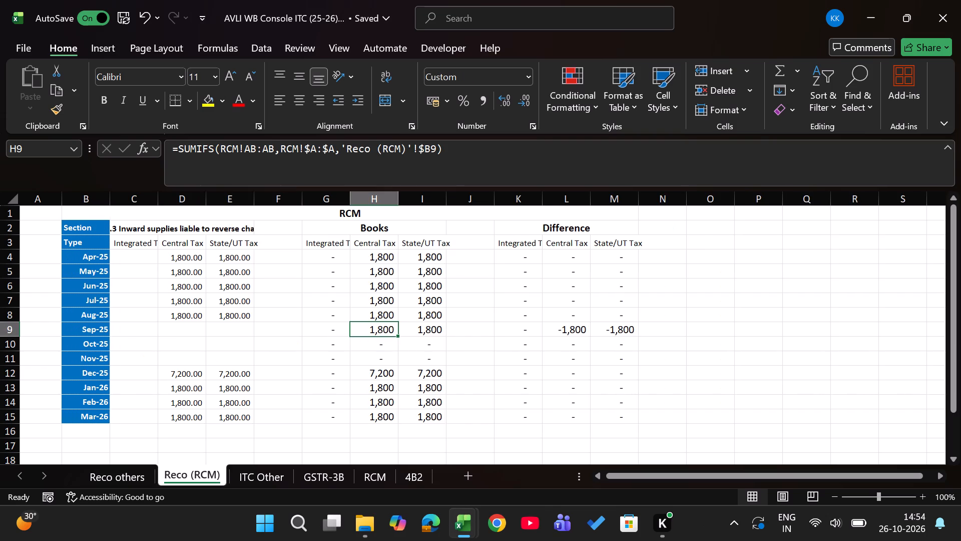
{"action": "key", "text": "ctrl+Page_Down"}
{"action": "key", "text": "ctrl+Page_Down"}
{"action": "key", "text": "ctrl+Page_Down"}
{"action": "key", "text": "ctrl+Page_Up"}
{"action": "key", "text": "ctrl+Page_Up"}
{"action": "key", "text": "ctrl+Page_Up"}
{"action": "key", "text": "ctrl+Page_Up"}
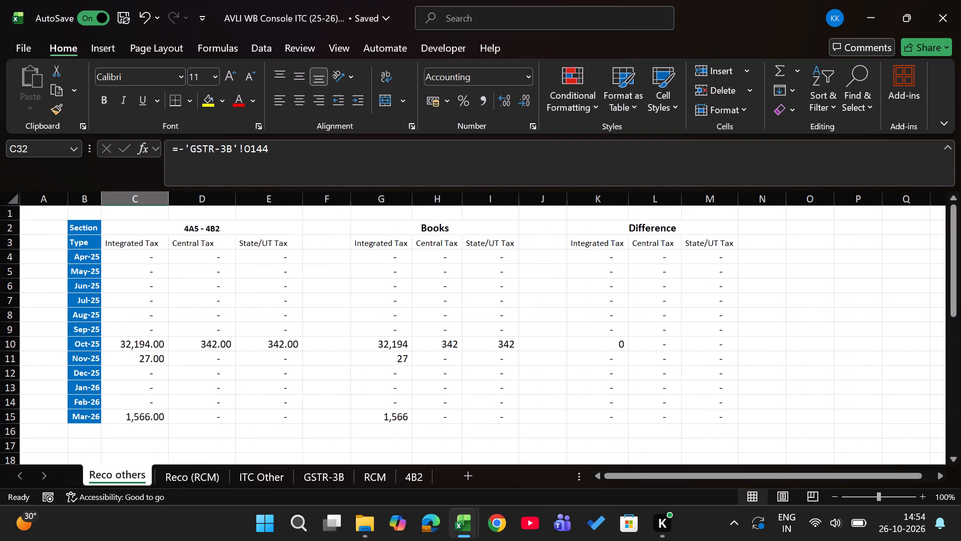
{"action": "key", "text": "ctrl+Page_Down"}
{"action": "key", "text": "ctrl+Page_Down"}
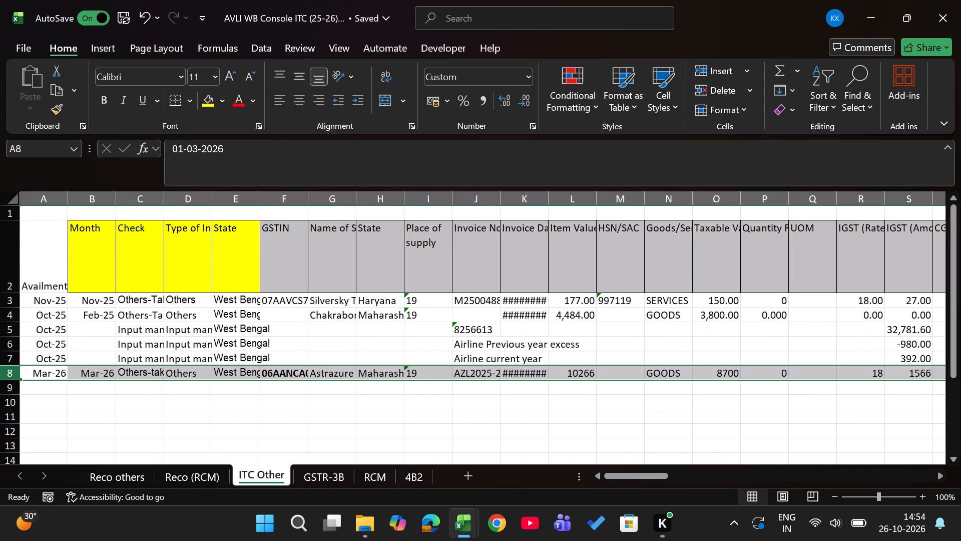
{"action": "key", "text": "ctrl+Page_Up"}
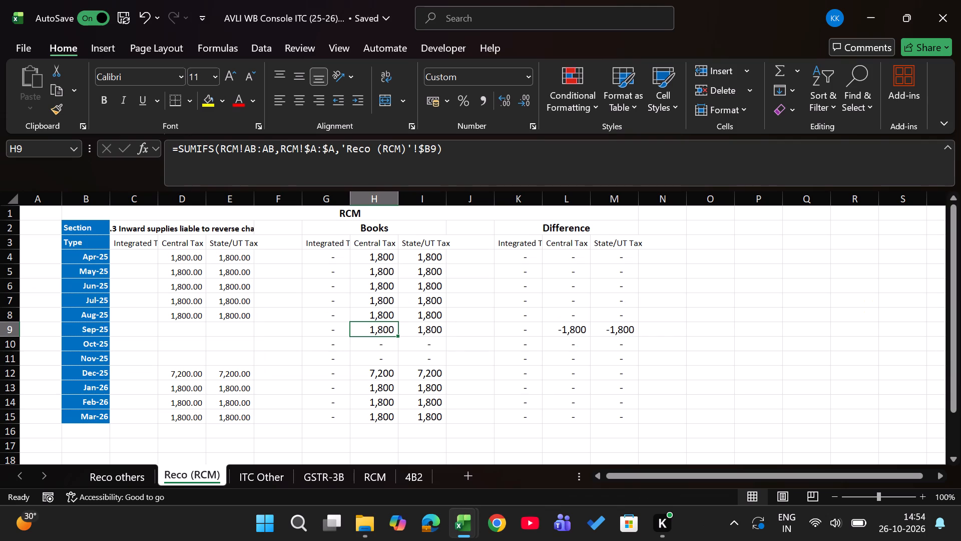
{"action": "key", "text": "Left"}
{"action": "key", "text": "Left"}
{"action": "key", "text": "Left"}
Close the AVLI WB 3b May-25 workbook and go back to the GSTR-9 & 9C for FY 2025-26 folder in File Explorer.
{"action": "key", "text": "alt+Tab"}
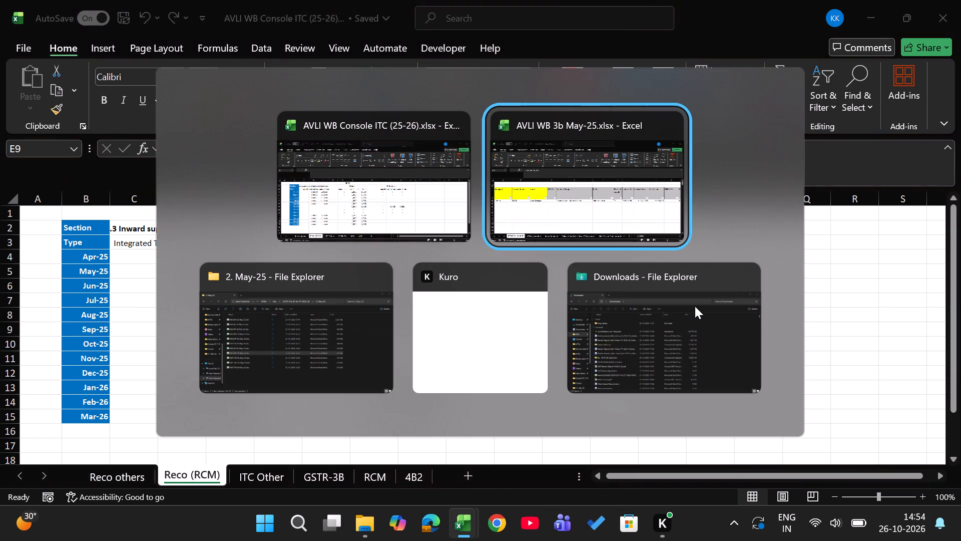
{"action": "left_click", "coordinate": [958, 0]}
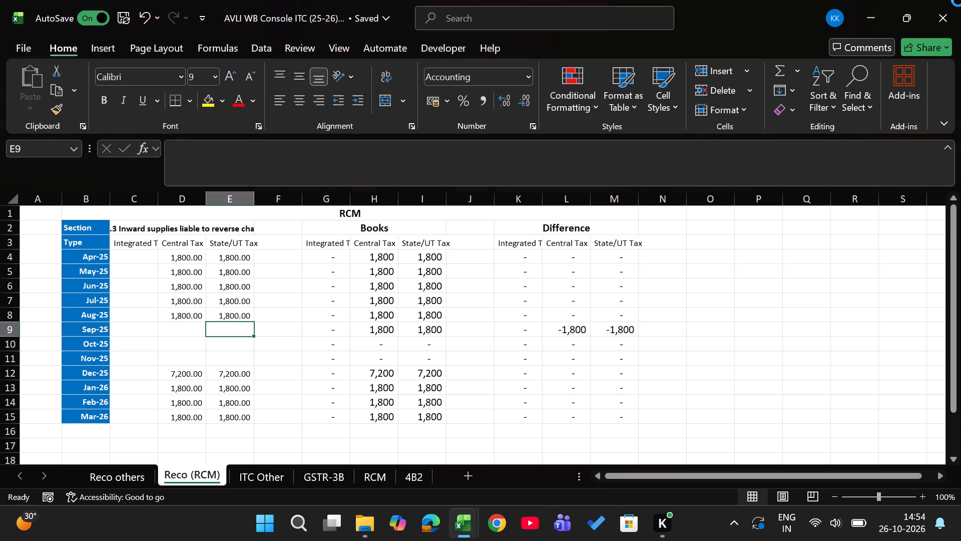
{"action": "key", "text": "alt+Tab"}
{"action": "key", "text": "BackSpace"}
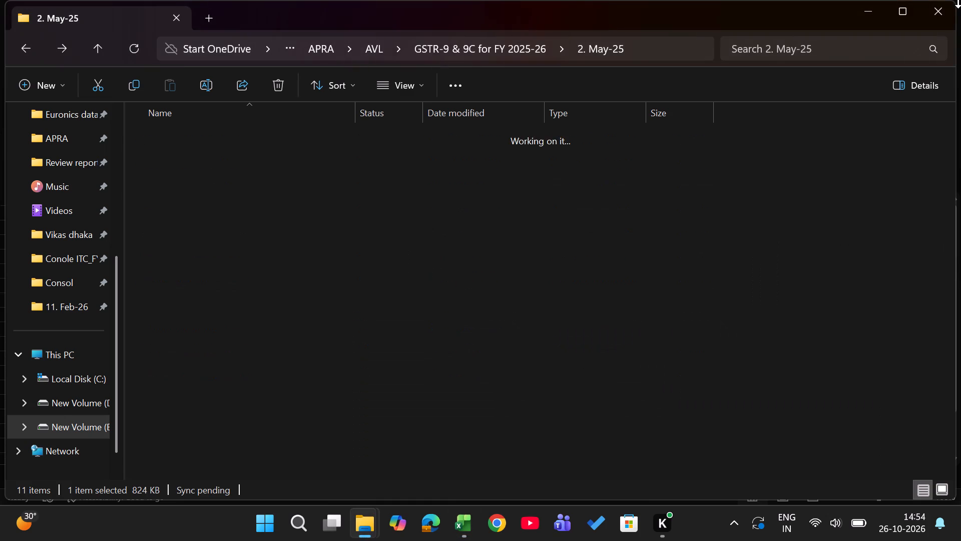
Check the monthly 4B2 differences on the Reco others sheet of the console workbook.
{"action": "key", "text": "alt+Tab"}
{"action": "key", "text": "ctrl+Page_Up"}
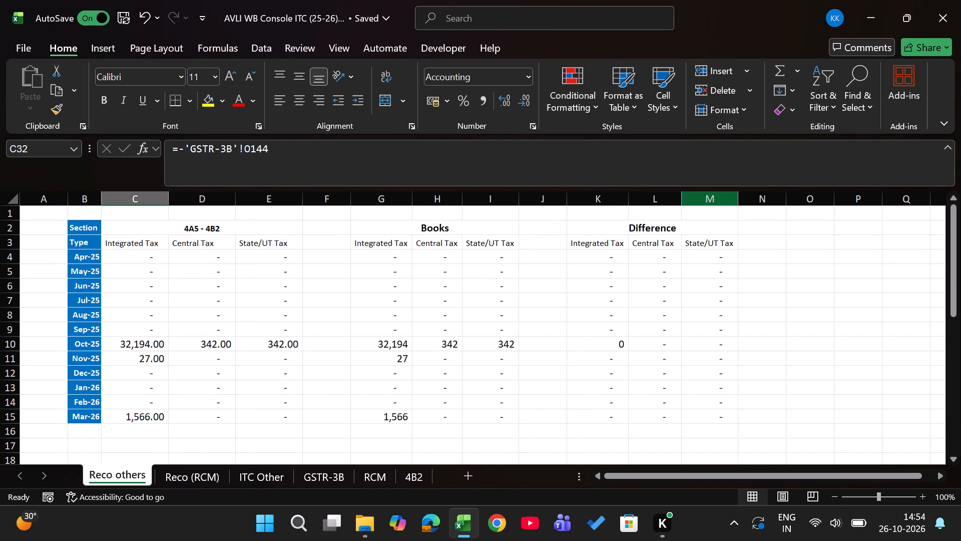
{"action": "scroll", "coordinate": [523, 337], "scroll_direction": "up", "scroll_amount": 2}
{"action": "scroll", "coordinate": [523, 337], "scroll_direction": "left", "scroll_amount": 2}
{"action": "scroll", "coordinate": [523, 337], "scroll_direction": "down", "scroll_amount": 2}
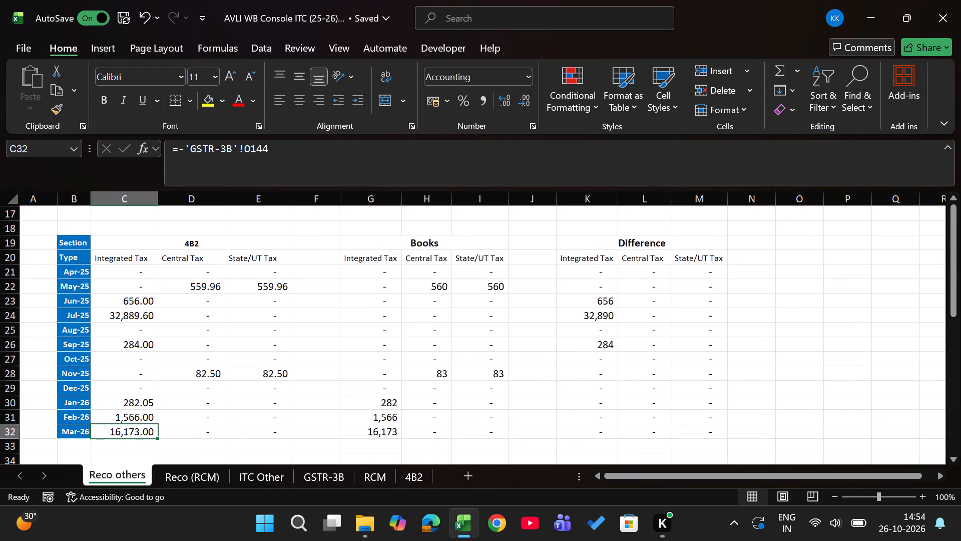
{"action": "scroll", "coordinate": [523, 337], "scroll_direction": "down", "scroll_amount": 1}
Open the AVLI WB 3b Jun-25 workbook from the 3. Jun-25 folder.
{"action": "key", "text": "alt+Tab"}
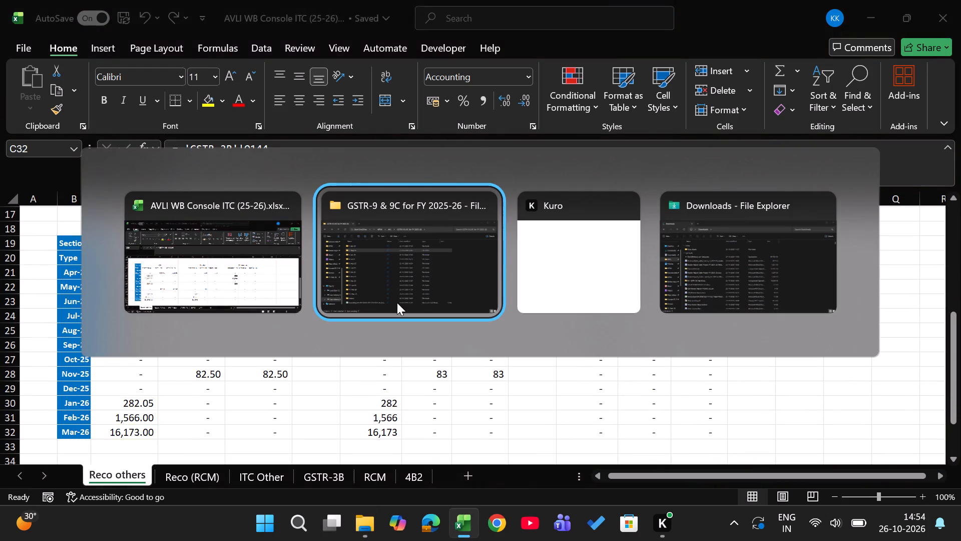
{"action": "key", "text": "BackSpace"}
{"action": "key", "text": "Return"}
{"action": "key", "text": "Down"}
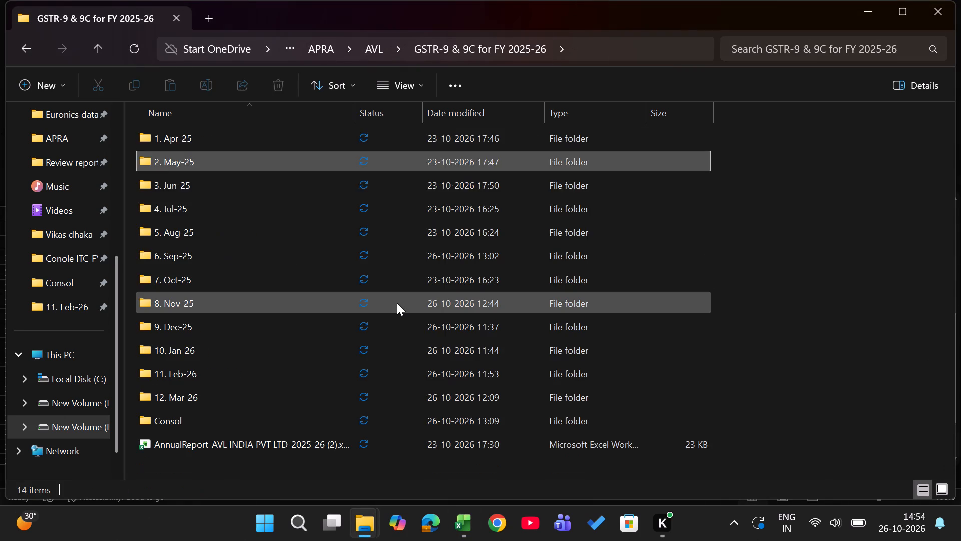
{"action": "key", "text": "Down"}
{"action": "key", "text": "Return"}
{"action": "key", "text": "Down"}
{"action": "key", "text": "Down"}
{"action": "key", "text": "Down"}
{"action": "key", "text": "Down"}
{"action": "key", "text": "Down"}
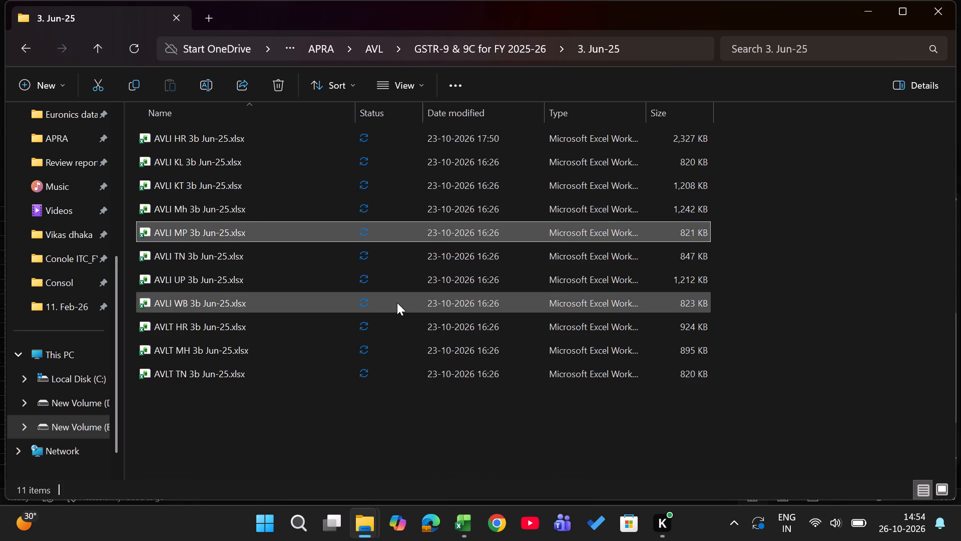
{"action": "key", "text": "Down"}
{"action": "key", "text": "Down"}
{"action": "key", "text": "Return"}
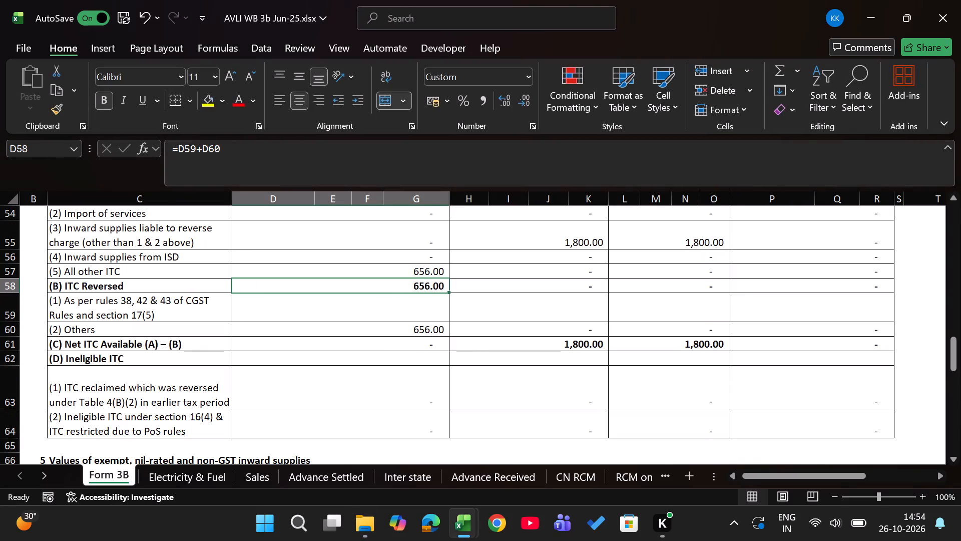
Go to the header row of the Not Taken Same month 2b sheet in the Jun-25 workbook.
{"action": "key", "text": "ctrl+Page_Down"}
{"action": "key", "text": "ctrl+Page_Down"}
{"action": "key", "text": "ctrl+Page_Down"}
{"action": "key", "text": "ctrl+Page_Down"}
{"action": "key", "text": "ctrl+Page_Down"}
{"action": "key", "text": "ctrl+Page_Down"}
{"action": "key", "text": "ctrl+Page_Down"}
{"action": "key", "text": "ctrl+Page_Down"}
{"action": "key", "text": "ctrl+Page_Down"}
{"action": "key", "text": "ctrl+Page_Down"}
{"action": "key", "text": "ctrl+Page_Down"}
{"action": "key", "text": "ctrl+Page_Down"}
{"action": "key", "text": "ctrl+Page_Down"}
{"action": "key", "text": "ctrl+Page_Down"}
{"action": "key", "text": "ctrl+Page_Down"}
{"action": "key", "text": "ctrl+Page_Down"}
{"action": "key", "text": "ctrl+Page_Down"}
{"action": "key", "text": "ctrl+Page_Down"}
{"action": "key", "text": "ctrl+Page_Down"}
{"action": "key", "text": "ctrl+Page_Down"}
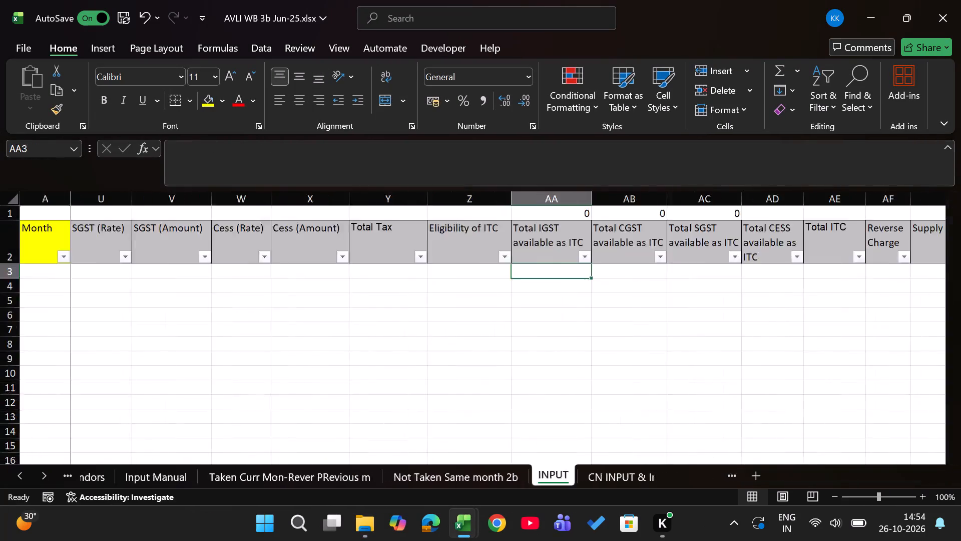
{"action": "key", "text": "ctrl+Page_Up"}
{"action": "key", "text": "ctrl+Page_Up"}
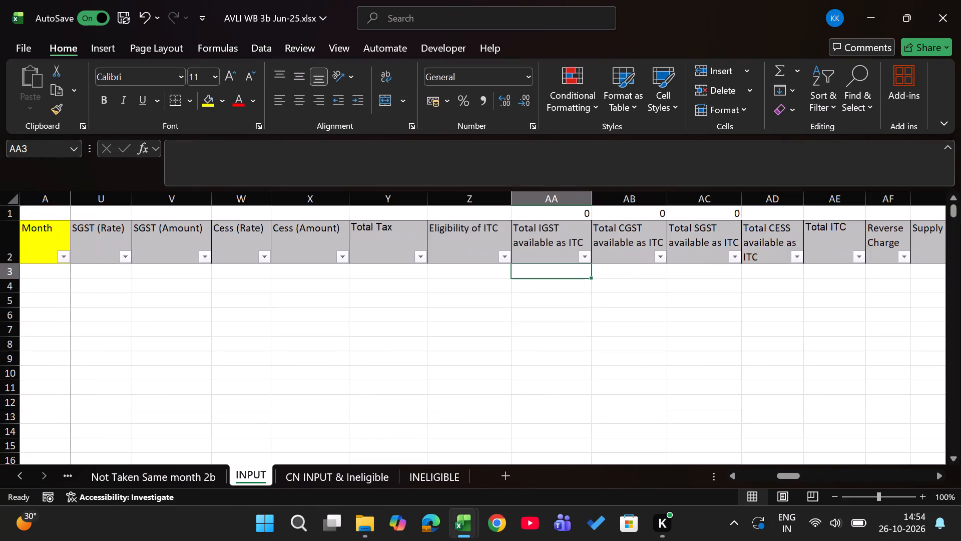
{"action": "key", "text": "Left"}
{"action": "key", "text": "ctrl+Page_Up"}
{"action": "key", "text": "ctrl+Up"}
{"action": "key", "text": "ctrl+Up"}
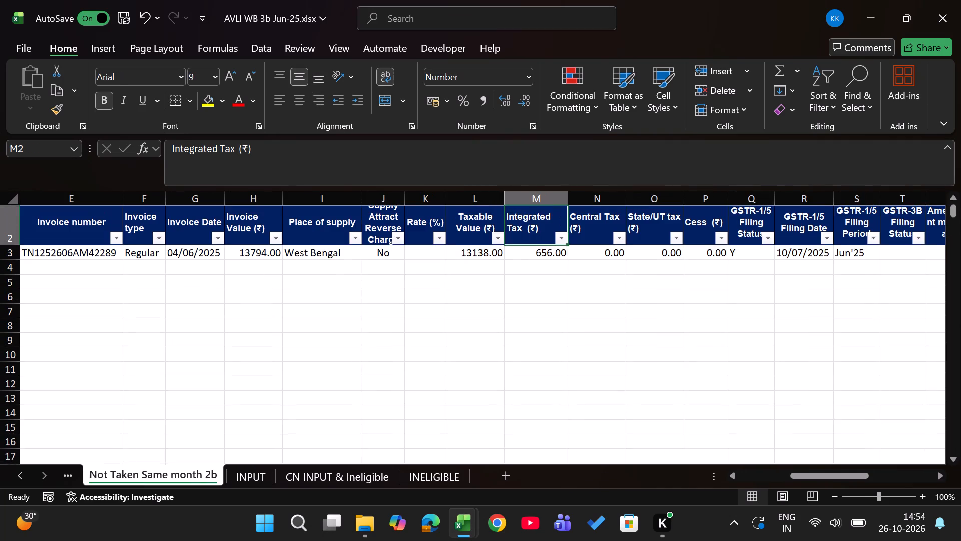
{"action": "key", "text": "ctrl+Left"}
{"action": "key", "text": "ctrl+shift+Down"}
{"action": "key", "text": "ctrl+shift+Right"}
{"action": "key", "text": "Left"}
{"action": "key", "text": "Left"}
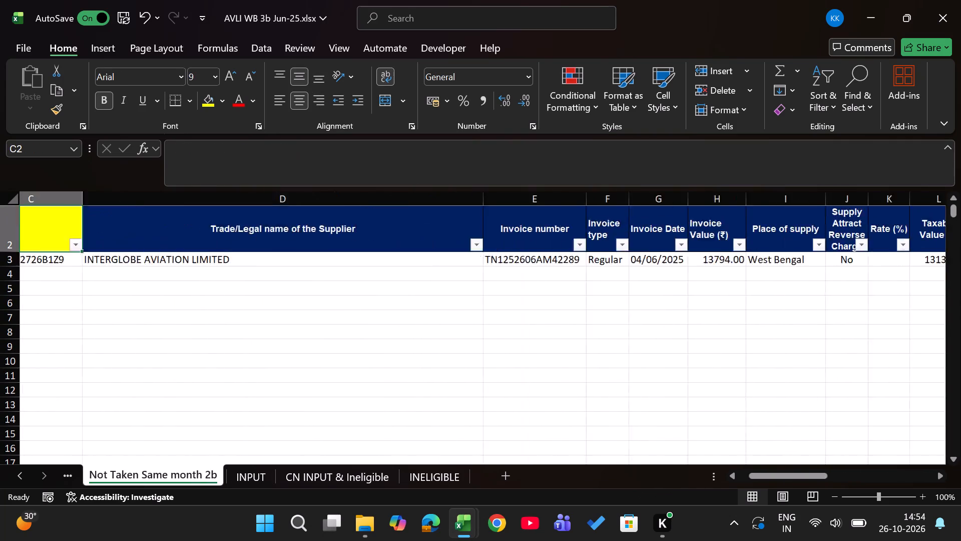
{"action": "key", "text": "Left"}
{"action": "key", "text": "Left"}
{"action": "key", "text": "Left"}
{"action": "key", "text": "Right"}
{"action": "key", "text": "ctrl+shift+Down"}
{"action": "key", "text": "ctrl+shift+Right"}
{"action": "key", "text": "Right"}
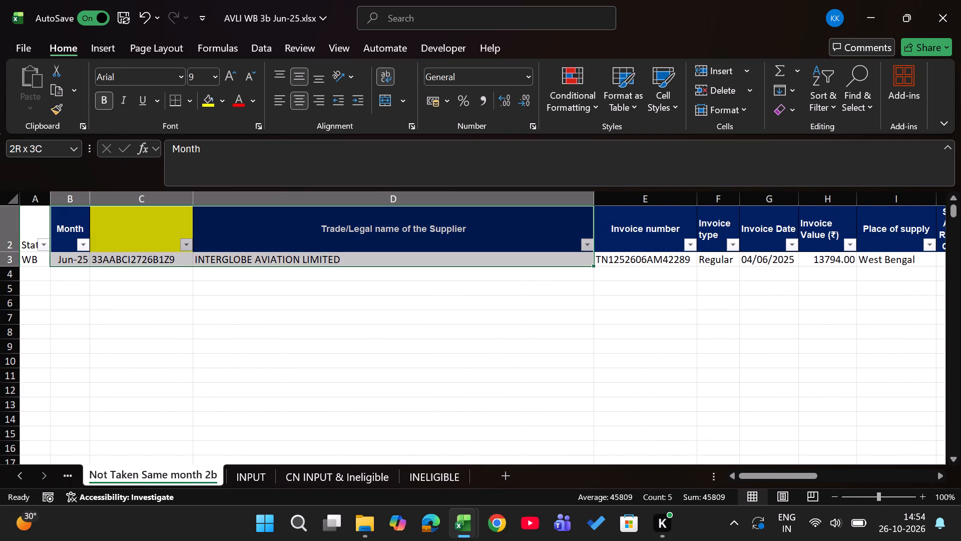
Copy the header and Jun-25 INTERGLOBE AVIATION LIMITED row from Not Taken Same month 2b to B15 of the console workbook's 4B2 sheet.
{"action": "key", "text": "alt+Tab"}
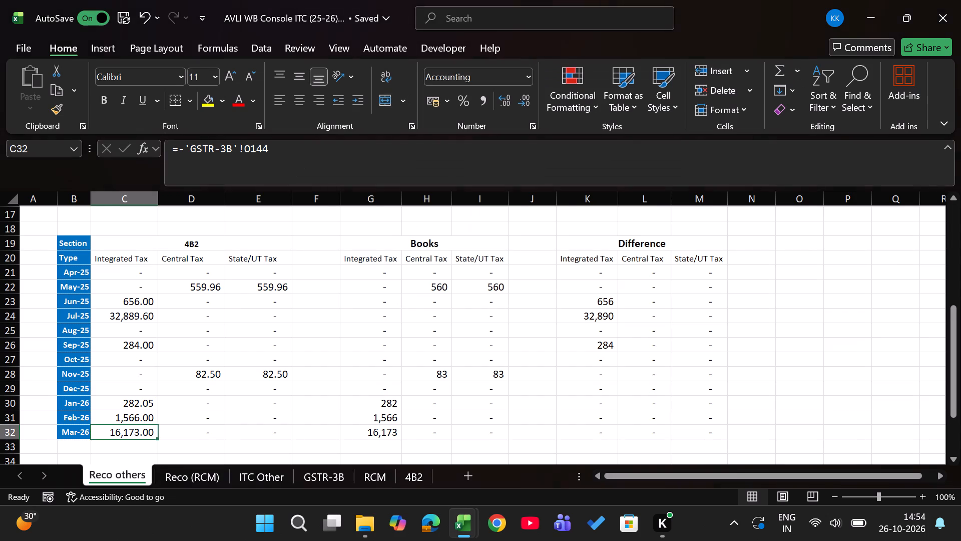
{"action": "key", "text": "ctrl+Page_Down"}
{"action": "key", "text": "ctrl+Page_Down"}
{"action": "key", "text": "ctrl+Page_Down"}
{"action": "key", "text": "ctrl+Page_Down"}
{"action": "key", "text": "ctrl+Page_Down"}
{"action": "key", "text": "ctrl+Up"}
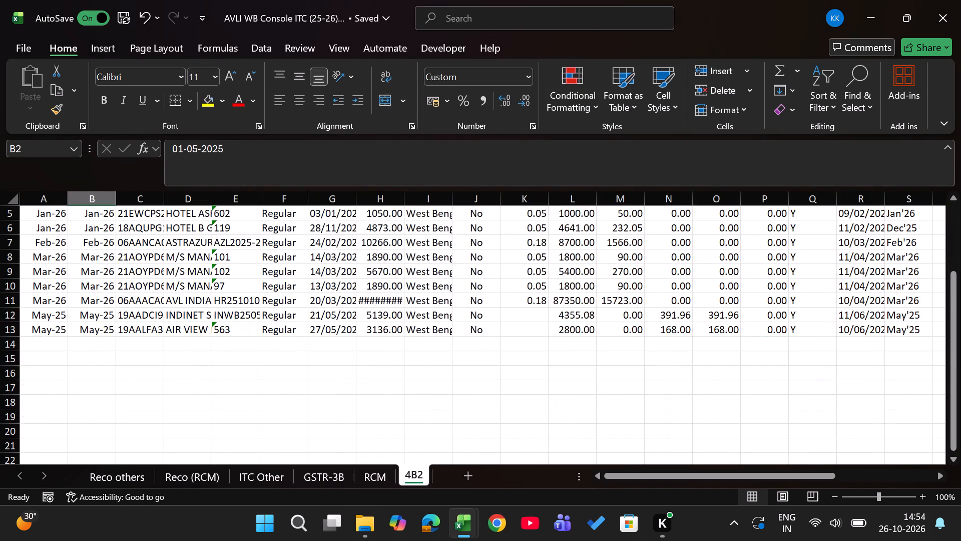
{"action": "key", "text": "Right"}
{"action": "key", "text": "Left"}
{"action": "key", "text": "ctrl+Down"}
{"action": "key", "text": "Down"}
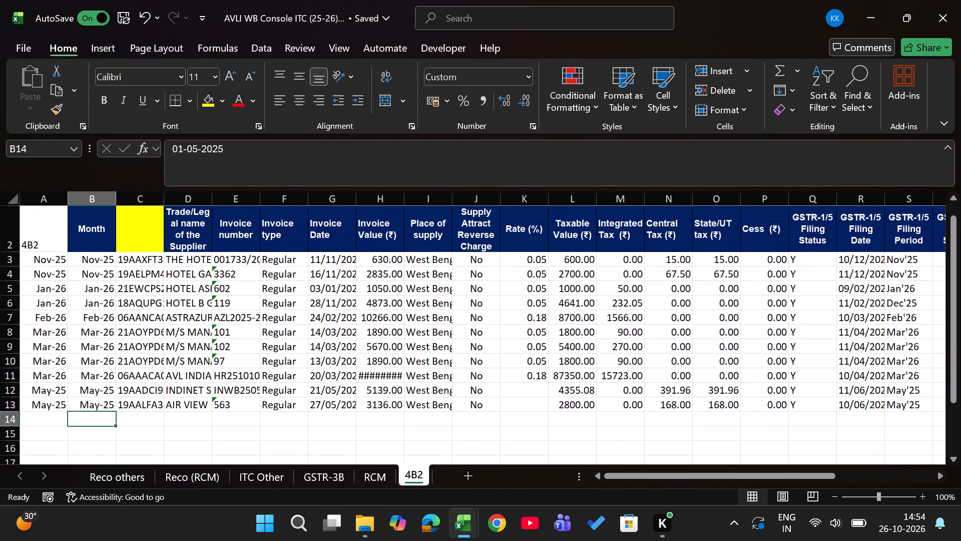
{"action": "key", "text": "Down"}
{"action": "key", "text": "alt+Tab"}
{"action": "key", "text": "Left"}
{"action": "key", "text": "ctrl+shift+Down"}
{"action": "key", "text": "ctrl+shift+Right"}
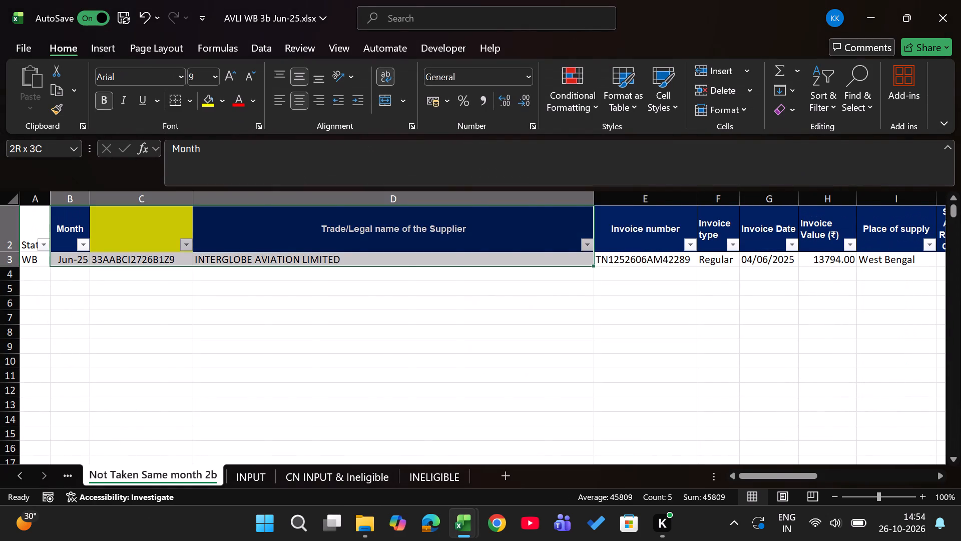
{"action": "key", "text": "ctrl+shift+Right"}
{"action": "key", "text": "ctrl+c"}
{"action": "key", "text": "alt+Tab"}
{"action": "key", "text": "Return"}
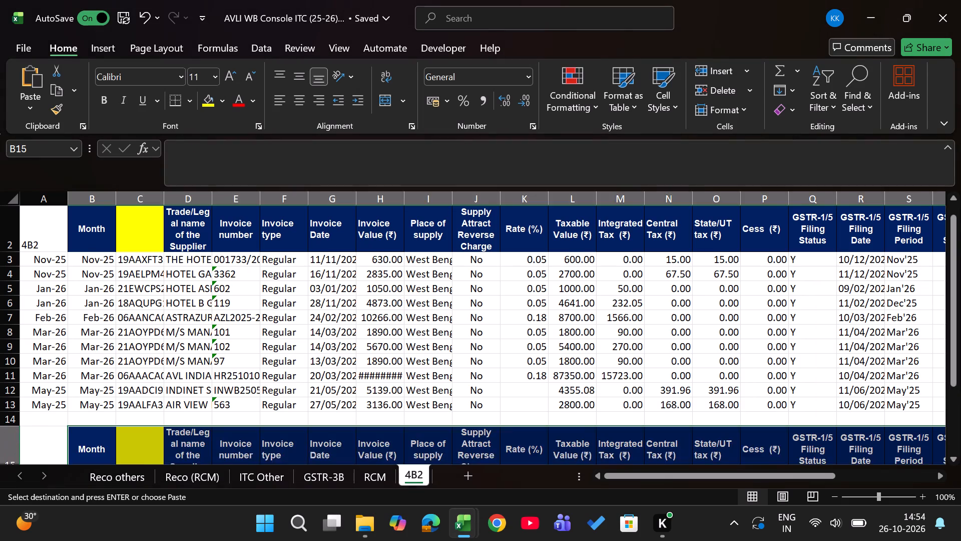
Copy the Jun-25 month from B16 into A16 on the 4B2 sheet.
{"action": "key", "text": "Right"}
{"action": "key", "text": "Up"}
{"action": "key", "text": "Left"}
{"action": "key", "text": "Down"}
{"action": "key", "text": "Down"}
{"action": "key", "text": "Left"}
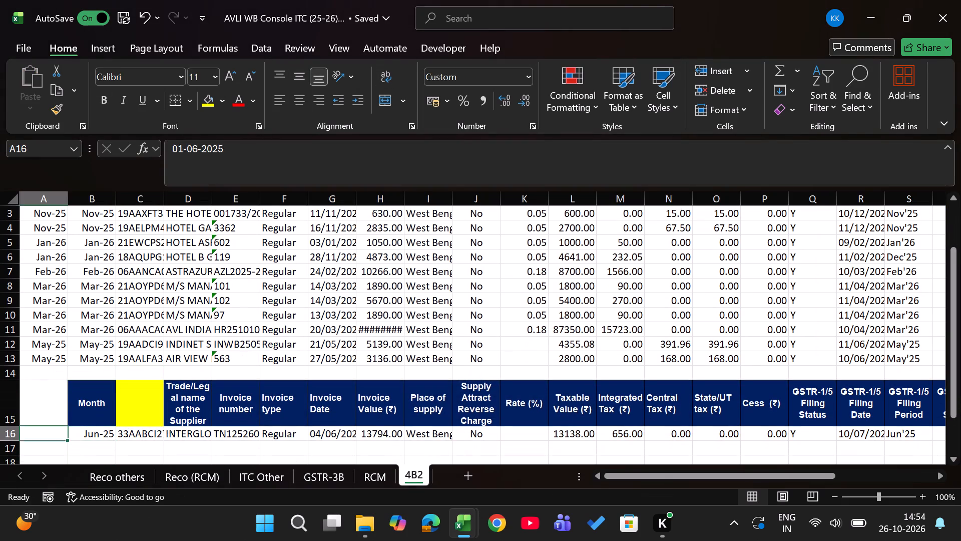
{"action": "key", "text": "Right"}
{"action": "key", "text": "ctrl+c"}
{"action": "key", "text": "Left"}
{"action": "key", "text": "Return"}
Delete blank row 14 and the repeated header row 15 above the Jun-25 entry on the 4B2 sheet.
{"action": "key", "text": "Up"}
{"action": "key", "text": "Up"}
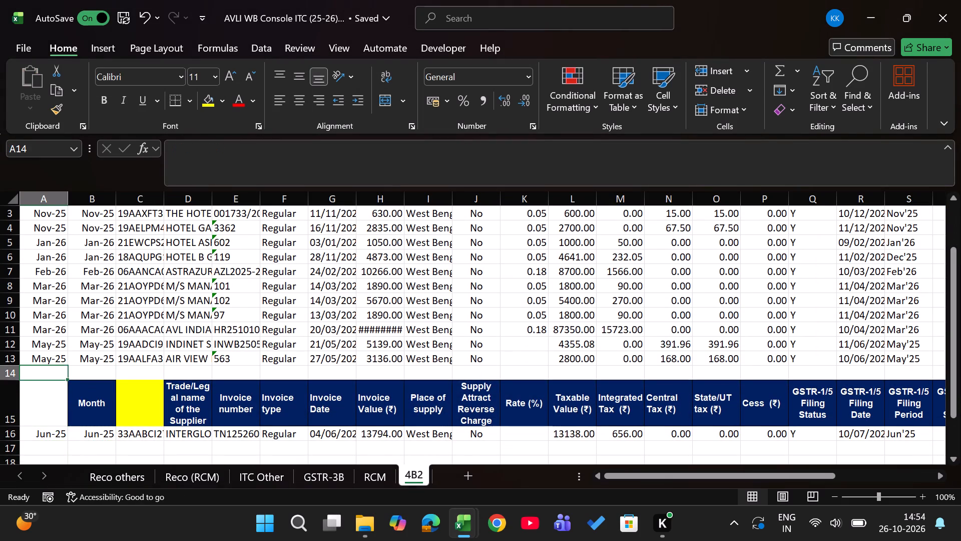
{"action": "key", "text": "shift+space"}
{"action": "key", "text": "shift+Down"}
{"action": "key", "text": "ctrl+minus"}
{"action": "key", "text": "Up"}
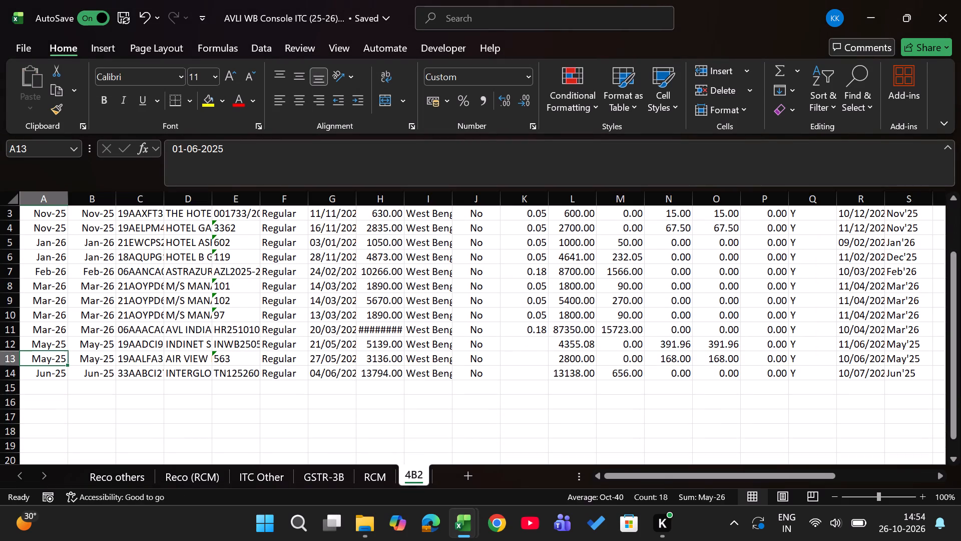
Check the monthly 4B2 differences on the Reco others sheet and glance at the ITC Other entries.
{"action": "key", "text": "ctrl+Page_Up"}
{"action": "key", "text": "ctrl+Page_Up"}
{"action": "key", "text": "ctrl+Page_Up"}
{"action": "key", "text": "ctrl+Page_Up"}
{"action": "key", "text": "ctrl+Page_Up"}
{"action": "key", "text": "ctrl+Page_Up"}
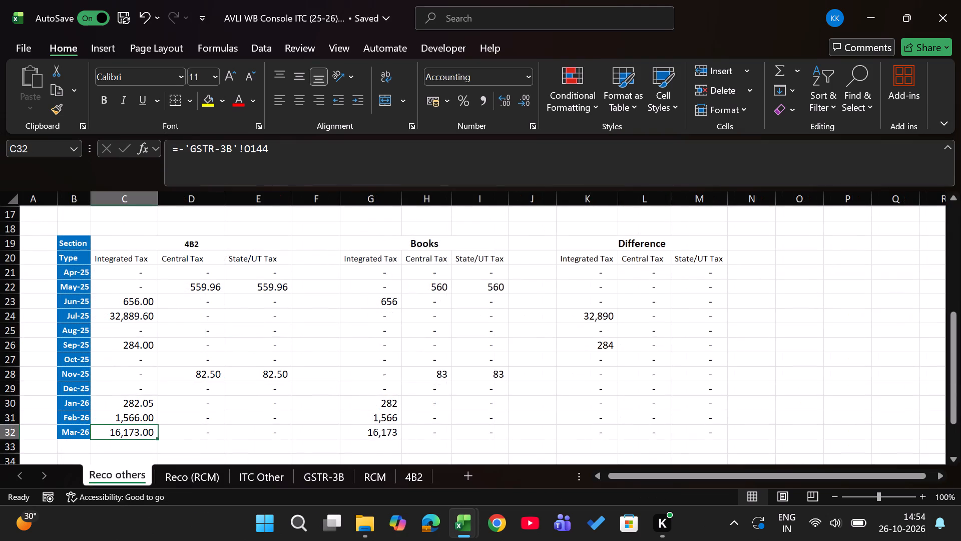
{"action": "key", "text": "ctrl+Page_Down"}
{"action": "key", "text": "ctrl+Page_Down"}
{"action": "key", "text": "ctrl+Page_Down"}
{"action": "key", "text": "ctrl+Page_Up"}
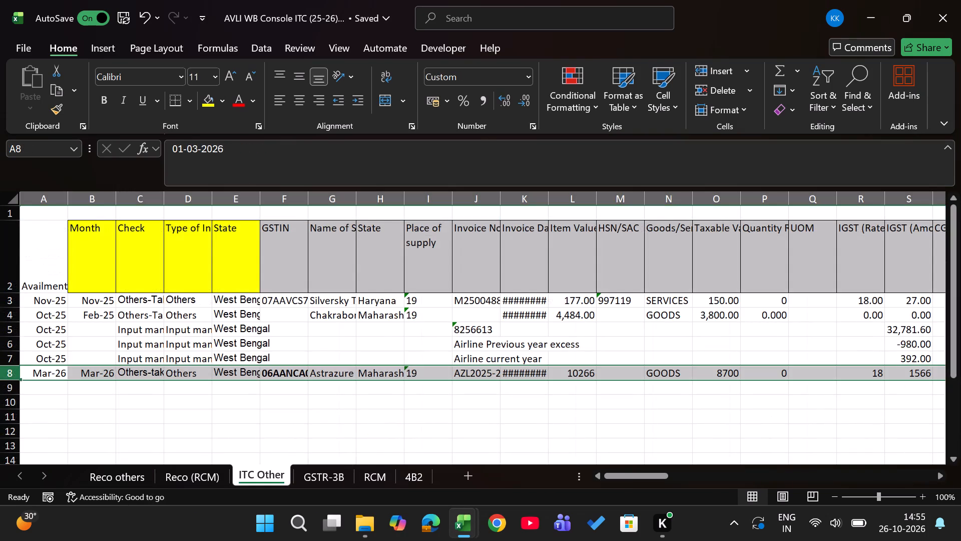
Examine the month-wise Sowar Counsultants rent entries on the RCM sheet of the console workbook.
{"action": "key", "text": "ctrl+Page_Down"}
{"action": "key", "text": "ctrl+Page_Down"}
{"action": "key", "text": "ctrl+Page_Down"}
{"action": "key", "text": "ctrl+Page_Up"}
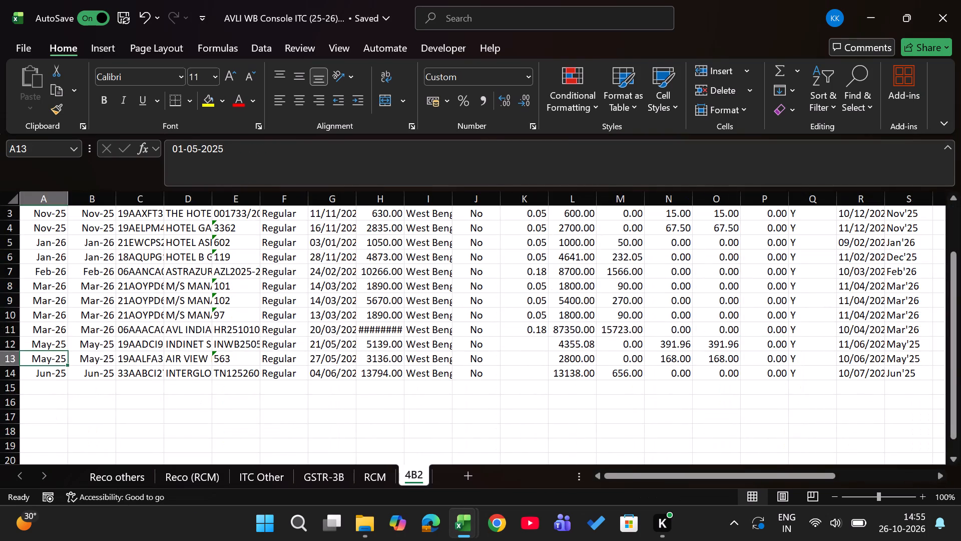
{"action": "key", "text": "Left"}
{"action": "key", "text": "Left"}
{"action": "key", "text": "Left"}
{"action": "key", "text": "Left"}
{"action": "key", "text": "Left"}
{"action": "key", "text": "Left"}
{"action": "key", "text": "Left"}
{"action": "key", "text": "Left"}
{"action": "key", "text": "Left"}
{"action": "key", "text": "Left"}
{"action": "key", "text": "Left"}
{"action": "key", "text": "Left"}
{"action": "key", "text": "Left"}
{"action": "key", "text": "Left"}
{"action": "key", "text": "Left"}
{"action": "key", "text": "Left"}
{"action": "key", "text": "Left"}
{"action": "key", "text": "Left"}
{"action": "key", "text": "Left"}
{"action": "key", "text": "Left"}
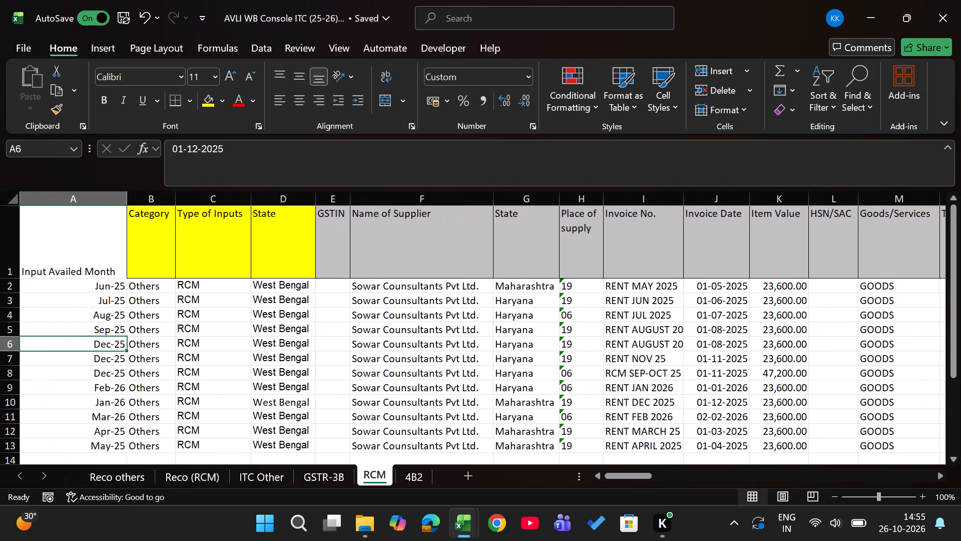
{"action": "key", "text": "Up"}
{"action": "key", "text": "Up"}
{"action": "key", "text": "Up"}
{"action": "key", "text": "Right"}
{"action": "key", "text": "Up"}
{"action": "key", "text": "Right"}
{"action": "key", "text": "Right"}
{"action": "key", "text": "Right"}
{"action": "key", "text": "Right"}
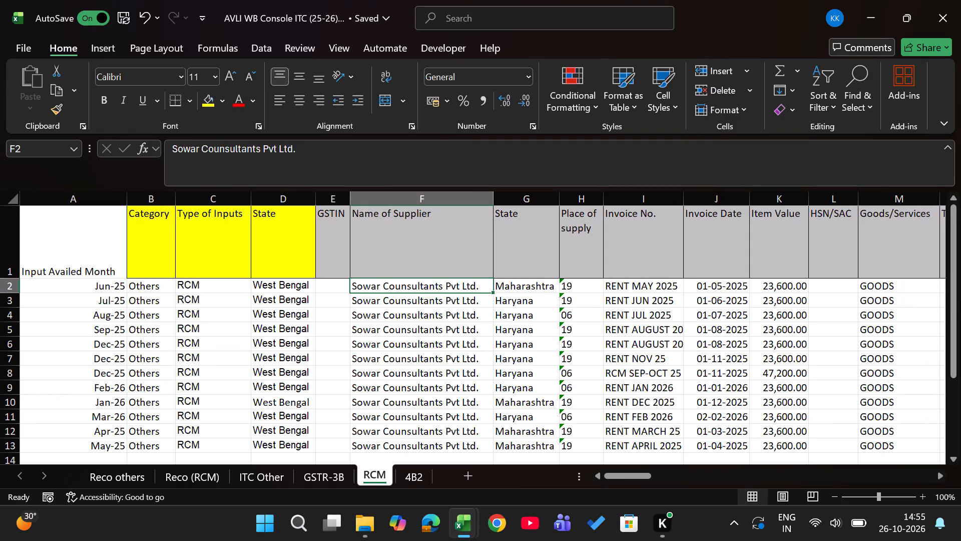
{"action": "left_click", "coordinate": [147, 335]}
{"action": "key", "text": "Right"}
{"action": "key", "text": "Right"}
{"action": "key", "text": "Right"}
{"action": "key", "text": "Right"}
{"action": "key", "text": "Right"}
{"action": "key", "text": "Right"}
{"action": "key", "text": "Right"}
{"action": "key", "text": "Right"}
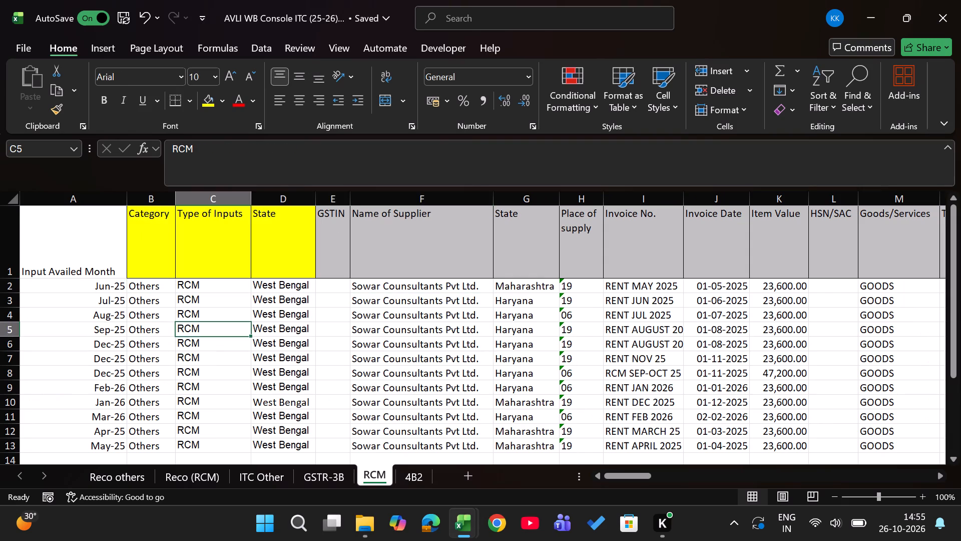
{"action": "key", "text": "Right"}
{"action": "key", "text": "Left"}
{"action": "key", "text": "Left"}
{"action": "key", "text": "Left"}
{"action": "key", "text": "Left"}
{"action": "key", "text": "Left"}
{"action": "key", "text": "Left"}
{"action": "key", "text": "Left"}
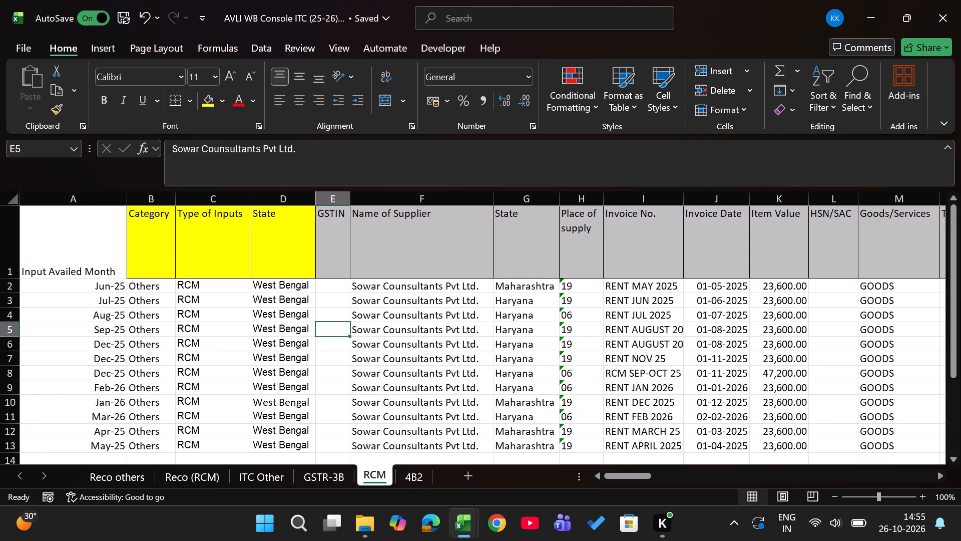
{"action": "key", "text": "Left"}
{"action": "key", "text": "Left"}
{"action": "key", "text": "shift+space"}
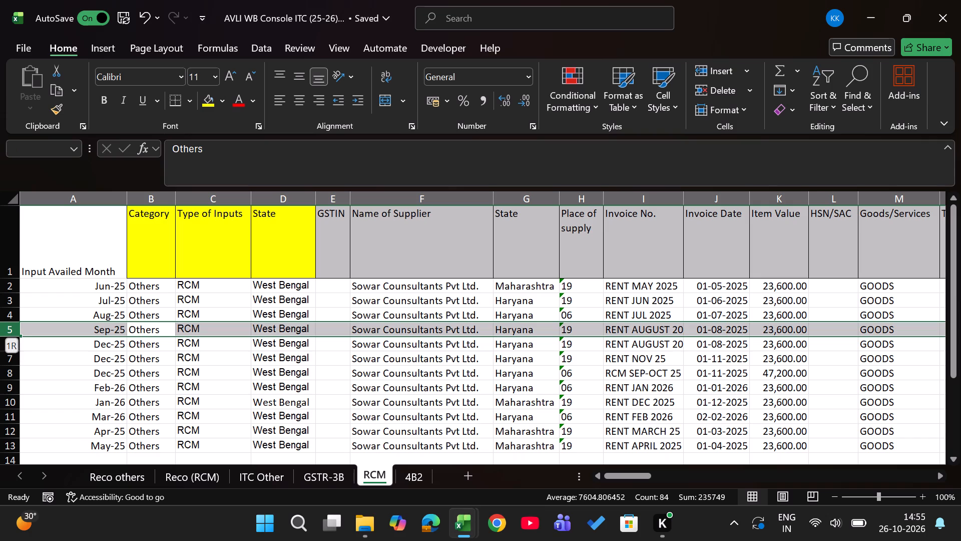
Close the AVLI WB 3b Jun-25 workbook.
{"action": "key", "text": "alt+Tab"}
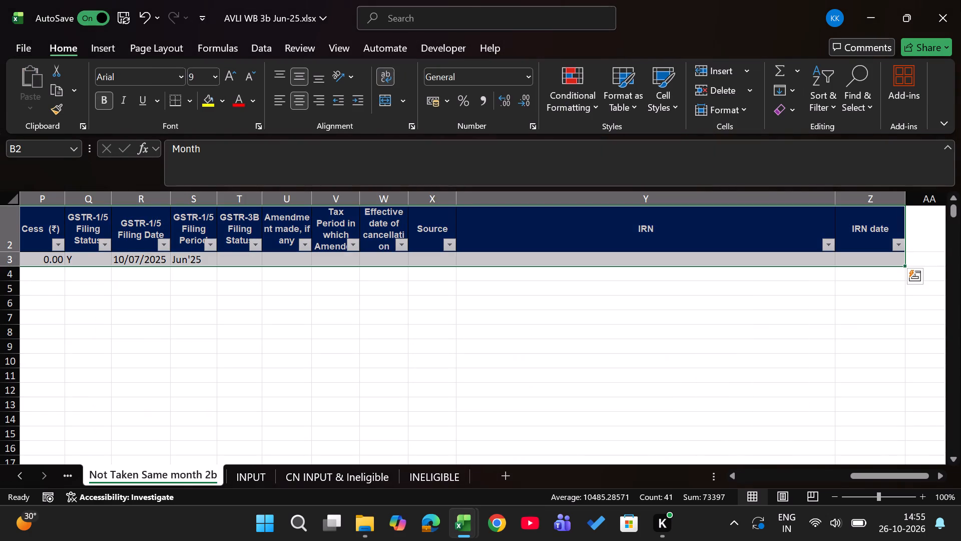
{"action": "left_click", "coordinate": [960, 0]}
Open the AVLI WB 3b Jul-25 workbook from the 4. Jul-25 folder in File Explorer.
{"action": "key", "text": "alt+Tab"}
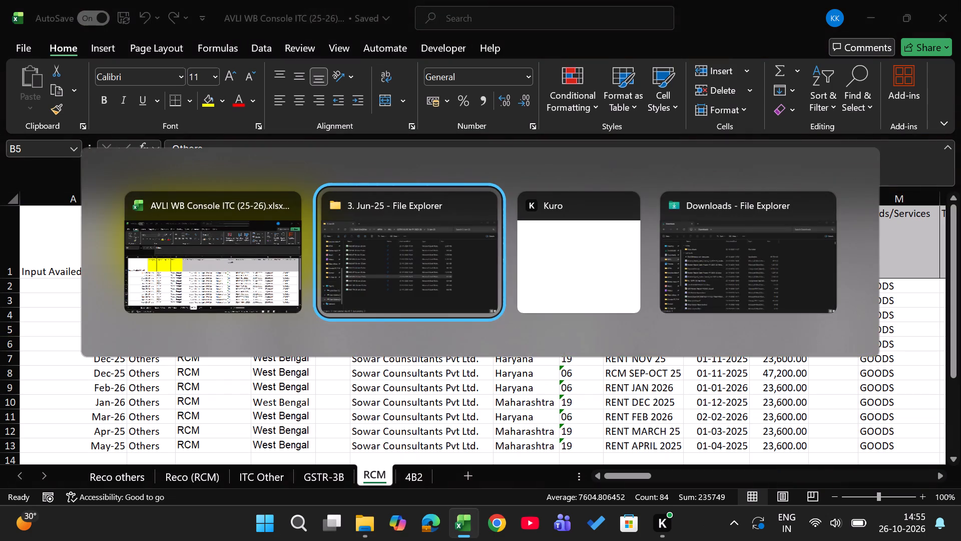
{"action": "key", "text": "BackSpace"}
{"action": "key", "text": "Down"}
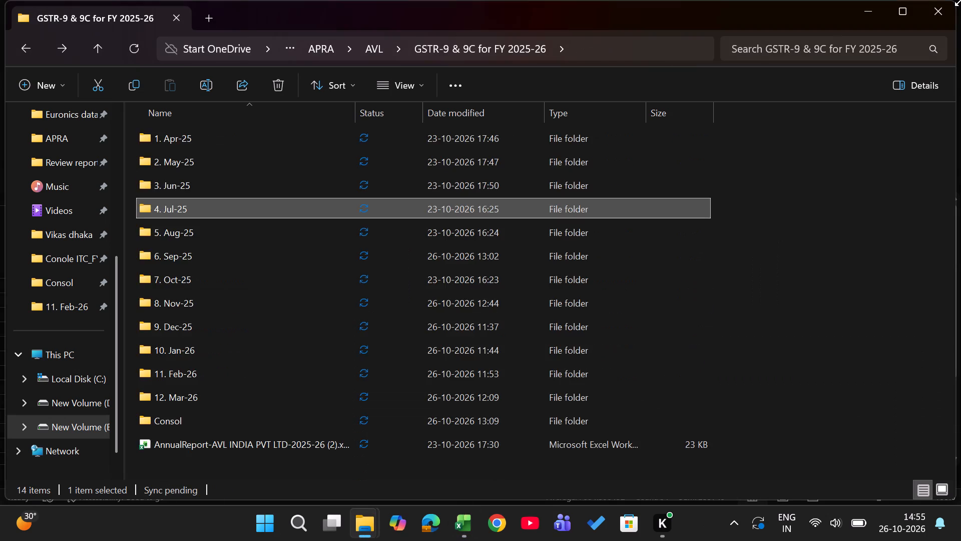
{"action": "key", "text": "Return"}
{"action": "key", "text": "Down"}
{"action": "key", "text": "Down"}
{"action": "key", "text": "Down"}
{"action": "key", "text": "Down"}
{"action": "key", "text": "Down"}
{"action": "key", "text": "Down"}
{"action": "key", "text": "Down"}
{"action": "key", "text": "Down"}
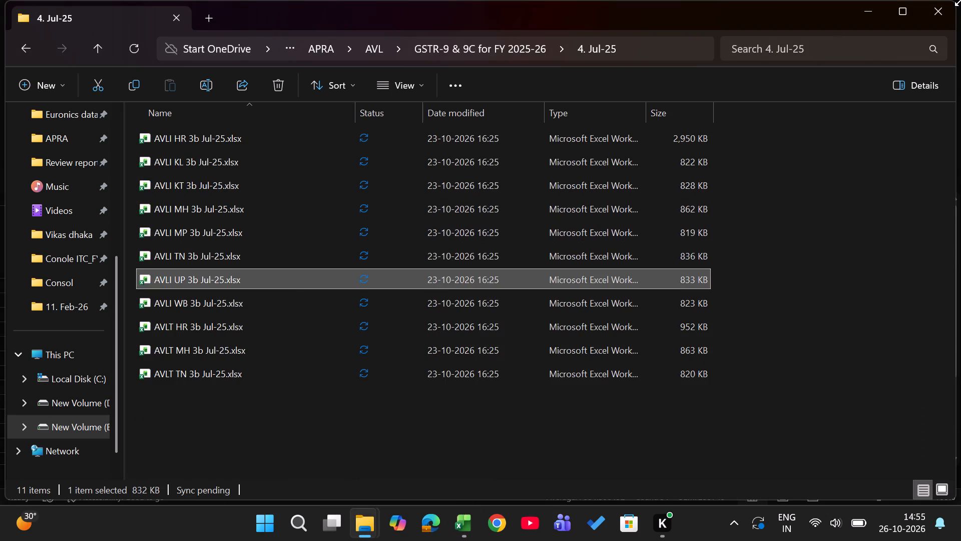
{"action": "key", "text": "Return"}
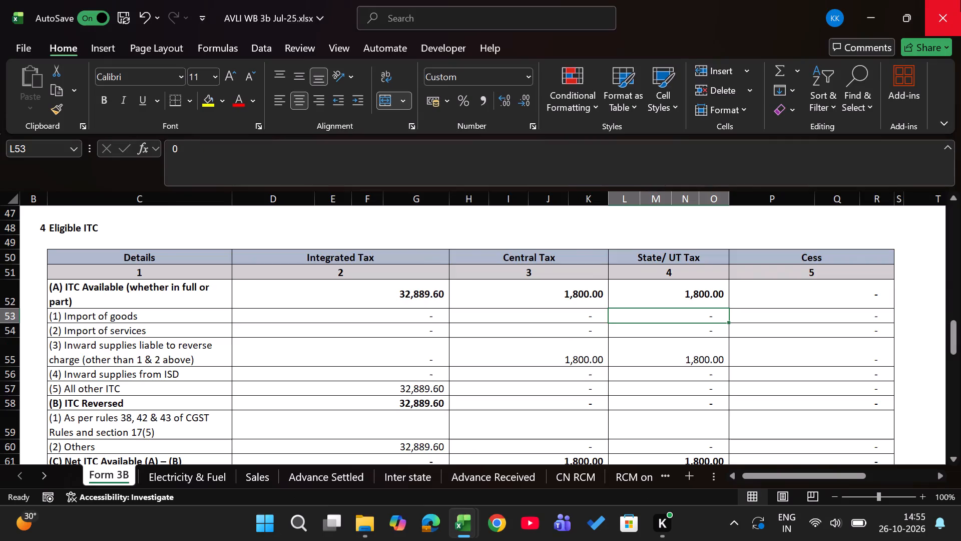
Go to the Not Taken Same month 2b sheet in the Jul-25 workbook.
{"action": "key", "text": "ctrl+Page_Down"}
{"action": "key", "text": "ctrl+Page_Down"}
{"action": "key", "text": "ctrl+Page_Down"}
{"action": "key", "text": "ctrl+Page_Down"}
{"action": "key", "text": "ctrl+Page_Down"}
{"action": "key", "text": "ctrl+Page_Down"}
{"action": "key", "text": "ctrl+Page_Down"}
{"action": "key", "text": "ctrl+Page_Down"}
{"action": "key", "text": "ctrl+Page_Down"}
{"action": "key", "text": "ctrl+Page_Down"}
{"action": "key", "text": "ctrl+Page_Down"}
{"action": "key", "text": "ctrl+Page_Down"}
{"action": "key", "text": "ctrl+Page_Down"}
{"action": "key", "text": "ctrl+Page_Down"}
{"action": "key", "text": "ctrl+Page_Down"}
{"action": "key", "text": "ctrl+Page_Down"}
{"action": "key", "text": "ctrl+Page_Down"}
{"action": "key", "text": "ctrl+Page_Down"}
{"action": "key", "text": "ctrl+Page_Down"}
{"action": "key", "text": "ctrl+Page_Down"}
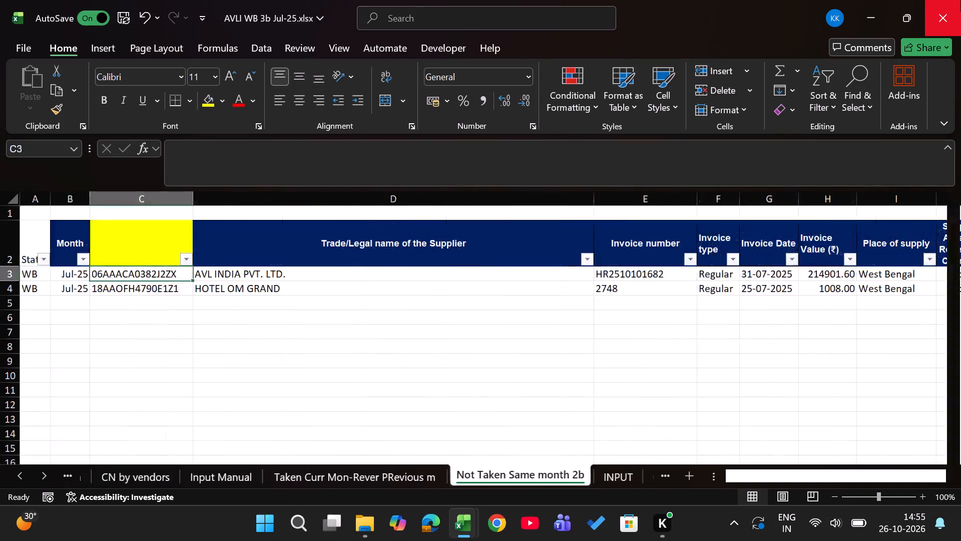
{"action": "key", "text": "ctrl+Page_Up"}
{"action": "key", "text": "ctrl+Page_Up"}
{"action": "key", "text": "ctrl+Page_Up"}
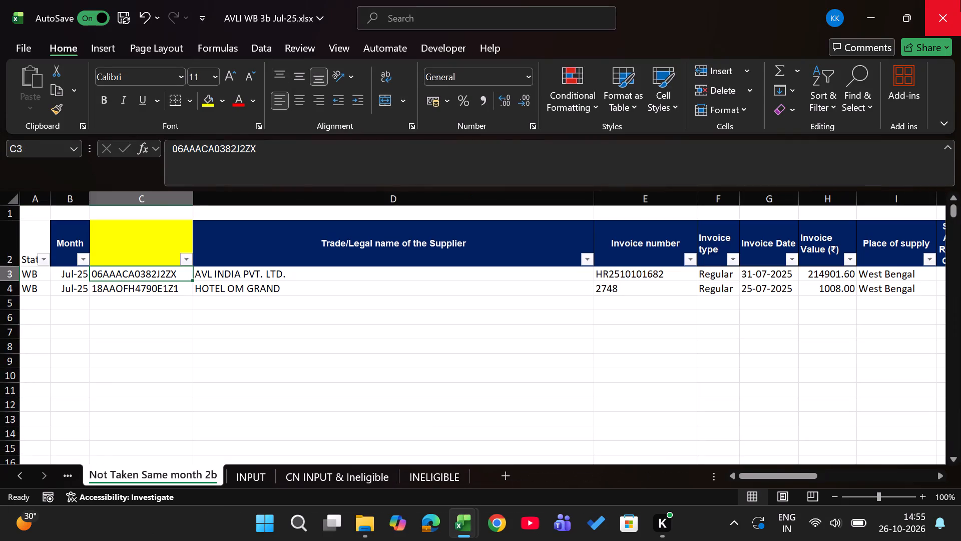
Copy the header and both Jul-25 rows from Not Taken Same month 2b to B16 of the console workbook's 4B2 sheet.
{"action": "key", "text": "Up"}
{"action": "key", "text": "Left"}
{"action": "key", "text": "ctrl+shift+Down"}
{"action": "key", "text": "ctrl+shift+Right"}
{"action": "key", "text": "ctrl+shift+Right"}
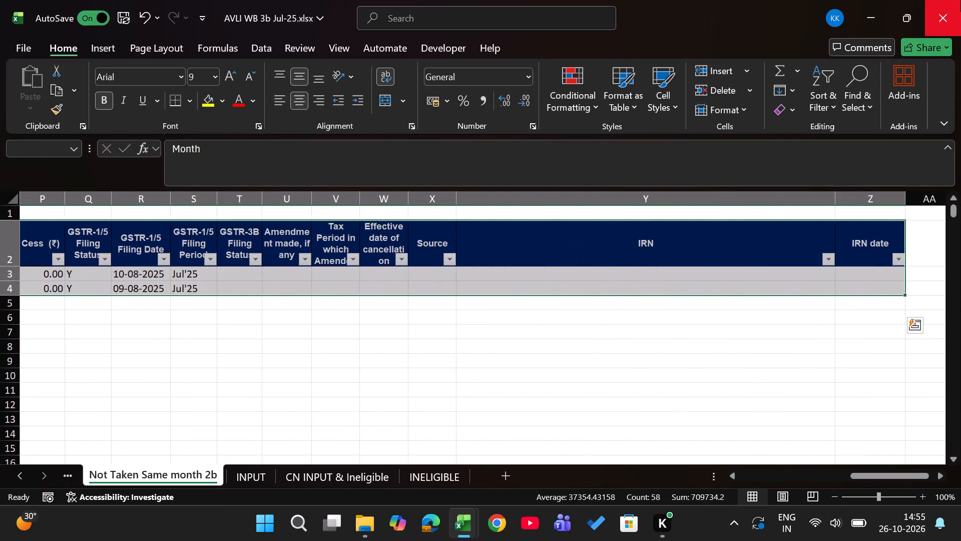
{"action": "key", "text": "ctrl+c"}
{"action": "key", "text": "alt+Tab"}
{"action": "key", "text": "ctrl+Page_Down"}
{"action": "key", "text": "Right"}
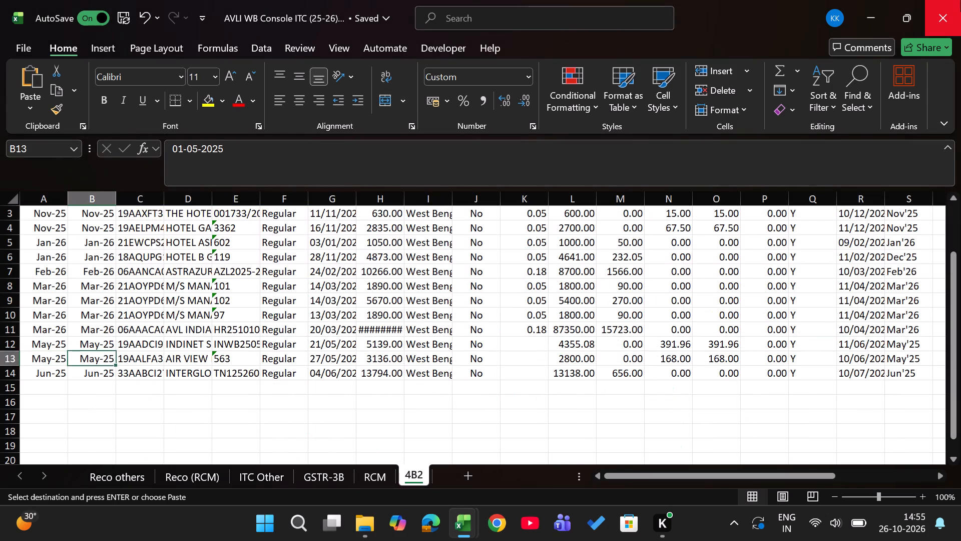
{"action": "key", "text": "Down"}
{"action": "key", "text": "Down"}
{"action": "key", "text": "Down"}
{"action": "key", "text": "Return"}
Fill A17 and A18 on the 4B2 sheet with the Jul-25 month copied from B17.
{"action": "key", "text": "Right"}
{"action": "key", "text": "Down"}
{"action": "key", "text": "Left"}
{"action": "key", "text": "Down"}
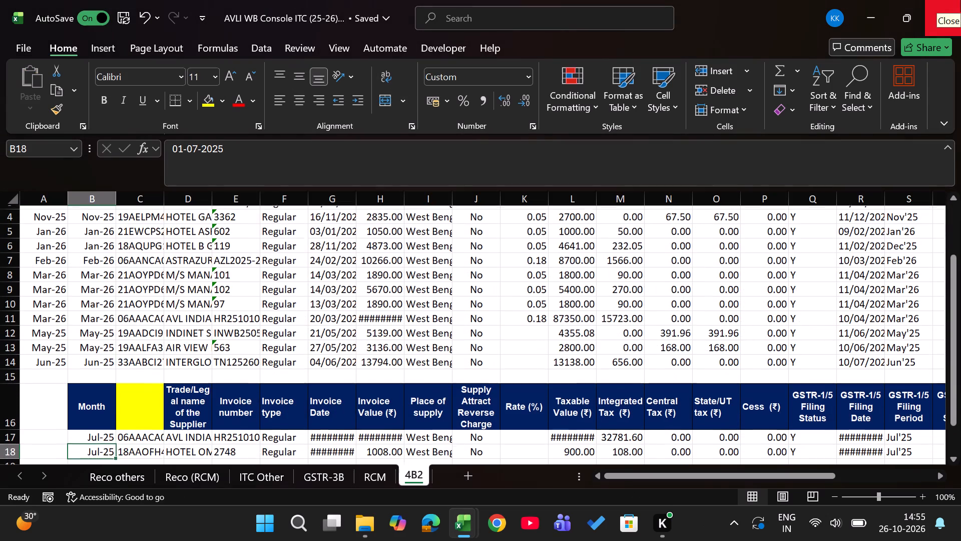
{"action": "key", "text": "Down"}
{"action": "key", "text": "Up"}
{"action": "key", "text": "Up"}
{"action": "key", "text": "ctrl+c"}
{"action": "key", "text": "Left"}
{"action": "key", "text": "Return"}
{"action": "key", "text": "ctrl+c"}
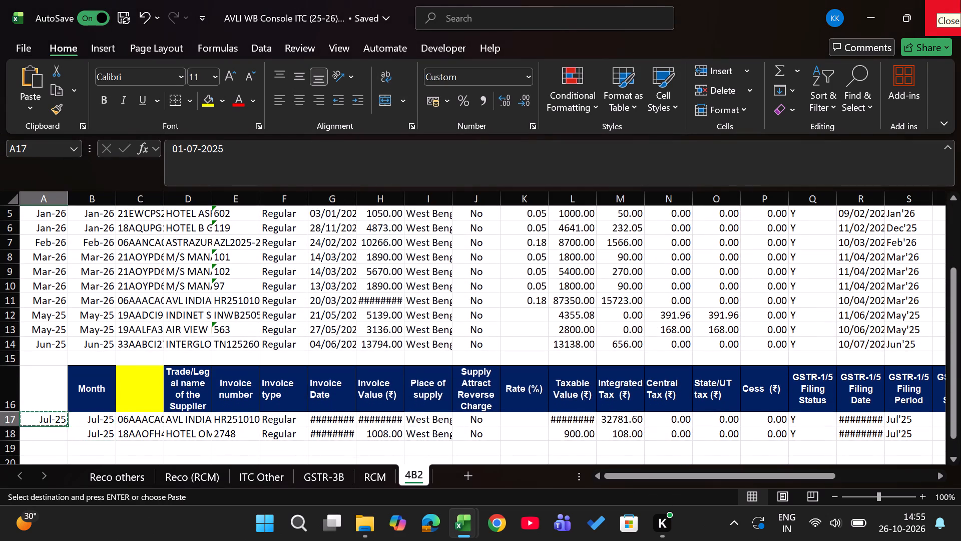
{"action": "key", "text": "Down"}
{"action": "key", "text": "Return"}
Delete blank row 15 and the repeated header row 16 above the Jul-25 entries on the 4B2 sheet.
{"action": "key", "text": "Up"}
{"action": "key", "text": "Up"}
{"action": "key", "text": "Up"}
{"action": "key", "text": "shift+space"}
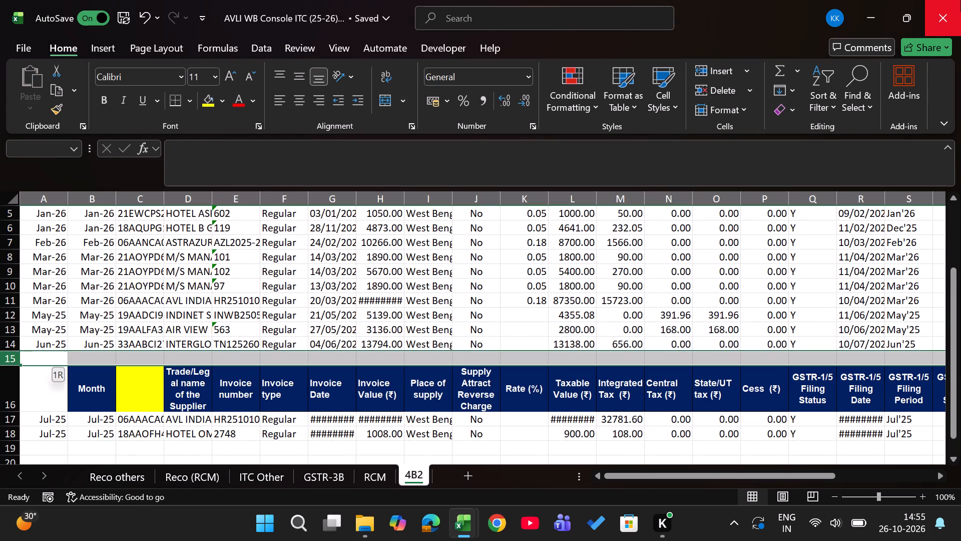
{"action": "key", "text": "shift+Down"}
{"action": "key", "text": "ctrl+minus"}
Make the 4B2 heading in cell A2 of the 4B2 sheet bold.
{"action": "key", "text": "Right"}
{"action": "key", "text": "ctrl+Up"}
{"action": "key", "text": "Up"}
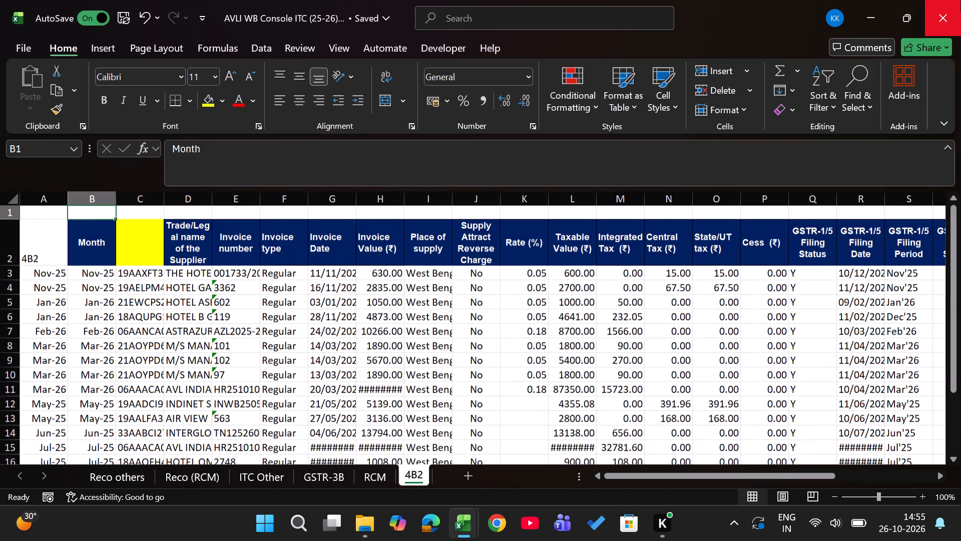
{"action": "key", "text": "Up"}
{"action": "key", "text": "Up"}
{"action": "key", "text": "Left"}
{"action": "key", "text": "Down"}
{"action": "key", "text": "ctrl+b"}
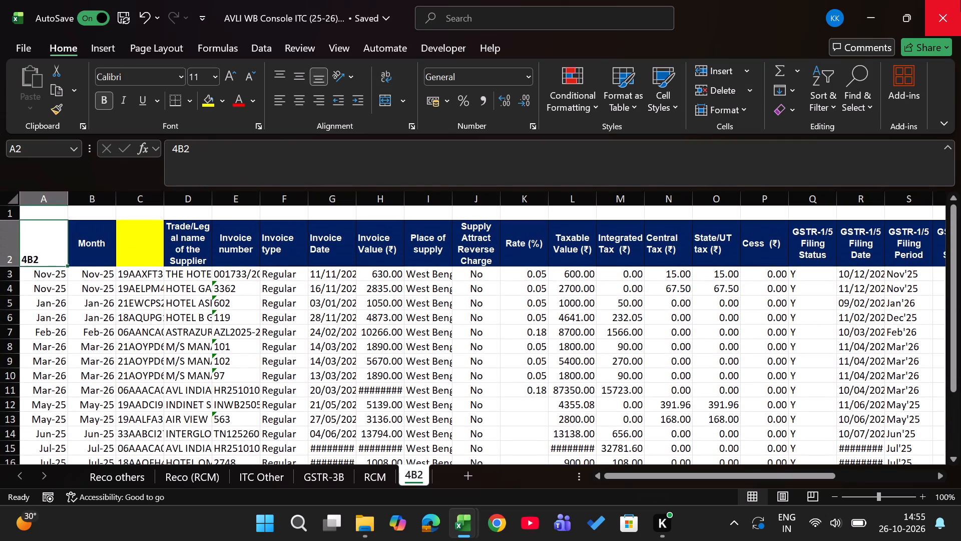
Review the monthly 4B2 figures against books on the console workbook's Reco others sheet for remaining differences.
{"action": "key", "text": "Right"}
{"action": "key", "text": "Right"}
{"action": "key", "text": "Right"}
{"action": "key", "text": "Right"}
{"action": "key", "text": "Left"}
{"action": "key", "text": "Left"}
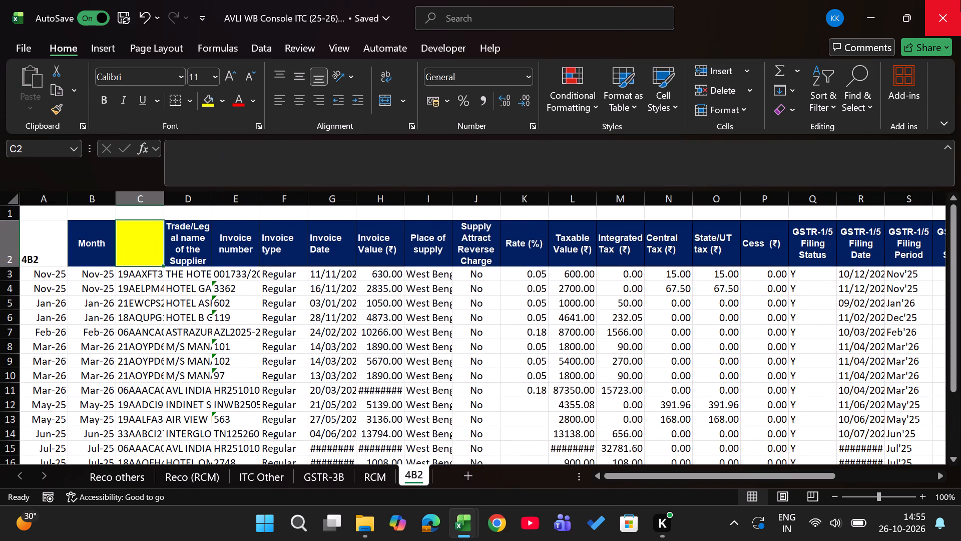
{"action": "key", "text": "ctrl+Page_Up"}
{"action": "key", "text": "ctrl+Page_Up"}
{"action": "key", "text": "ctrl+Page_Up"}
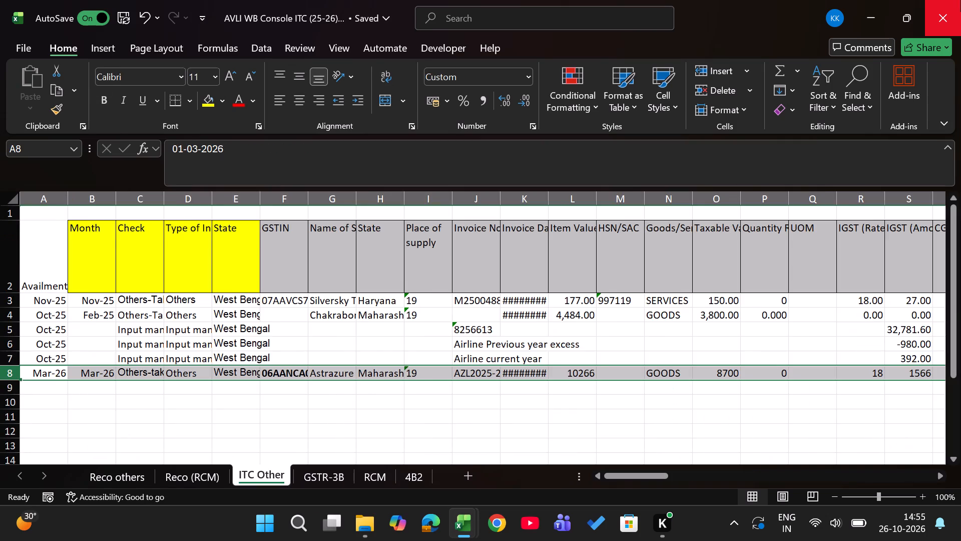
{"action": "key", "text": "ctrl+Page_Up"}
{"action": "key", "text": "ctrl+Page_Up"}
{"action": "key", "text": "ctrl+Page_Up"}
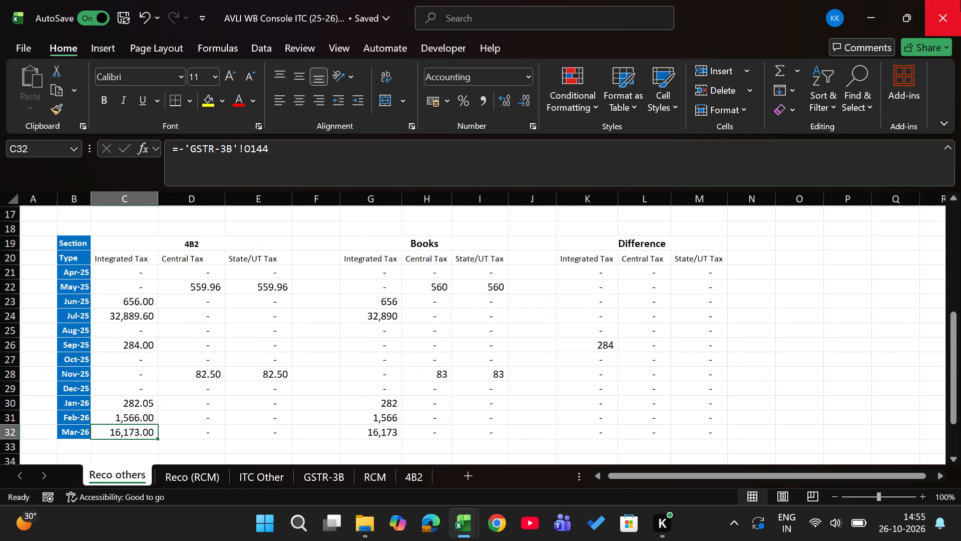
Examine the Central and State/UT Tax differences on Reco (RCM) and the monthly entries on the RCM sheet.
{"action": "key", "text": "ctrl+Page_Down"}
{"action": "key", "text": "Right"}
{"action": "key", "text": "Right"}
{"action": "key", "text": "Right"}
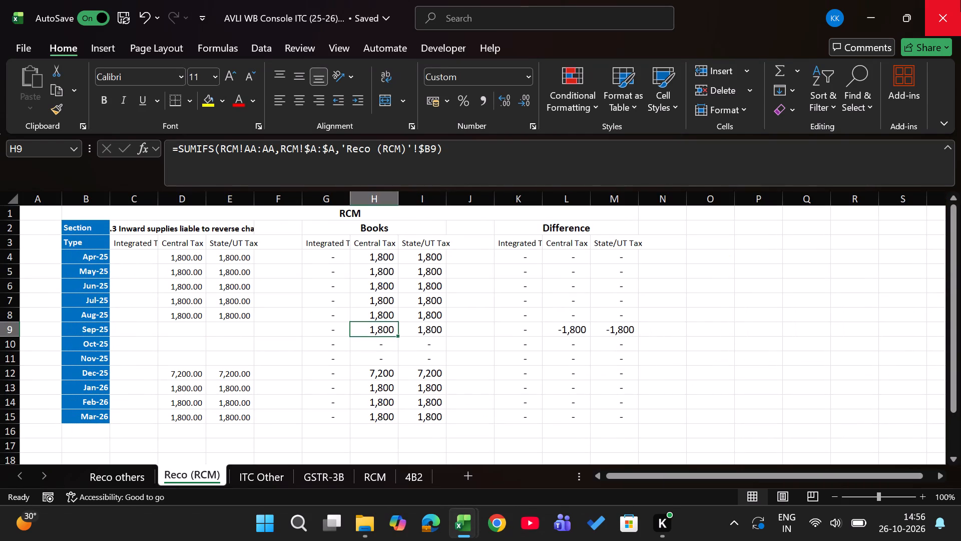
{"action": "key", "text": "Right"}
{"action": "key", "text": "Right"}
{"action": "key", "text": "Right"}
{"action": "key", "text": "Right"}
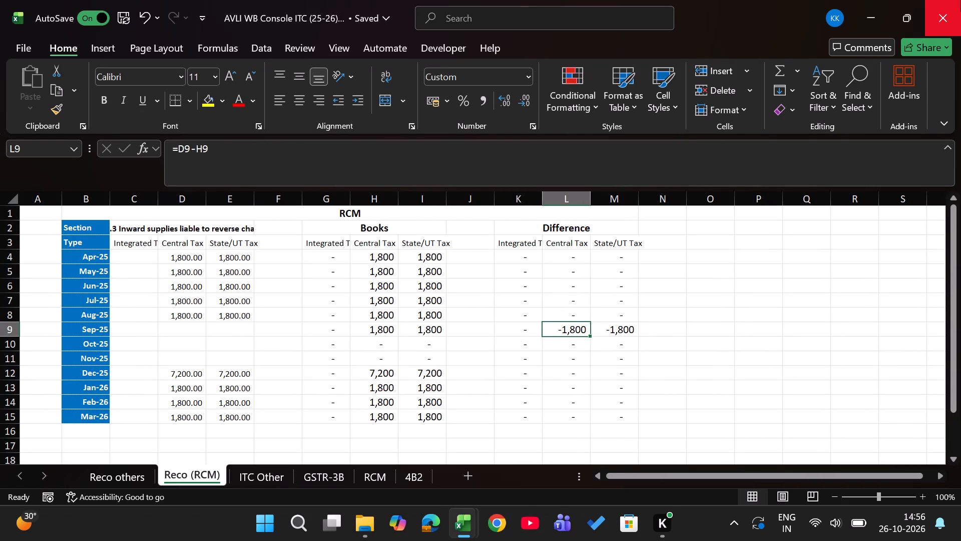
{"action": "key", "text": "ctrl+Page_Down"}
{"action": "key", "text": "ctrl+Page_Down"}
{"action": "key", "text": "ctrl+Page_Down"}
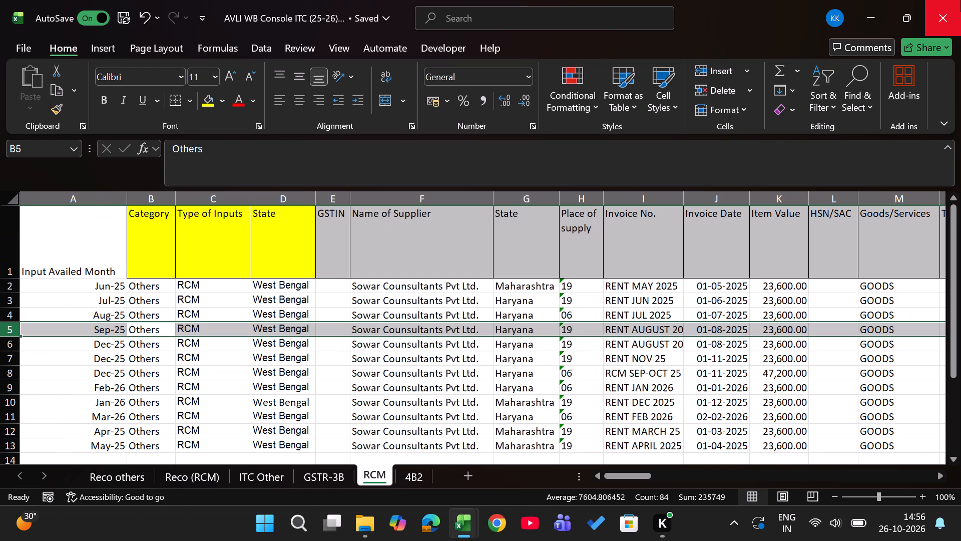
{"action": "key", "text": "Up"}
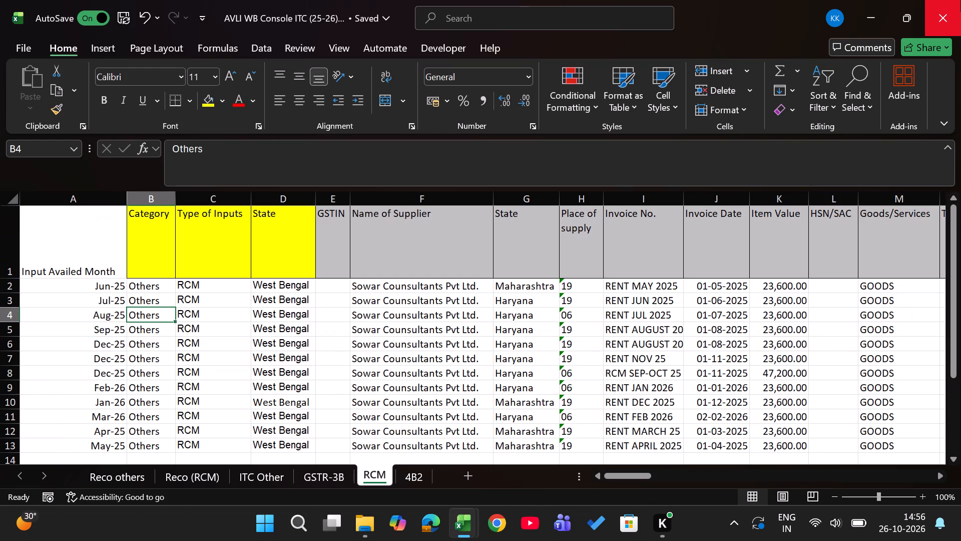
{"action": "key", "text": "Up"}
{"action": "key", "text": "shift+space"}
Switch to AVLI WB 3b Jul-25.xlsx and close it.
{"action": "key", "text": "alt+Tab"}
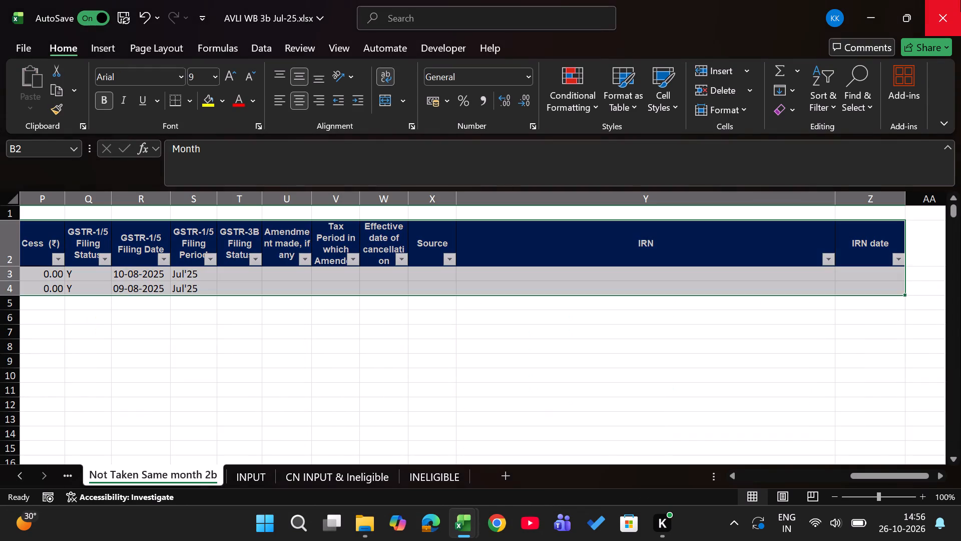
{"action": "key", "text": "ctrl+Page_Up"}
{"action": "key", "text": "ctrl+Page_Up"}
{"action": "key", "text": "alt+Tab"}
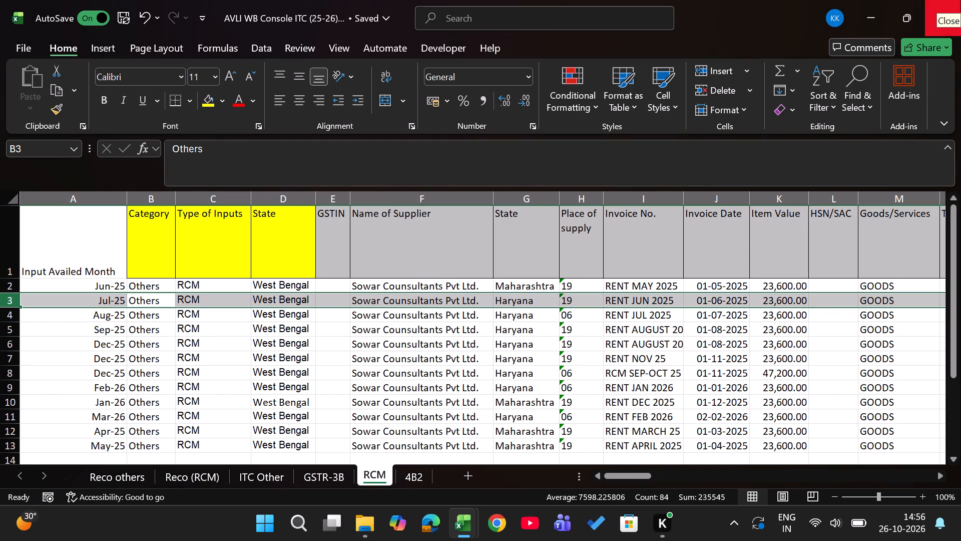
{"action": "key", "text": "alt+Tab"}
{"action": "left_click", "coordinate": [960, 0]}
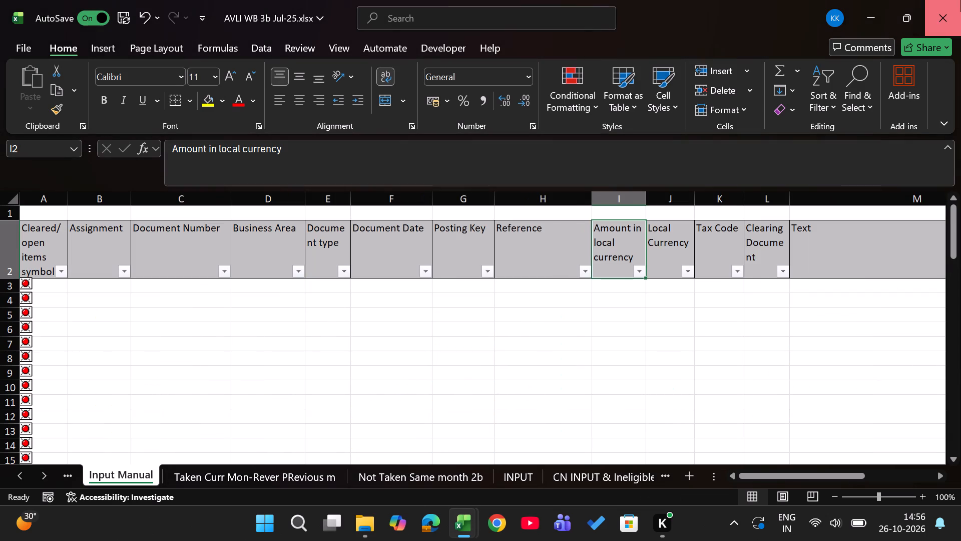
Open AVLI WB 3b Sep-25.xlsx from the 6. Sep-25 folder.
{"action": "key", "text": "alt+Tab"}
{"action": "key", "text": "BackSpace"}
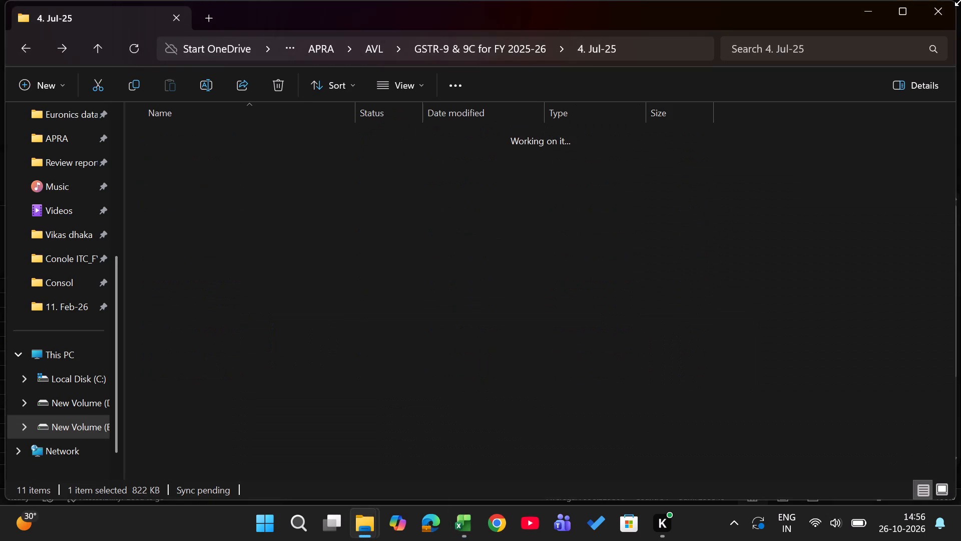
{"action": "key", "text": "Down"}
{"action": "key", "text": "Down"}
{"action": "key", "text": "Return"}
{"action": "key", "text": "Down"}
{"action": "key", "text": "Down"}
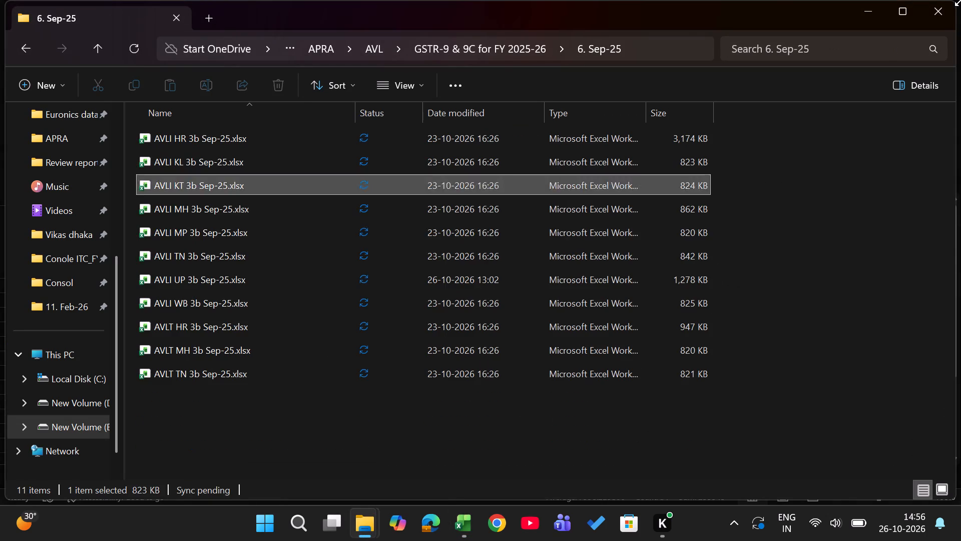
{"action": "key", "text": "Down"}
{"action": "key", "text": "Down"}
{"action": "key", "text": "Down"}
{"action": "key", "text": "Down"}
{"action": "key", "text": "Down"}
{"action": "key", "text": "Down"}
{"action": "key", "text": "Up"}
{"action": "key", "text": "Up"}
{"action": "key", "text": "Up"}
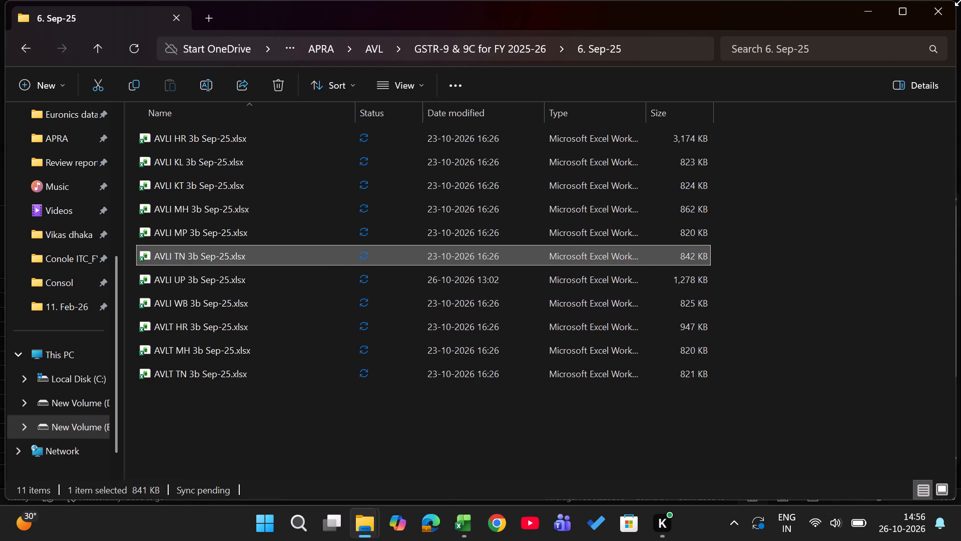
{"action": "key", "text": "Down"}
{"action": "key", "text": "Down"}
{"action": "key", "text": "Return"}
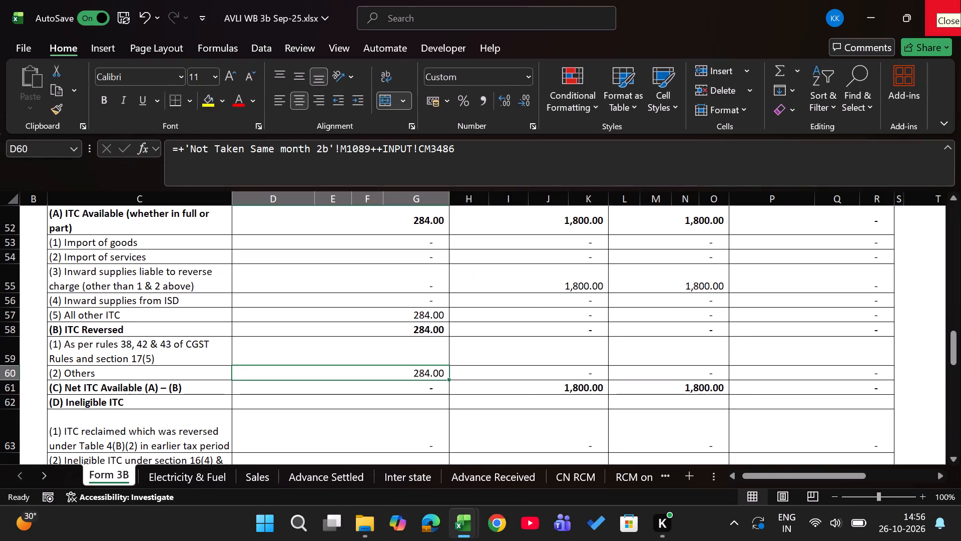
Copy the header and both Sep-25 rows from Not Taken Same month 2b to B18 of the console workbook's 4B2 sheet.
{"action": "key", "text": "ctrl+Page_Down"}
{"action": "key", "text": "ctrl+Page_Down"}
{"action": "key", "text": "ctrl+Page_Down"}
{"action": "key", "text": "ctrl+Page_Down"}
{"action": "key", "text": "ctrl+Page_Down"}
{"action": "key", "text": "ctrl+Page_Down"}
{"action": "key", "text": "ctrl+Page_Down"}
{"action": "key", "text": "ctrl+Page_Down"}
{"action": "key", "text": "ctrl+Page_Down"}
{"action": "key", "text": "ctrl+Page_Down"}
{"action": "key", "text": "ctrl+Page_Down"}
{"action": "key", "text": "ctrl+Page_Down"}
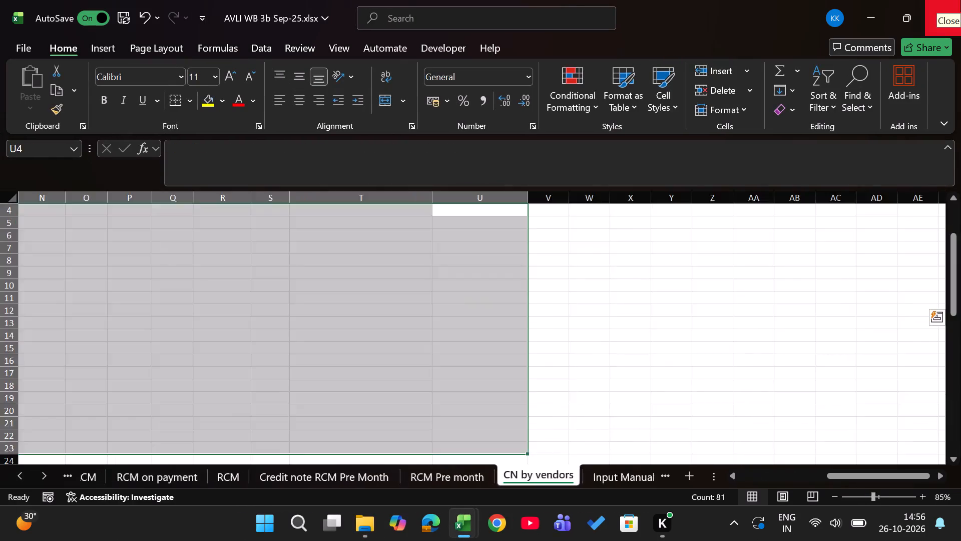
{"action": "key", "text": "ctrl+Page_Down"}
{"action": "key", "text": "ctrl+Page_Down"}
{"action": "key", "text": "ctrl+Page_Down"}
{"action": "key", "text": "ctrl+Page_Down"}
{"action": "key", "text": "ctrl+Page_Down"}
{"action": "key", "text": "ctrl+Page_Down"}
{"action": "key", "text": "ctrl+Page_Up"}
{"action": "key", "text": "ctrl+Page_Up"}
{"action": "key", "text": "ctrl+Page_Up"}
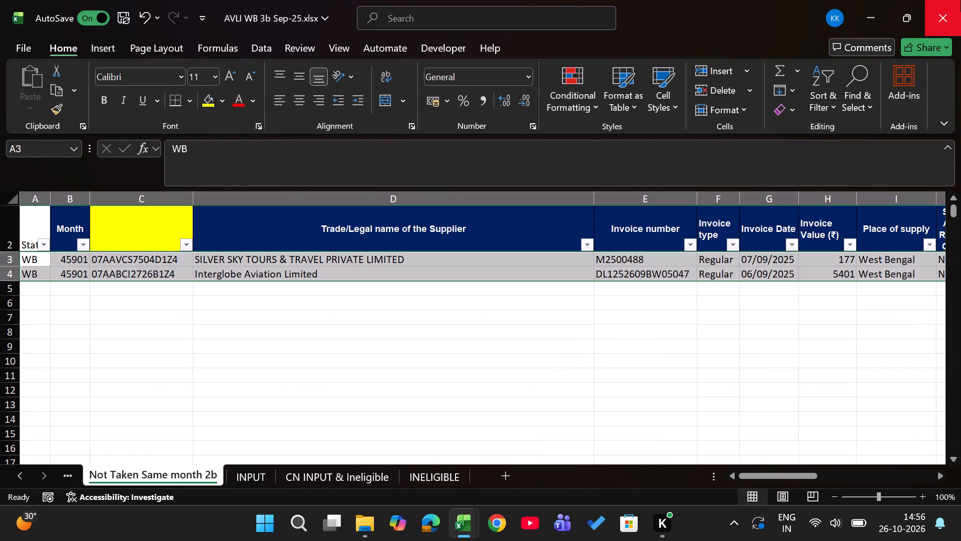
{"action": "key", "text": "Up"}
{"action": "key", "text": "Right"}
{"action": "key", "text": "ctrl+shift+Down"}
{"action": "key", "text": "ctrl+shift+Right"}
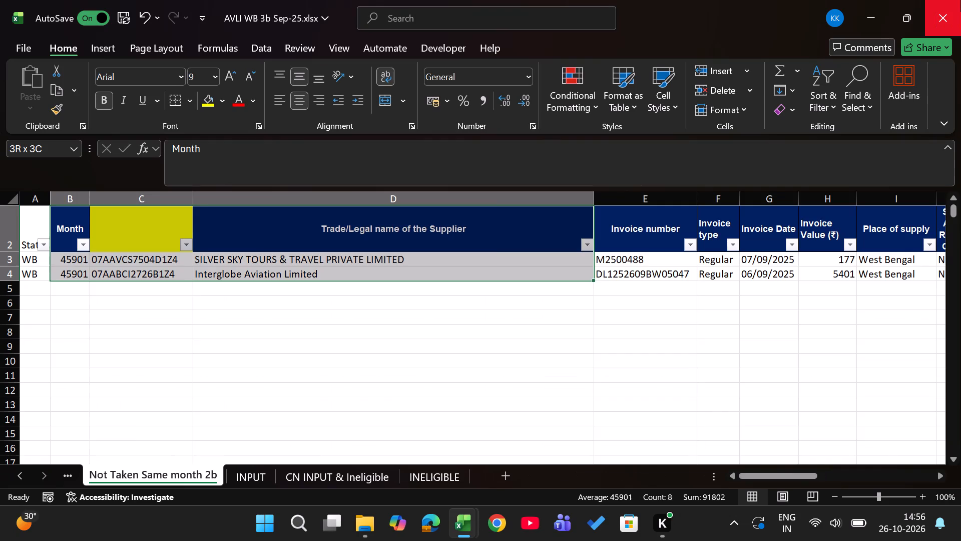
{"action": "key", "text": "ctrl+shift+Right"}
{"action": "key", "text": "ctrl+c"}
{"action": "key", "text": "alt+Tab"}
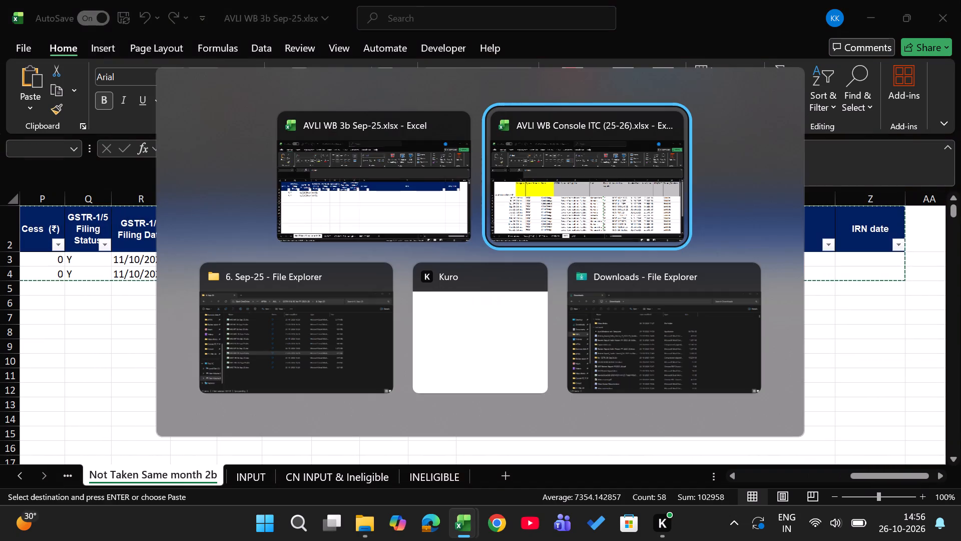
{"action": "key", "text": "ctrl+Page_Down"}
{"action": "key", "text": "Down"}
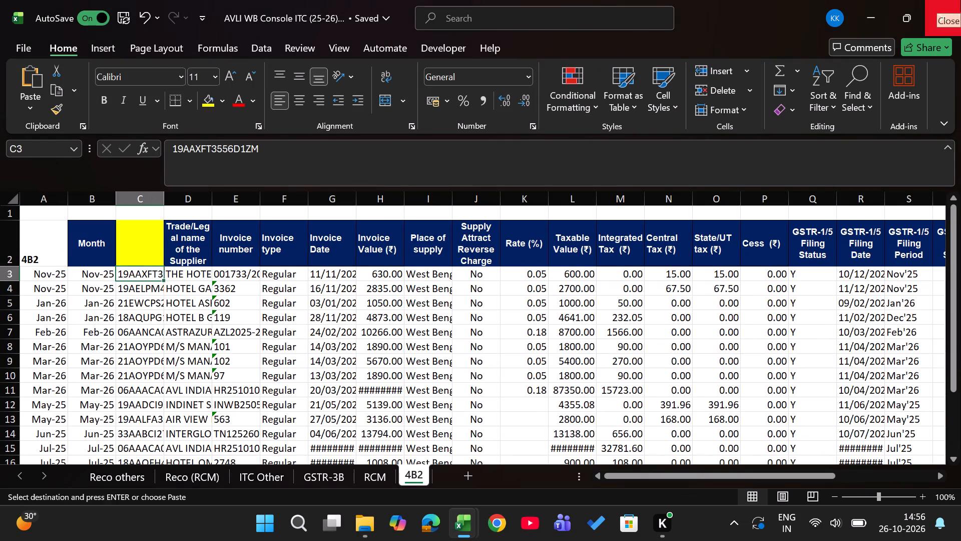
{"action": "key", "text": "Left"}
{"action": "key", "text": "ctrl+Down"}
{"action": "key", "text": "Down"}
{"action": "key", "text": "Down"}
{"action": "key", "text": "Return"}
Apply the month format of B16 to the date serials in B19:B20 on the 4B2 sheet.
{"action": "key", "text": "Down"}
{"action": "key", "text": "Up"}
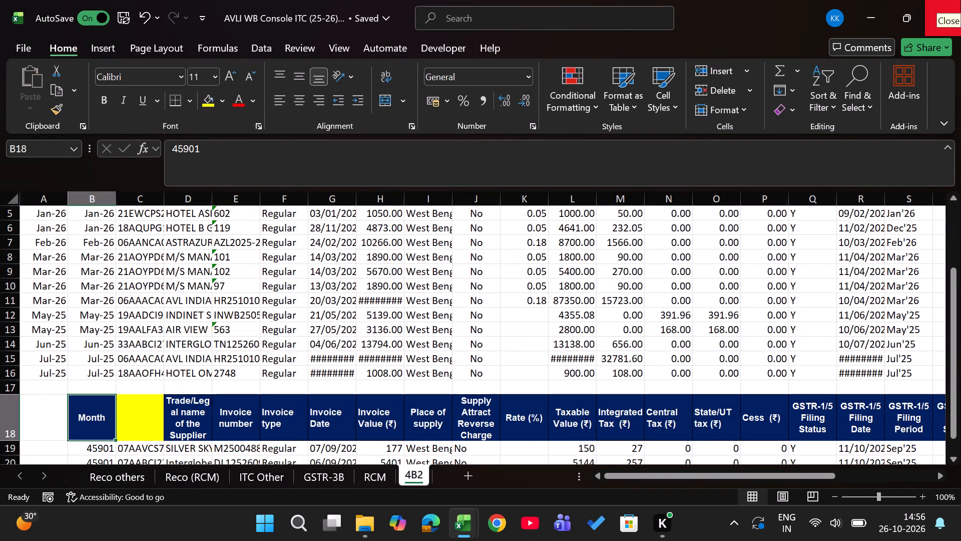
{"action": "key", "text": "Up"}
{"action": "key", "text": "Up"}
{"action": "key", "text": "ctrl+c"}
{"action": "key", "text": "Down"}
{"action": "key", "text": "Down"}
{"action": "key", "text": "Down"}
{"action": "key", "text": "Down"}
{"action": "key", "text": "Up"}
{"action": "key", "text": "ctrl+shift+Down"}
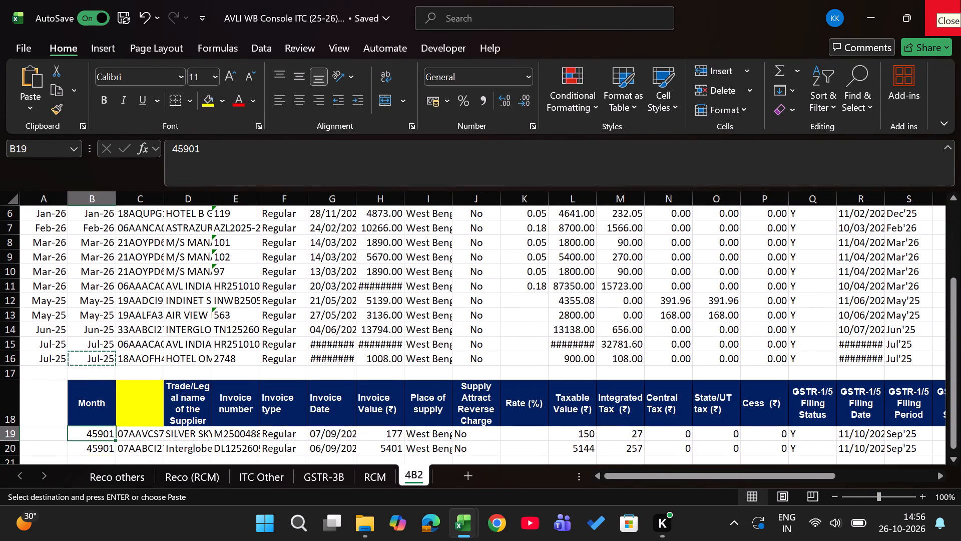
{"action": "key", "text": "ctrl+alt+v"}
{"action": "key", "text": "t"}
{"action": "key", "text": "Return"}
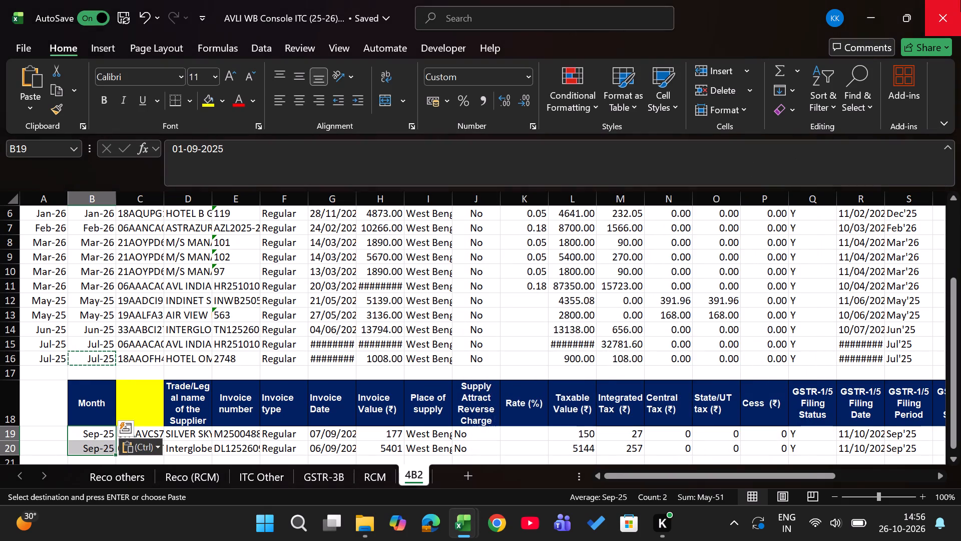
Fill A19 and A20 on the 4B2 sheet with the Sep-25 month copied from B19.
{"action": "key", "text": "Right"}
{"action": "key", "text": "Down"}
{"action": "key", "text": "Left"}
{"action": "key", "text": "Up"}
{"action": "key", "text": "ctrl+c"}
{"action": "key", "text": "Left"}
{"action": "key", "text": "Return"}
{"action": "key", "text": "ctrl+c"}
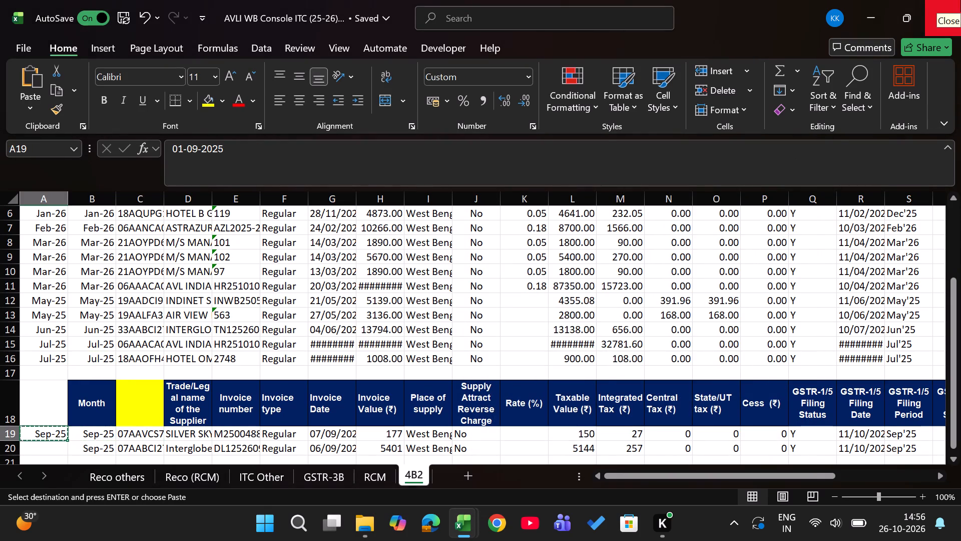
{"action": "key", "text": "Down"}
{"action": "key", "text": "Return"}
Delete blank row 17 and the repeated header row 18 above the Sep-25 entries on the 4B2 sheet.
{"action": "key", "text": "Up"}
{"action": "key", "text": "Up"}
{"action": "key", "text": "Up"}
{"action": "key", "text": "shift+space"}
{"action": "key", "text": "shift+Down"}
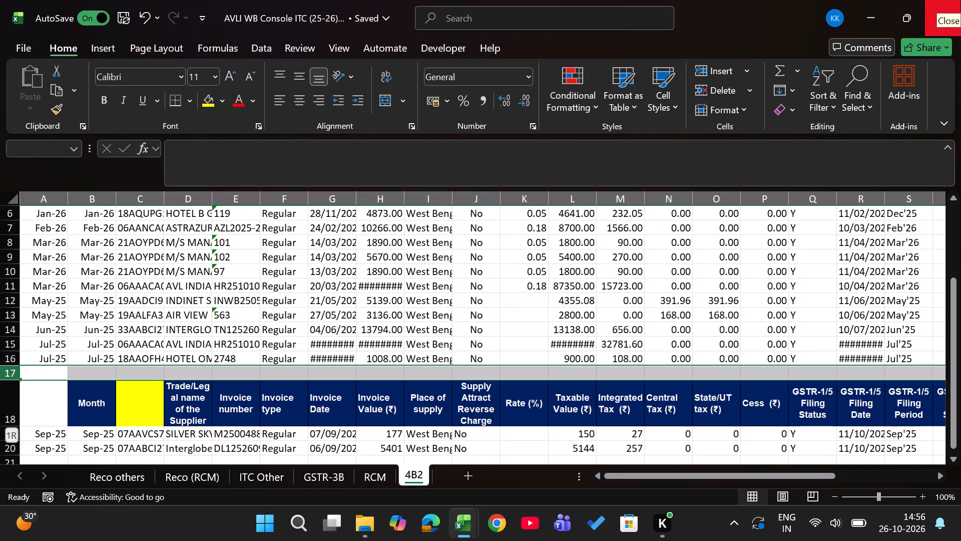
{"action": "key", "text": "ctrl+minus"}
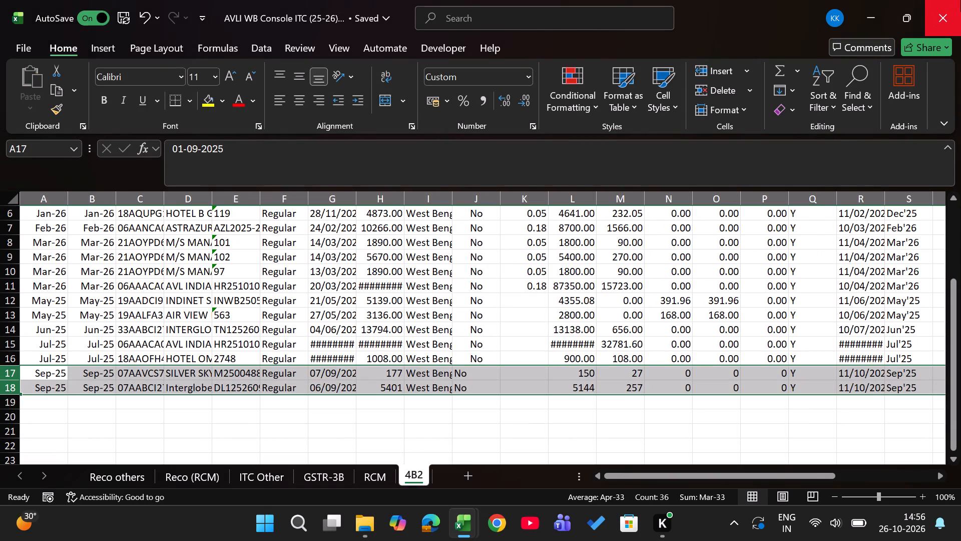
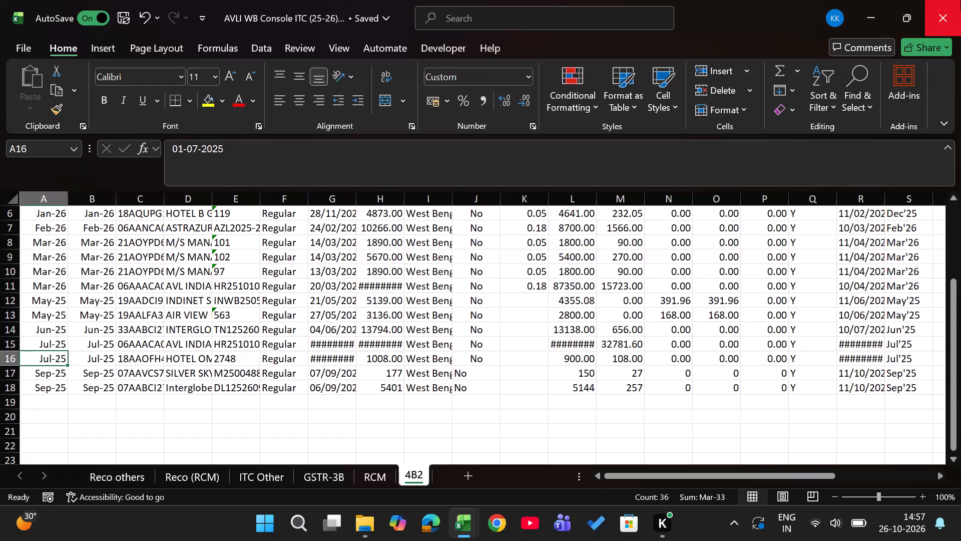
Review row 16 of the 4B2 sheet, and check the monthly 4B2 and 4A5 - 4B2 differences on Reco others.
{"action": "key", "text": "Right"}
{"action": "key", "text": "Right"}
{"action": "key", "text": "Right"}
{"action": "key", "text": "Right"}
{"action": "key", "text": "Right"}
{"action": "key", "text": "Right"}
{"action": "key", "text": "Right"}
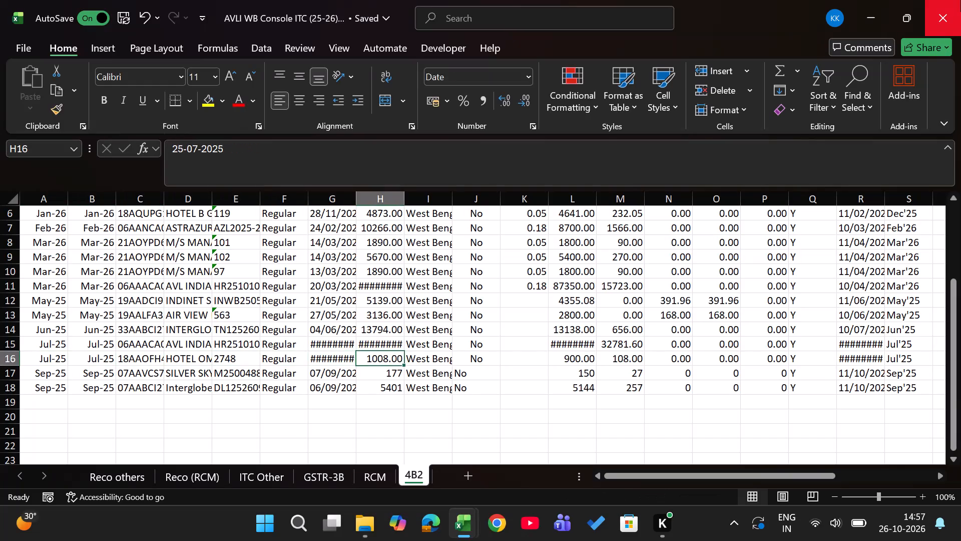
{"action": "key", "text": "Right"}
{"action": "key", "text": "Right"}
{"action": "key", "text": "Right"}
{"action": "key", "text": "Right"}
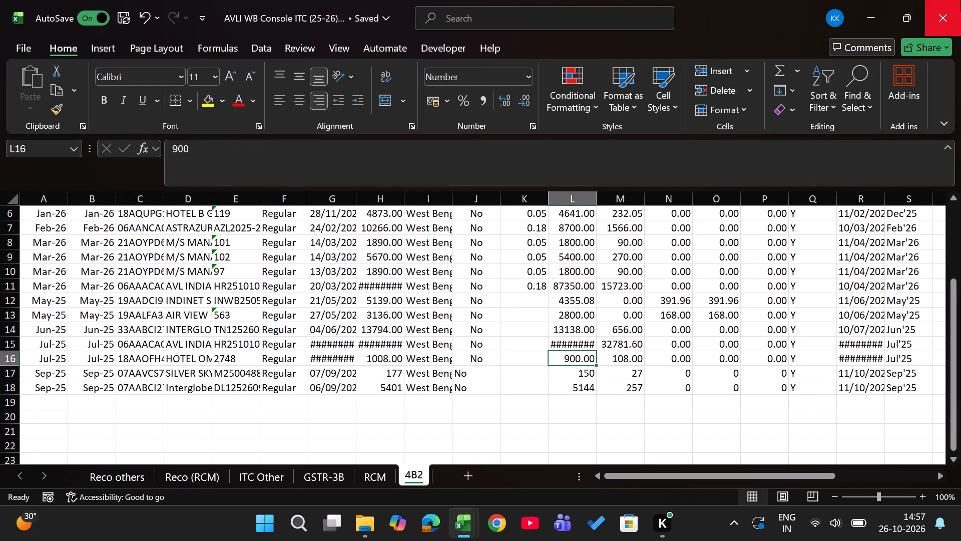
{"action": "key", "text": "ctrl+Page_Up"}
{"action": "key", "text": "ctrl+Page_Up"}
{"action": "key", "text": "ctrl+Page_Up"}
{"action": "key", "text": "ctrl+Page_Up"}
{"action": "key", "text": "ctrl+Page_Up"}
{"action": "key", "text": "ctrl+Page_Up"}
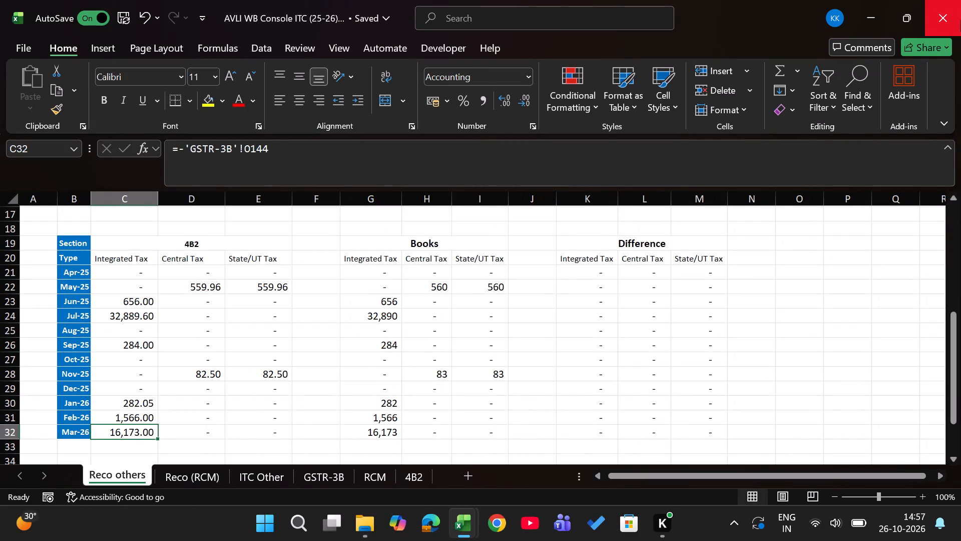
{"action": "scroll", "coordinate": [511, 323], "scroll_direction": "up", "scroll_amount": 4}
{"action": "key", "text": "ctrl+Page_Down"}
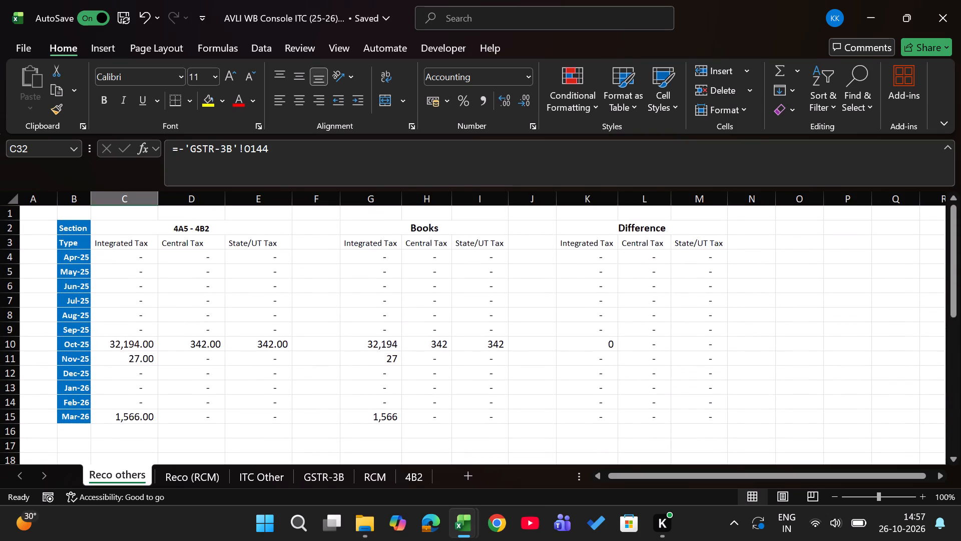
In the AVLI WB 3b Sep-25 workbook, examine the Sowar rent entry on the RCM Pre month sheet.
{"action": "key", "text": "alt+Tab"}
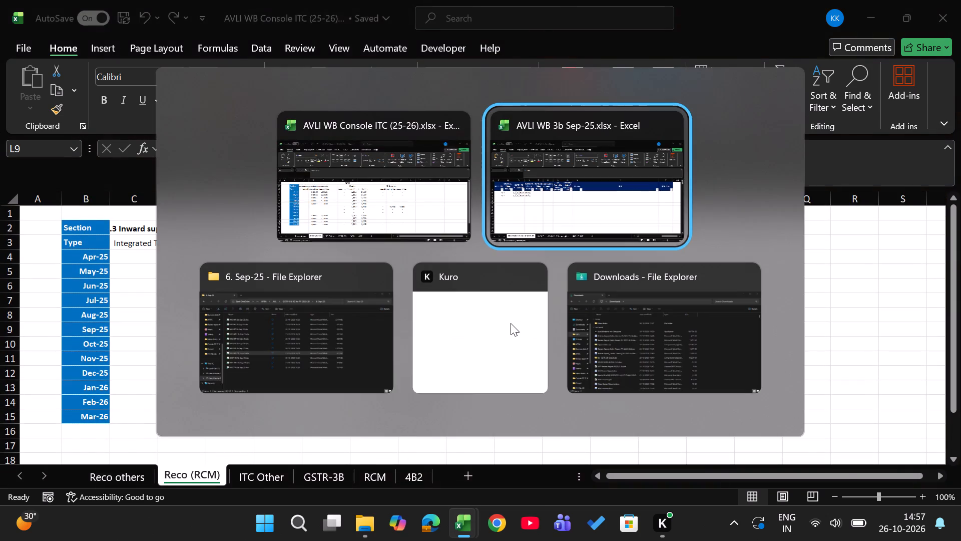
{"action": "key", "text": "ctrl+Page_Up"}
{"action": "key", "text": "ctrl+Page_Up"}
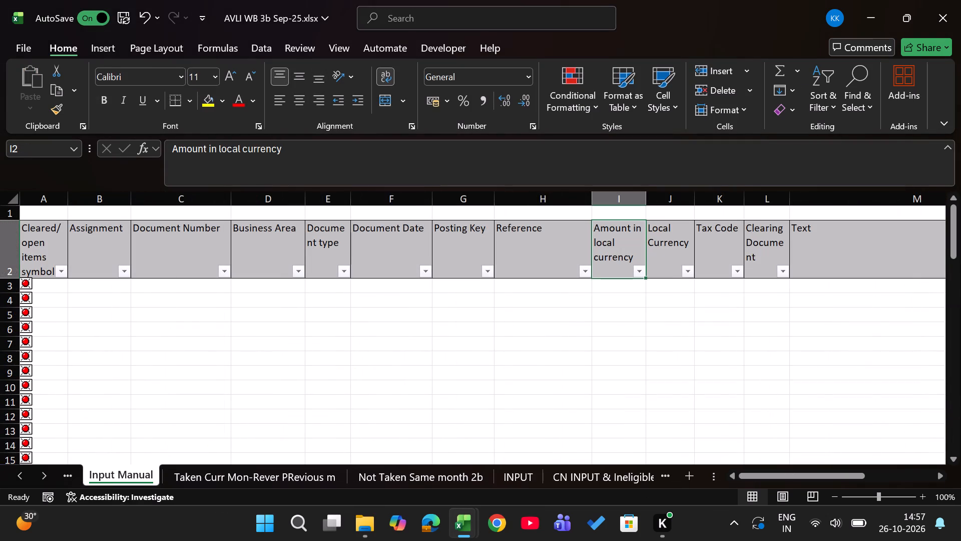
{"action": "key", "text": "ctrl+Page_Up"}
{"action": "key", "text": "ctrl+Page_Up"}
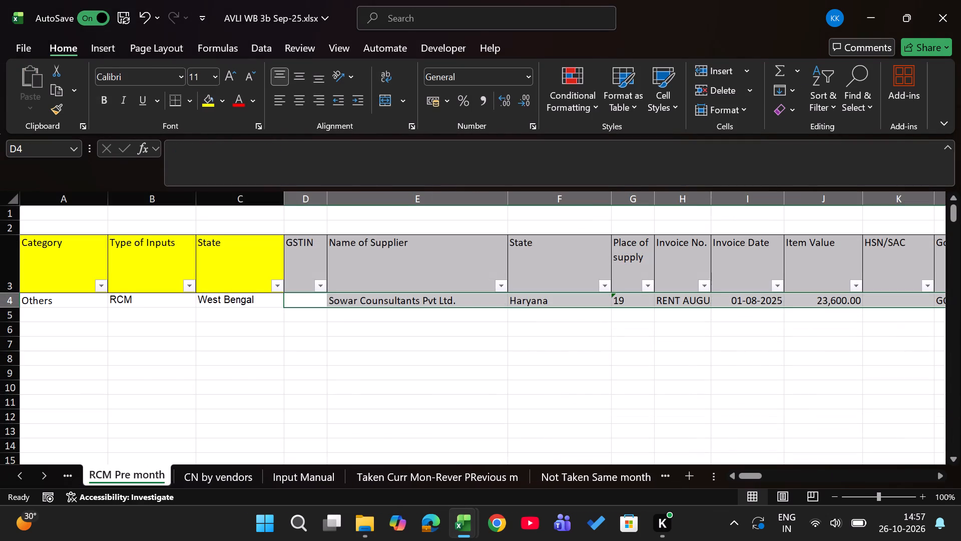
{"action": "key", "text": "Left"}
{"action": "key", "text": "Left"}
{"action": "key", "text": "Left"}
{"action": "key", "text": "Left"}
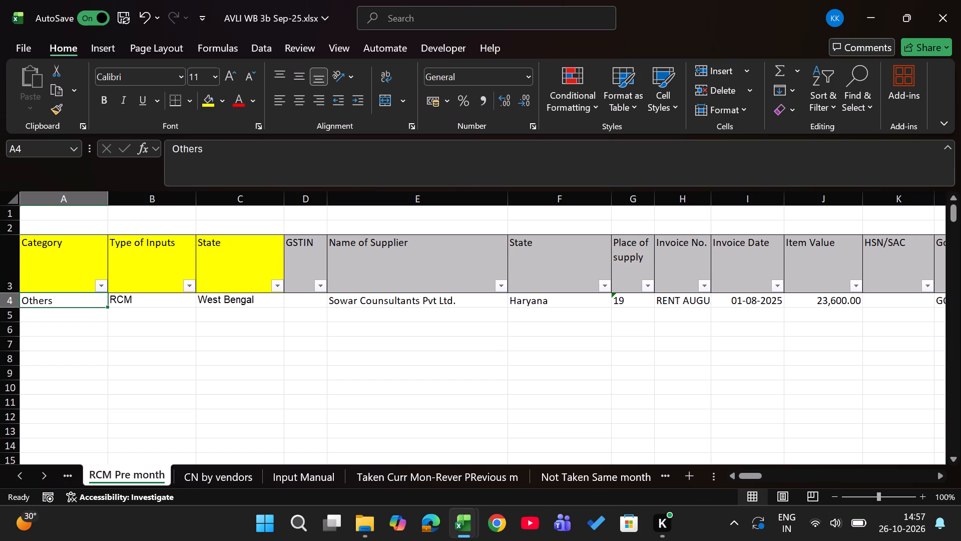
{"action": "key", "text": "Right"}
{"action": "key", "text": "Right"}
{"action": "key", "text": "Right"}
{"action": "key", "text": "Right"}
{"action": "key", "text": "Right"}
{"action": "key", "text": "Right"}
{"action": "key", "text": "Right"}
{"action": "key", "text": "Right"}
{"action": "key", "text": "Right"}
{"action": "key", "text": "Right"}
{"action": "key", "text": "Right"}
{"action": "key", "text": "Right"}
{"action": "key", "text": "Right"}
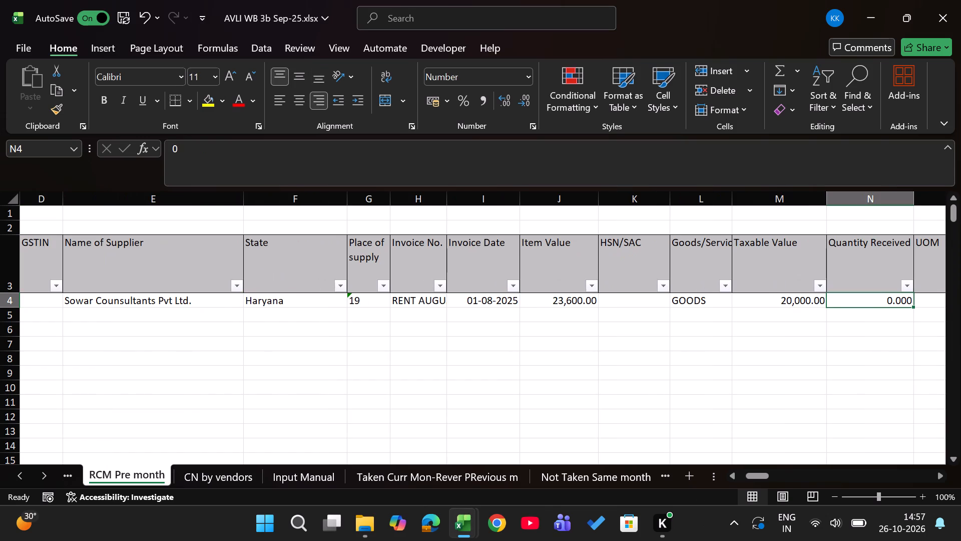
Examine the reverse-charge ITC amounts in the ITC Available section of Form 3B.
{"action": "key", "text": "ctrl+Page_Up"}
{"action": "key", "text": "ctrl+Page_Up"}
{"action": "key", "text": "ctrl+Page_Up"}
{"action": "key", "text": "ctrl+Page_Up"}
{"action": "key", "text": "ctrl+Page_Up"}
{"action": "key", "text": "ctrl+Page_Up"}
{"action": "key", "text": "ctrl+Page_Up"}
{"action": "key", "text": "ctrl+Page_Up"}
{"action": "key", "text": "ctrl+Page_Up"}
{"action": "key", "text": "ctrl+Page_Up"}
{"action": "key", "text": "ctrl+Page_Up"}
{"action": "key", "text": "ctrl+Page_Up"}
{"action": "key", "text": "ctrl+Page_Up"}
{"action": "key", "text": "ctrl+Page_Up"}
{"action": "key", "text": "ctrl+Page_Up"}
{"action": "key", "text": "ctrl+Page_Up"}
{"action": "key", "text": "ctrl+Page_Up"}
{"action": "key", "text": "ctrl+Page_Up"}
{"action": "key", "text": "ctrl+Page_Up"}
{"action": "key", "text": "ctrl+Page_Up"}
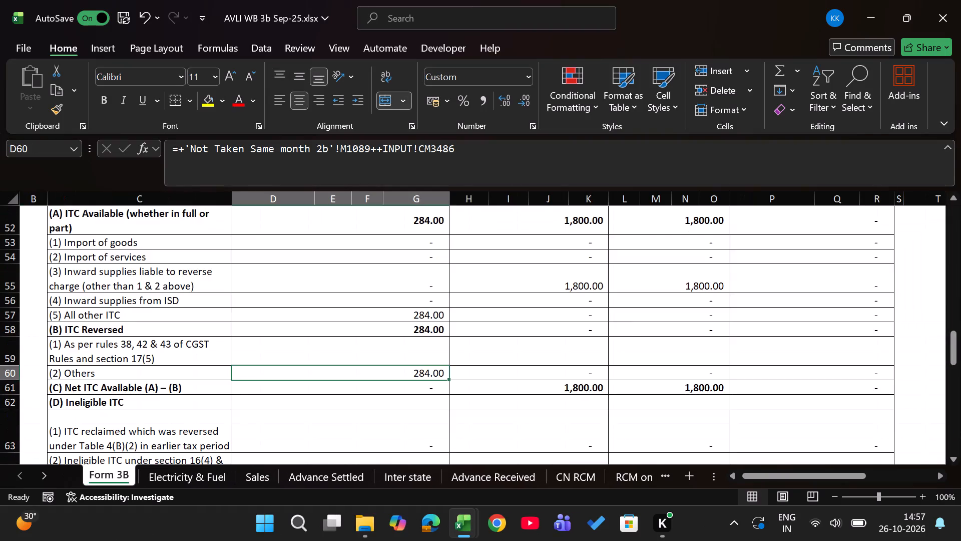
{"action": "key", "text": "Up"}
{"action": "key", "text": "Up"}
{"action": "key", "text": "Up"}
{"action": "key", "text": "Up"}
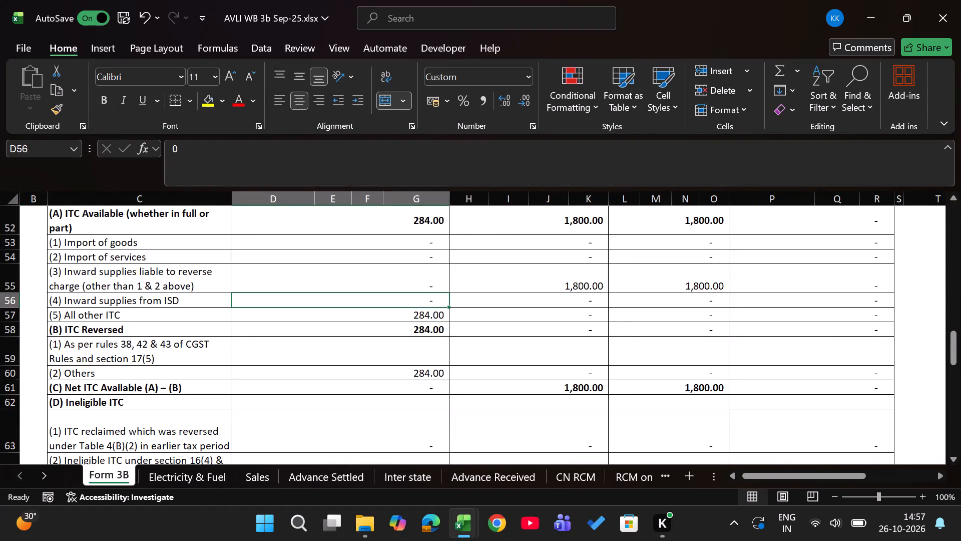
{"action": "key", "text": "Right"}
{"action": "key", "text": "Right"}
{"action": "key", "text": "Left"}
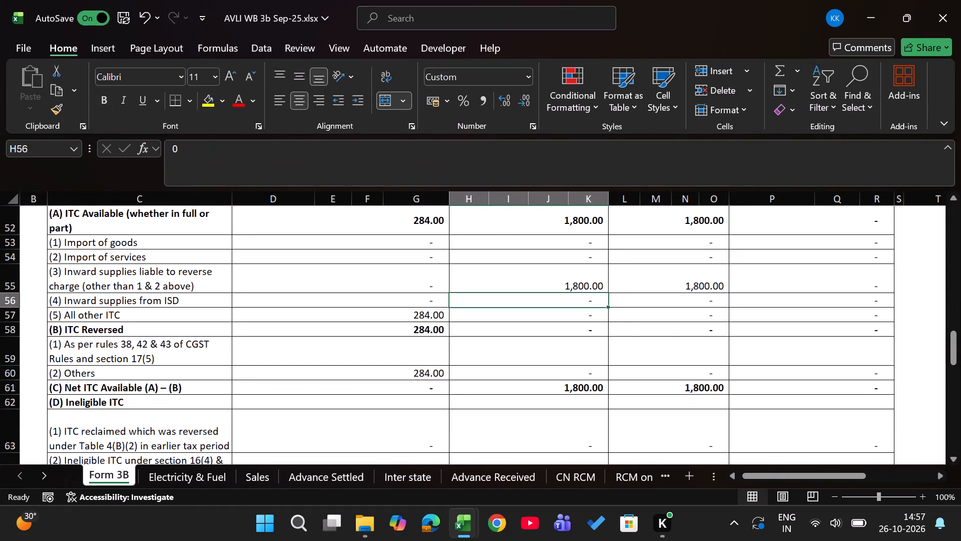
{"action": "key", "text": "Up"}
In the console workbook, check West Bengal's monthly 4.A.5 and 4.B.2 amounts on the GSTR-3B sheet.
{"action": "key", "text": "alt+Tab"}
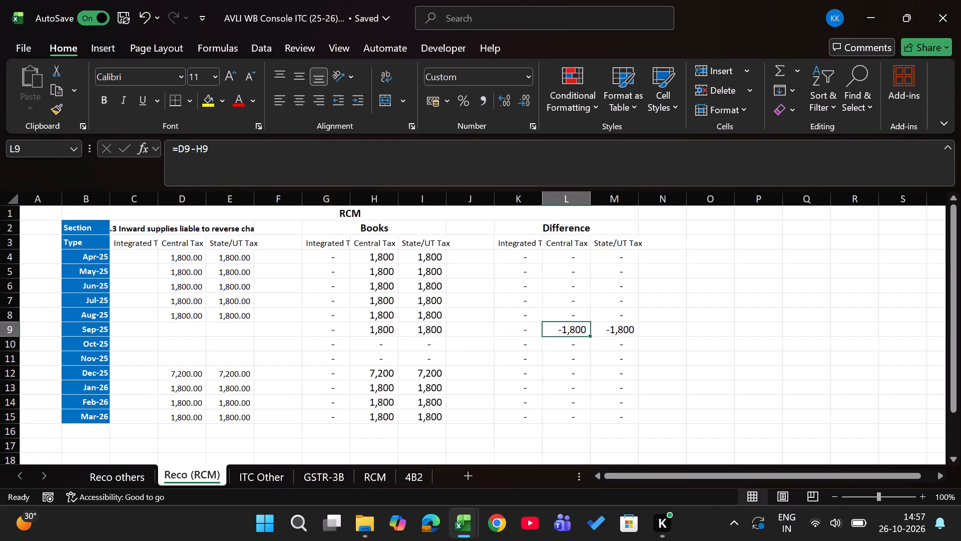
{"action": "key", "text": "ctrl+Page_Up"}
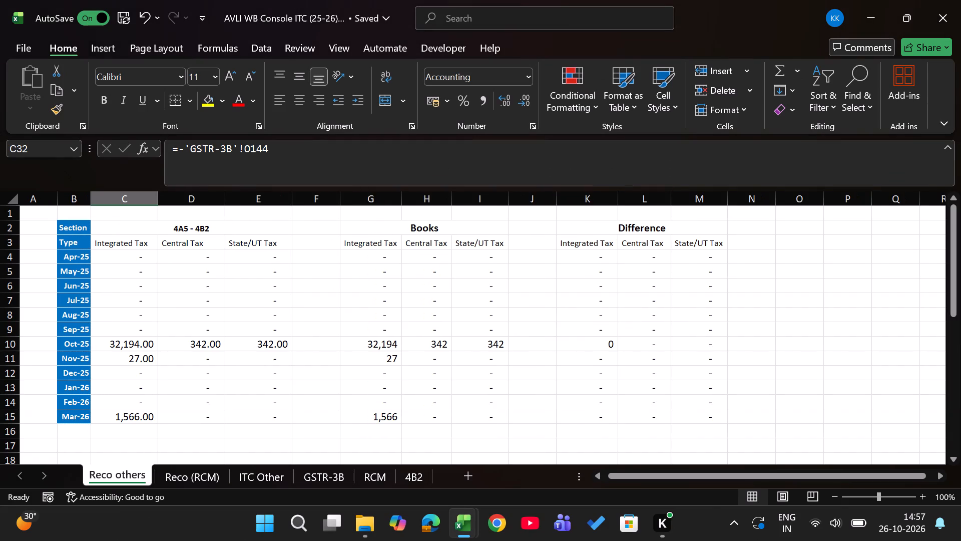
{"action": "key", "text": "ctrl+Page_Down"}
{"action": "key", "text": "ctrl+Page_Down"}
{"action": "key", "text": "ctrl+Page_Down"}
{"action": "key", "text": "Right"}
{"action": "key", "text": "Right"}
{"action": "key", "text": "Right"}
{"action": "key", "text": "Right"}
{"action": "key", "text": "Right"}
{"action": "key", "text": "Right"}
{"action": "key", "text": "Right"}
{"action": "key", "text": "Right"}
{"action": "key", "text": "Right"}
{"action": "key", "text": "Right"}
{"action": "key", "text": "Right"}
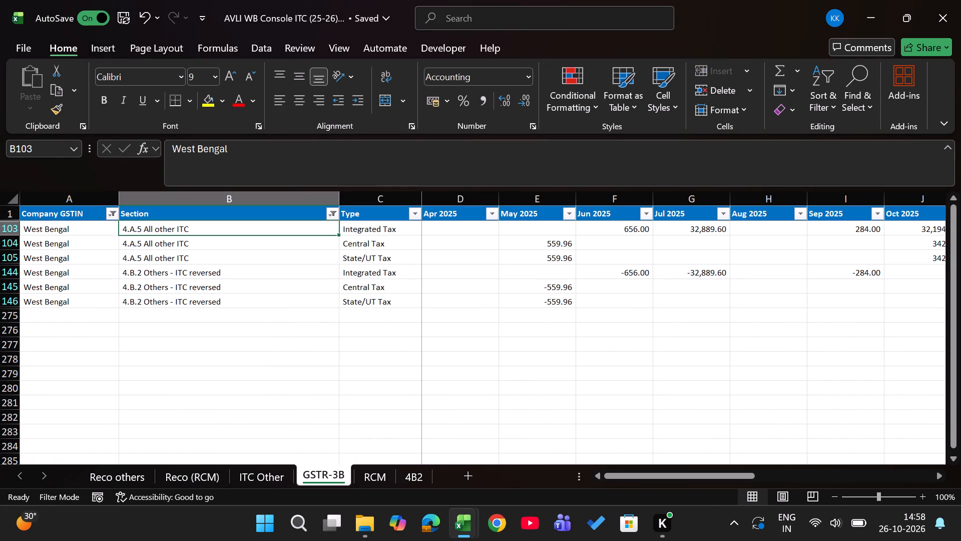
{"action": "key", "text": "Left"}
{"action": "key", "text": "Left"}
{"action": "key", "text": "Left"}
{"action": "key", "text": "Left"}
{"action": "key", "text": "Down"}
{"action": "key", "text": "Down"}
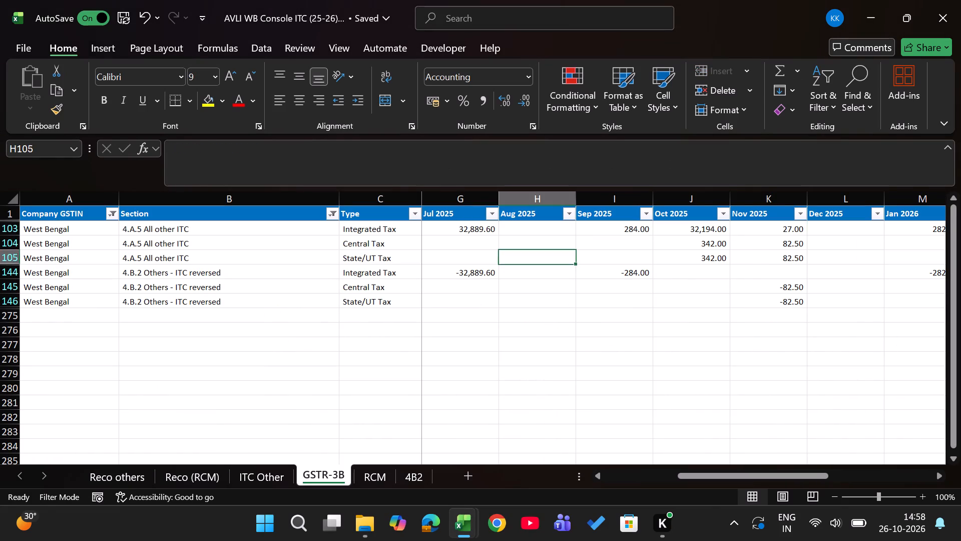
{"action": "key", "text": "Down"}
{"action": "key", "text": "Up"}
{"action": "key", "text": "Up"}
{"action": "key", "text": "Up"}
{"action": "key", "text": "Up"}
{"action": "key", "text": "Left"}
{"action": "key", "text": "Left"}
{"action": "key", "text": "Left"}
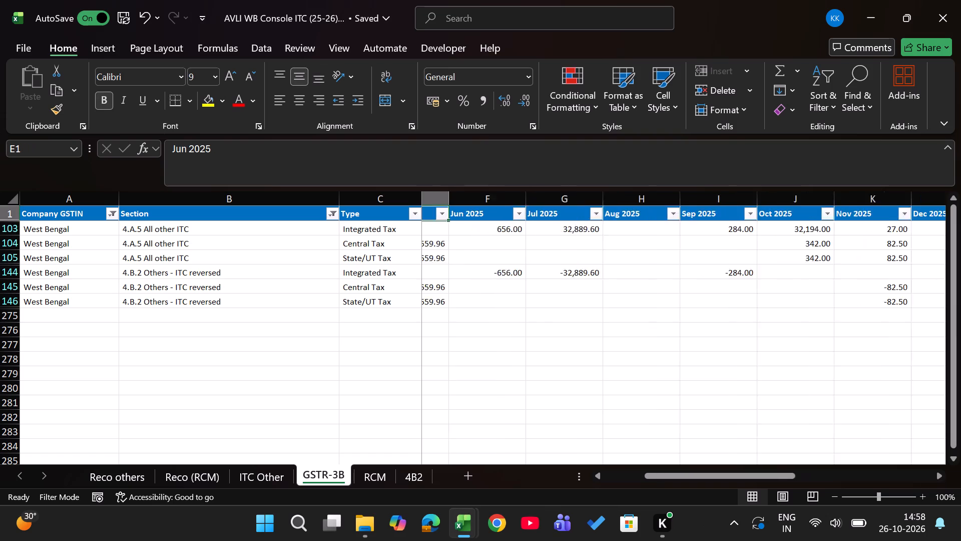
Filter the GSTR-3B sheet's Section column to show only 4.A.3 Inward supplies liable to reverse charge.
{"action": "key", "text": "Left"}
{"action": "key", "text": "Left"}
{"action": "key", "text": "Left"}
{"action": "key", "text": "alt+Down"}
{"action": "key", "text": "alt+Down"}
{"action": "key", "text": "alt+Down"}
{"action": "key", "text": "alt+Down"}
{"action": "key", "text": "alt+Down"}
{"action": "key", "text": "alt+Down"}
{"action": "key", "text": "alt+Down"}
{"action": "key", "text": "alt+Down"}
{"action": "key", "text": "alt+Down"}
{"action": "key", "text": "alt+Down"}
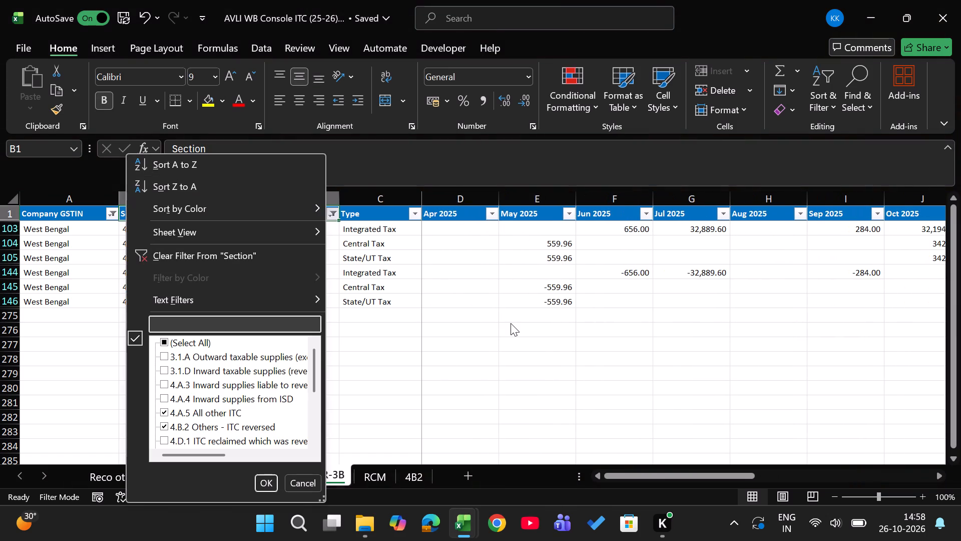
{"action": "key", "text": "space"}
{"action": "key", "text": "space"}
{"action": "key", "text": "Down"}
{"action": "key", "text": "Down"}
{"action": "key", "text": "Down"}
{"action": "key", "text": "space"}
{"action": "key", "text": "Return"}
Examine the monthly 4.A.3 Central Tax and State/UT Tax amounts, comparing August and earlier months with December.
{"action": "key", "text": "Right"}
{"action": "key", "text": "Right"}
{"action": "key", "text": "Right"}
{"action": "key", "text": "Right"}
{"action": "key", "text": "Right"}
{"action": "key", "text": "Right"}
{"action": "key", "text": "Right"}
{"action": "key", "text": "Right"}
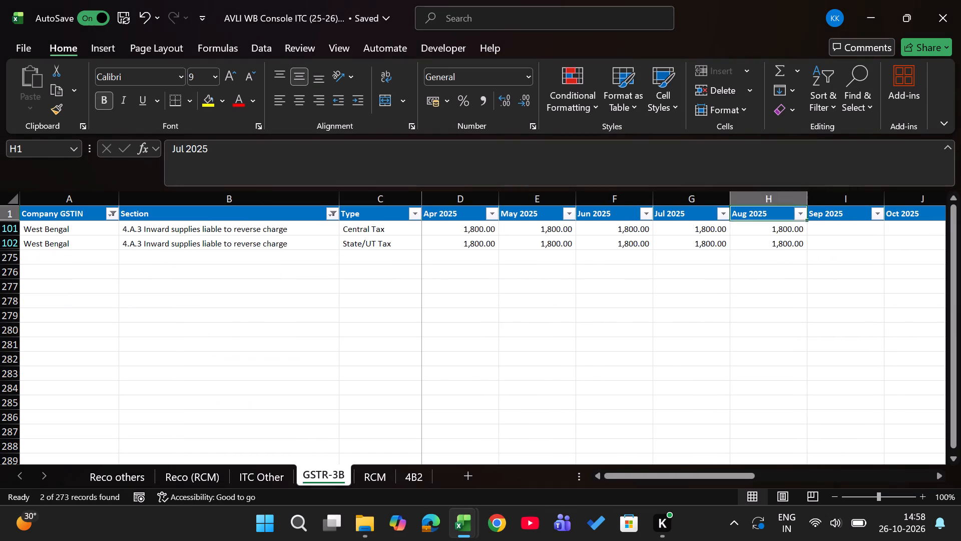
{"action": "key", "text": "Right"}
{"action": "key", "text": "Right"}
{"action": "key", "text": "Right"}
{"action": "key", "text": "Down"}
{"action": "key", "text": "Left"}
{"action": "key", "text": "Down"}
{"action": "key", "text": "Left"}
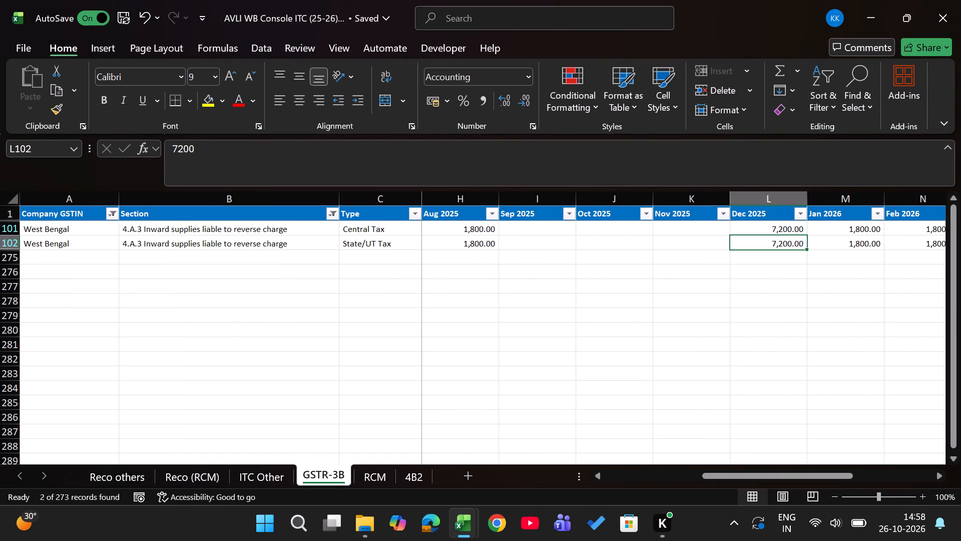
{"action": "key", "text": "Left"}
{"action": "key", "text": "Left"}
{"action": "key", "text": "Left"}
{"action": "key", "text": "shift+Left"}
{"action": "key", "text": "shift+Left"}
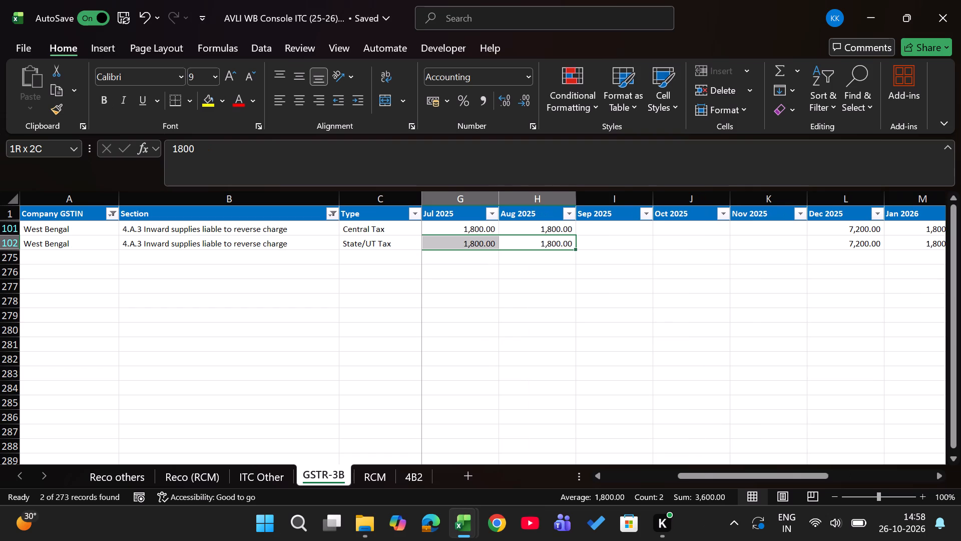
{"action": "key", "text": "shift+Left"}
{"action": "key", "text": "alt+Tab"}
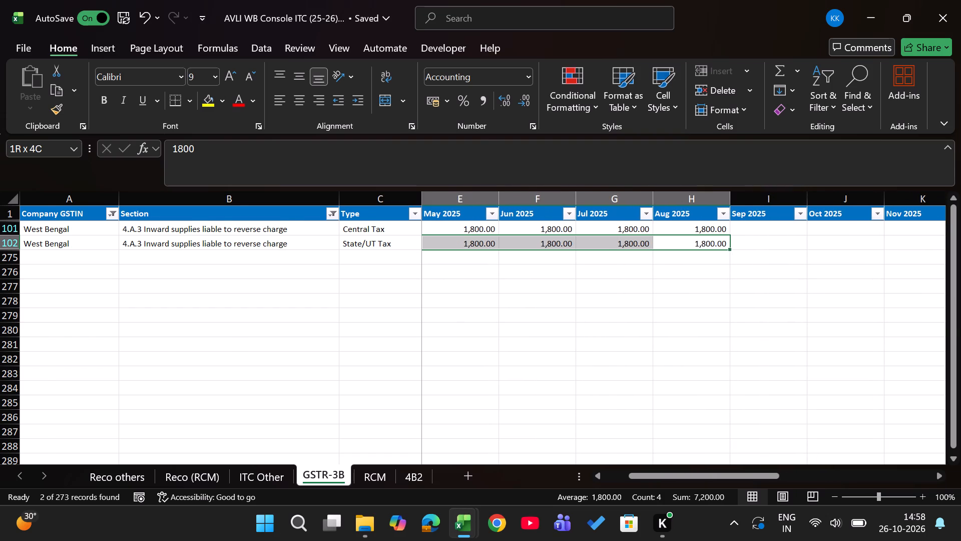
{"action": "key", "text": "alt+Tab"}
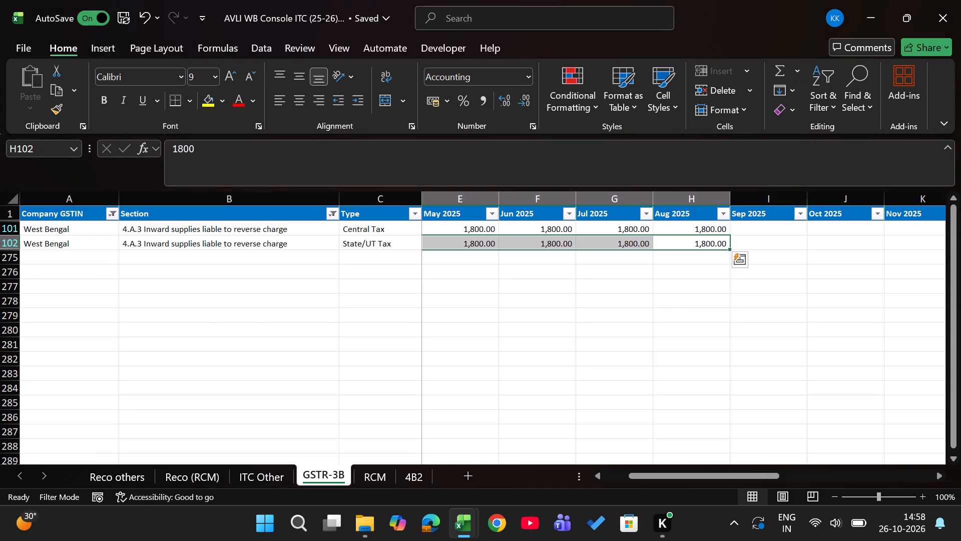
Delete the Sep-25 Sowar rent entry, row 5, from the RCM sheet.
{"action": "key", "text": "ctrl+Page_Up"}
{"action": "key", "text": "ctrl+Page_Down"}
{"action": "key", "text": "ctrl+Page_Down"}
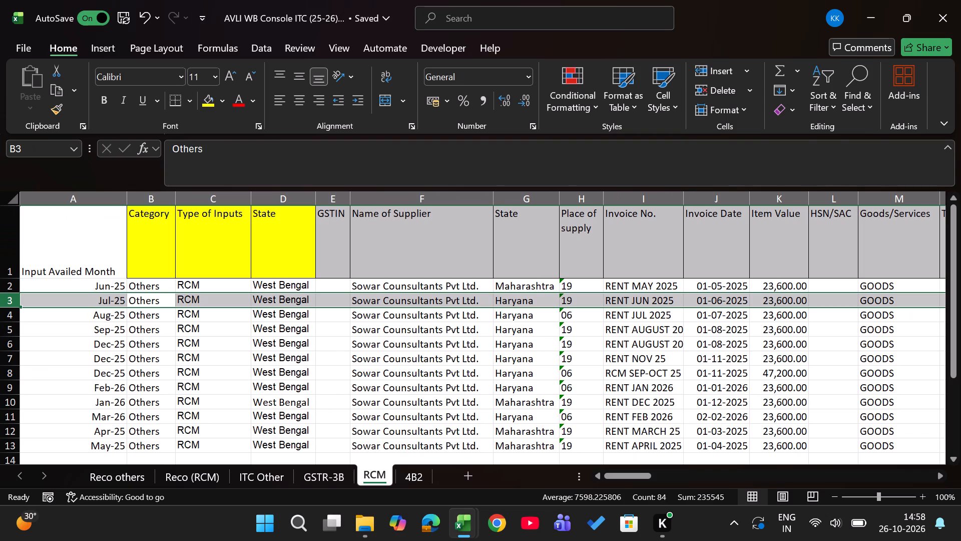
{"action": "key", "text": "Down"}
{"action": "key", "text": "Down"}
{"action": "key", "text": "Down"}
{"action": "key", "text": "Up"}
{"action": "key", "text": "shift+space"}
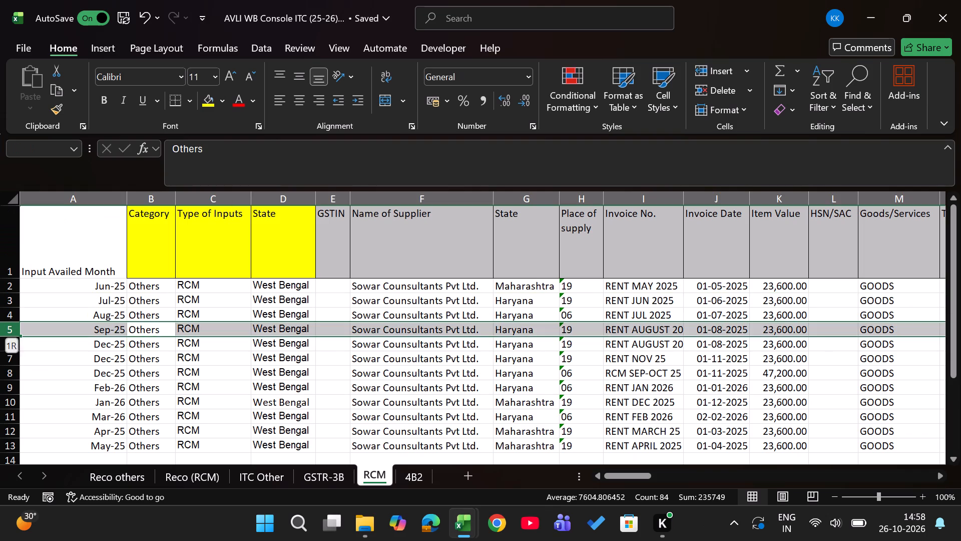
{"action": "key", "text": "ctrl+minus"}
Check the monthly differences in both tables on the Reco others sheet.
{"action": "key", "text": "ctrl+Page_Up"}
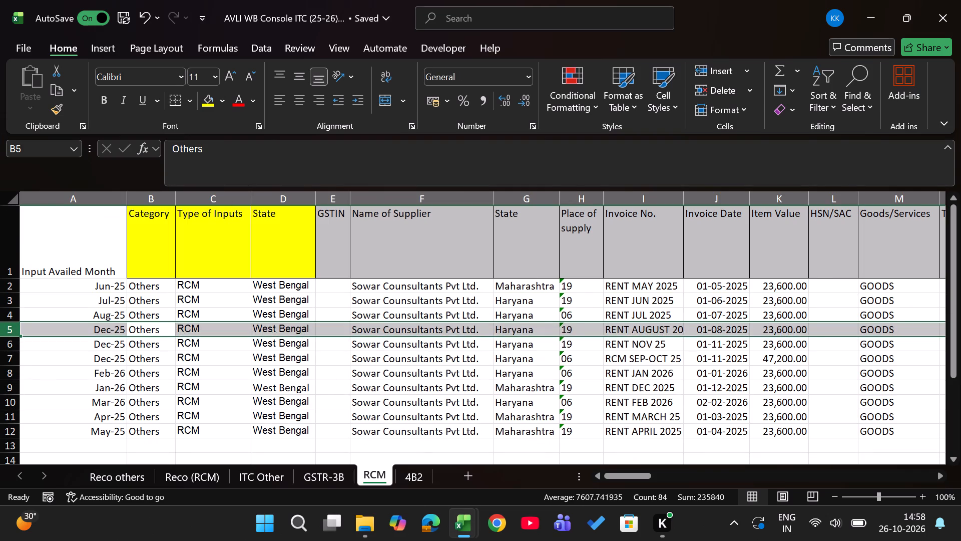
{"action": "key", "text": "ctrl+Page_Up"}
{"action": "key", "text": "ctrl+Page_Up"}
{"action": "key", "text": "ctrl+Page_Up"}
{"action": "scroll", "coordinate": [511, 323], "scroll_direction": "up", "scroll_amount": 1}
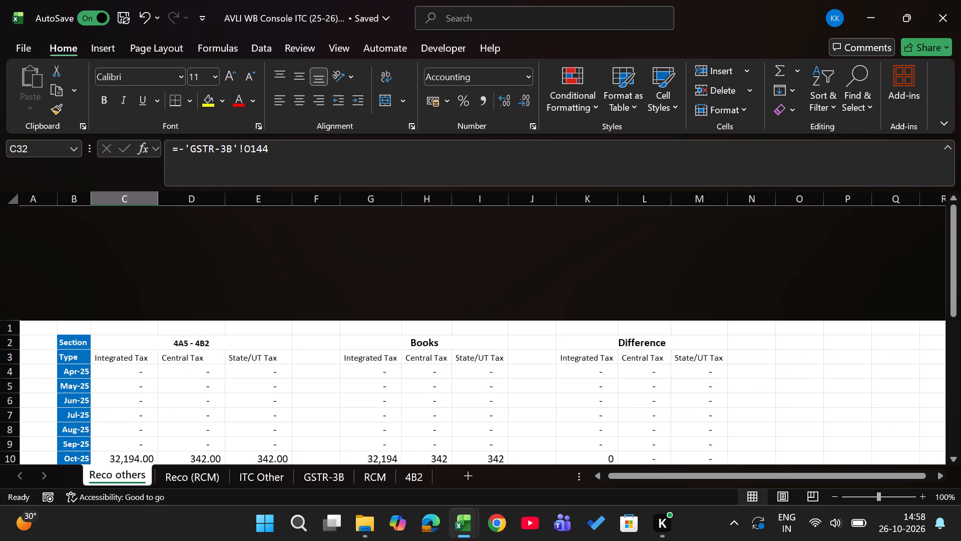
{"action": "scroll", "coordinate": [511, 323], "scroll_direction": "up", "scroll_amount": 2}
{"action": "scroll", "coordinate": [511, 323], "scroll_direction": "down", "scroll_amount": 3}
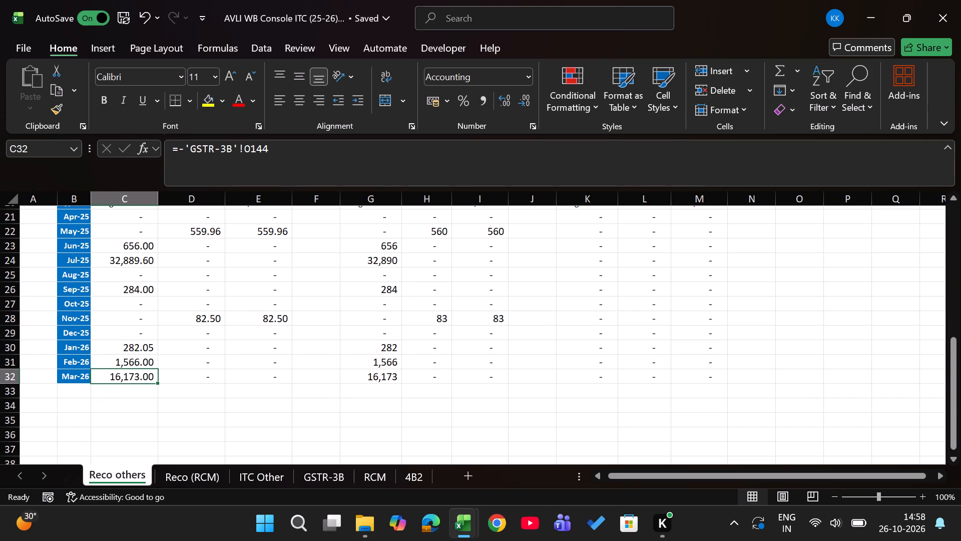
Move the Reco (RCM) sheet to the end, after 4B2, and save the console workbook.
{"action": "left_click_drag", "start_coordinate": [211, 476], "coordinate": [595, 295]}
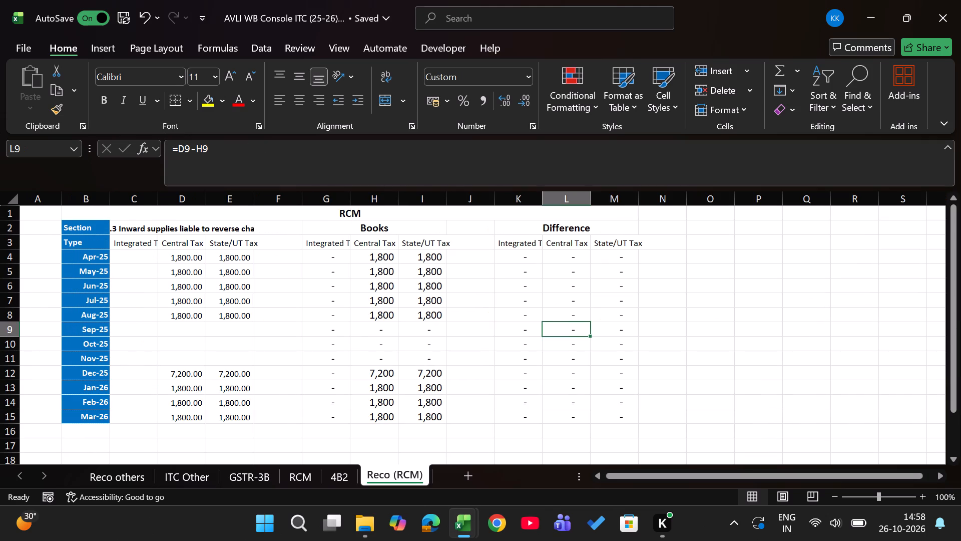
{"action": "key", "text": "ctrl+s"}
Close the WB console workbook and the AVLI WB 3b Sep-25 workbook, returning to the 6. Sep-25 folder.
{"action": "left_click", "coordinate": [960, 1]}
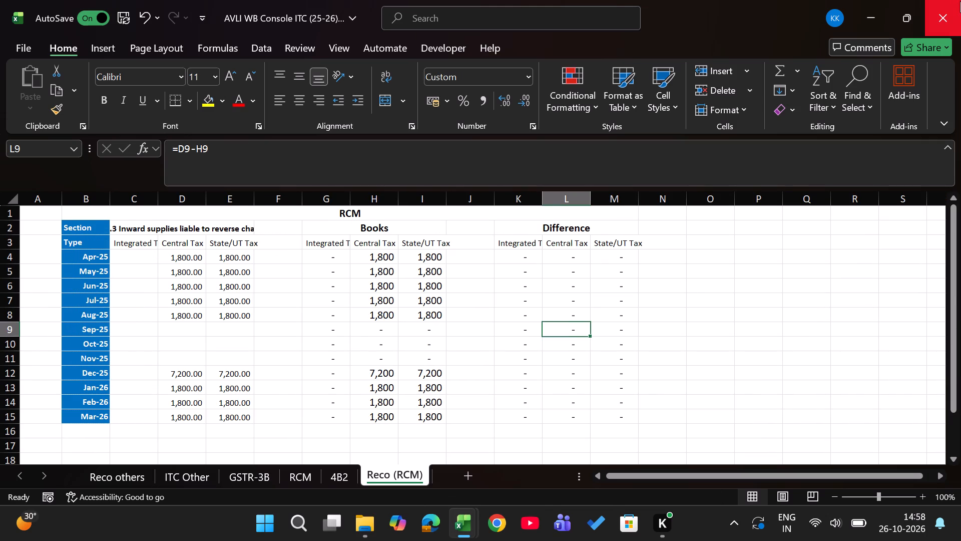
{"action": "key", "text": "alt+Tab"}
{"action": "key", "text": "alt+Tab"}
{"action": "key", "text": "alt+Tab"}
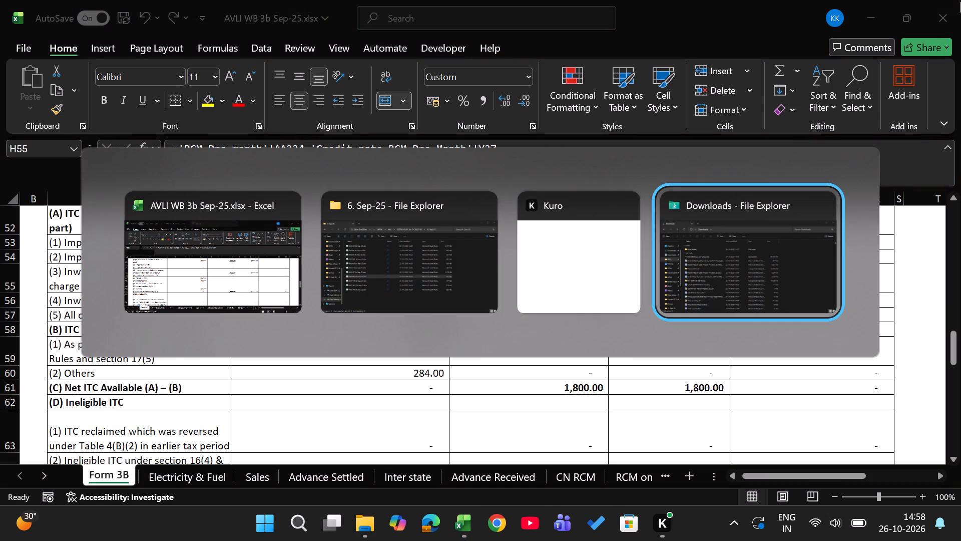
{"action": "key", "text": "alt+Tab"}
{"action": "left_click", "coordinate": [960, 0]}
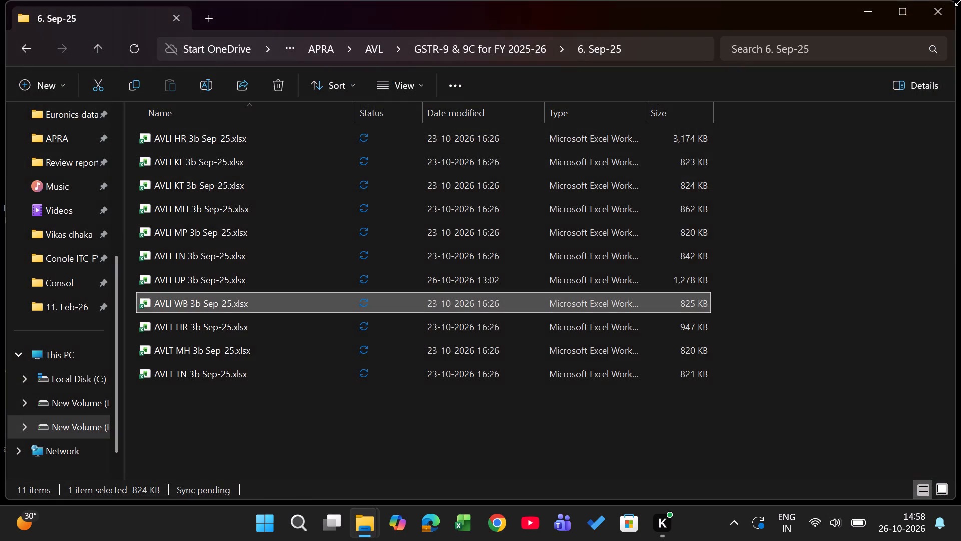
{"action": "key", "text": "alt+Tab"}
{"action": "key", "text": "alt+Tab"}
{"action": "key", "text": "alt+Tab"}
Copy the file AVLI WB Console ITC (25-26).xlsx from the Conole ITC_FY 25-26_tanu folder under AVL Conole ITC_FY 25-26.
{"action": "key", "text": "BackSpace"}
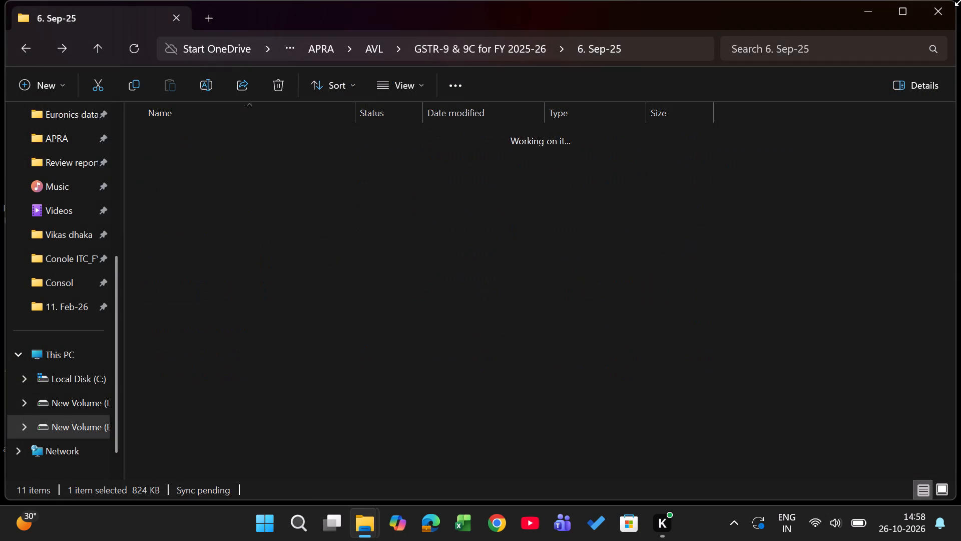
{"action": "key", "text": "Up"}
{"action": "key", "text": "Up"}
{"action": "key", "text": "Up"}
{"action": "key", "text": "Up"}
{"action": "key", "text": "BackSpace"}
{"action": "key", "text": "Down"}
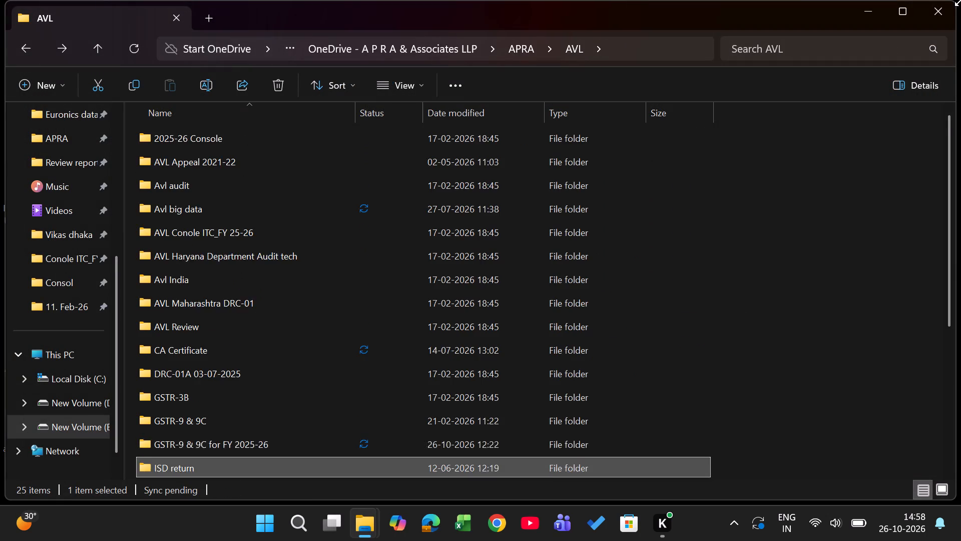
{"action": "key", "text": "Down"}
{"action": "key", "text": "Up"}
{"action": "key", "text": "Up"}
{"action": "key", "text": "Up"}
{"action": "key", "text": "Up"}
{"action": "key", "text": "Up"}
{"action": "key", "text": "Up"}
{"action": "key", "text": "Up"}
{"action": "key", "text": "Up"}
{"action": "key", "text": "Up"}
{"action": "key", "text": "Up"}
{"action": "key", "text": "Up"}
{"action": "key", "text": "Up"}
{"action": "key", "text": "Up"}
{"action": "key", "text": "Up"}
{"action": "key", "text": "Up"}
{"action": "key", "text": "Up"}
{"action": "key", "text": "Down"}
{"action": "key", "text": "Down"}
{"action": "key", "text": "Down"}
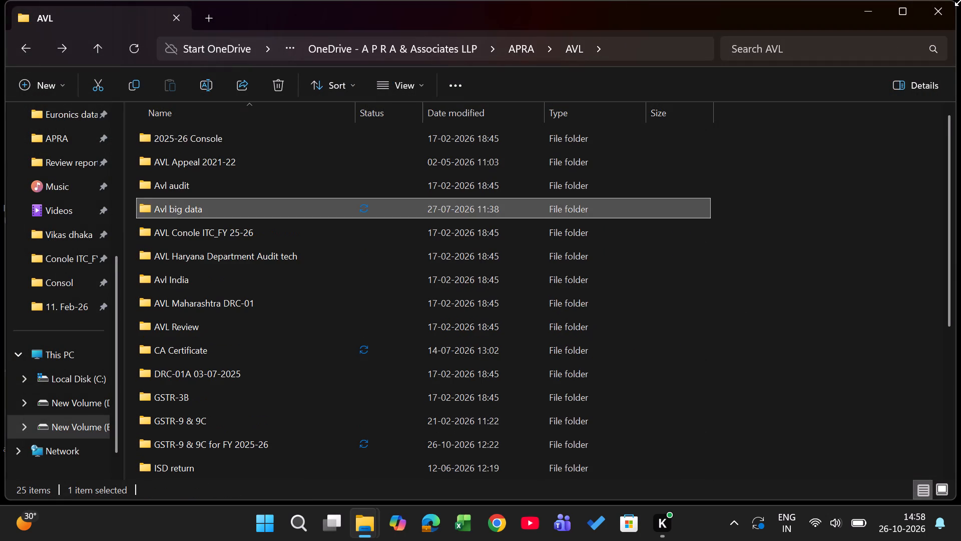
{"action": "key", "text": "Down"}
{"action": "key", "text": "Return"}
{"action": "key", "text": "Down"}
{"action": "key", "text": "Down"}
{"action": "key", "text": "Return"}
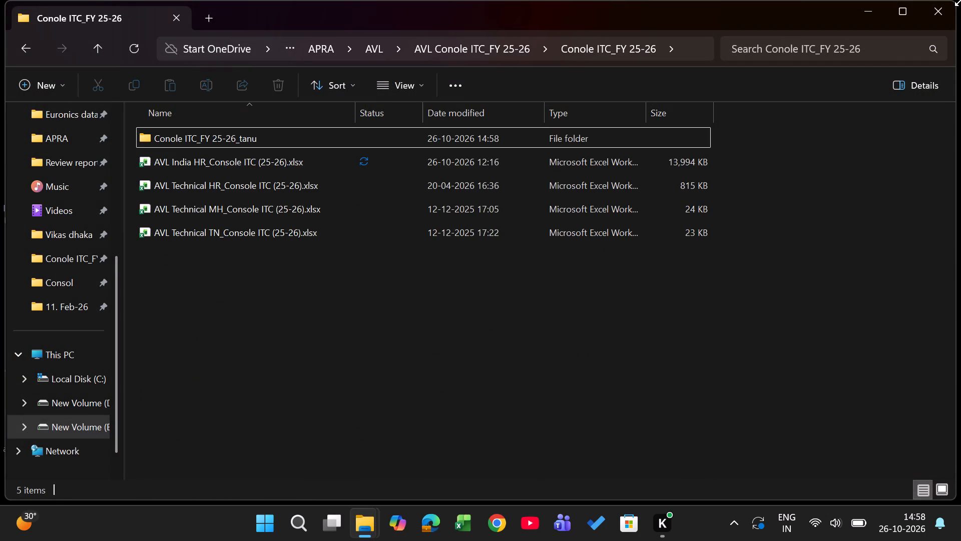
{"action": "key", "text": "Down"}
{"action": "key", "text": "Up"}
{"action": "key", "text": "Return"}
{"action": "key", "text": "Down"}
{"action": "key", "text": "Down"}
{"action": "key", "text": "Down"}
{"action": "key", "text": "Down"}
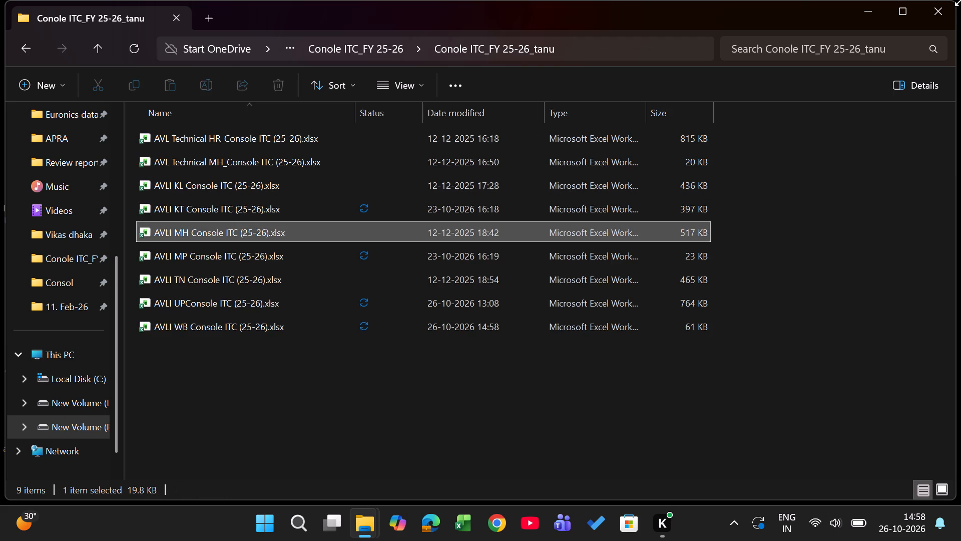
{"action": "key", "text": "Down"}
{"action": "key", "text": "Down"}
{"action": "key", "text": "Down"}
{"action": "key", "text": "Down"}
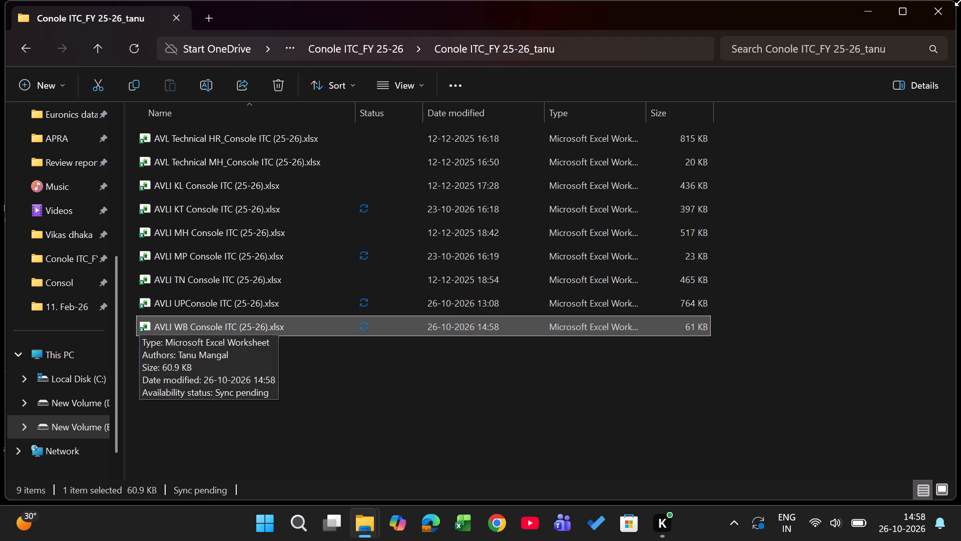
{"action": "key", "text": "ctrl+c"}
Paste the copied WB console file into the Consol folder inside GSTR-9 & 9C for FY 2025-26.
{"action": "key", "text": "BackSpace"}
{"action": "key", "text": "BackSpace"}
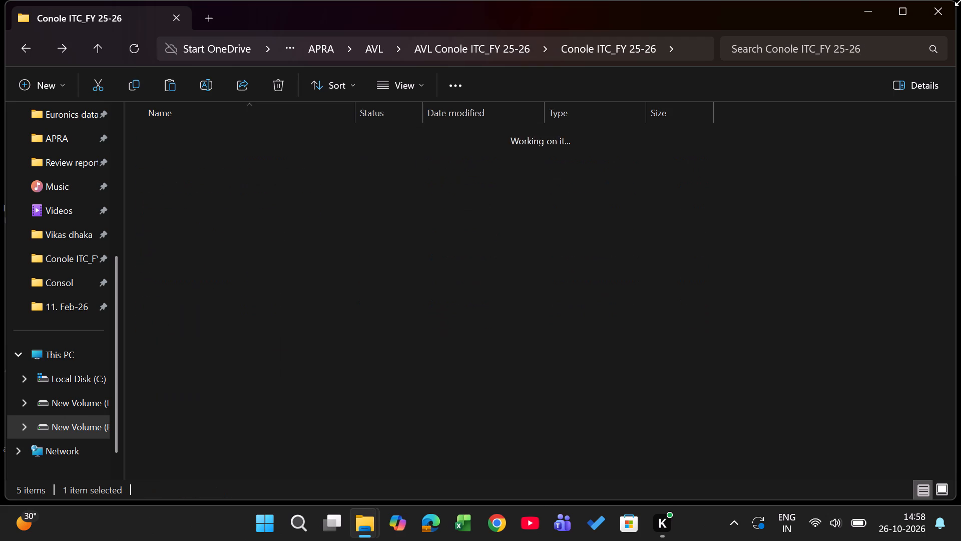
{"action": "key", "text": "Down"}
{"action": "key", "text": "Down"}
{"action": "key", "text": "Down"}
{"action": "key", "text": "Down"}
{"action": "key", "text": "Down"}
{"action": "key", "text": "BackSpace"}
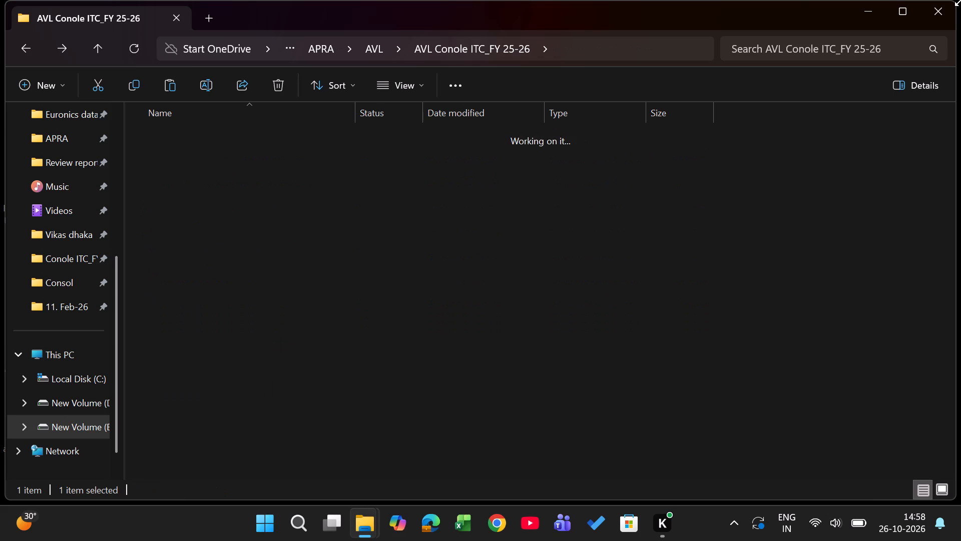
{"action": "key", "text": "Down"}
{"action": "key", "text": "Down"}
{"action": "key", "text": "Down"}
{"action": "key", "text": "Down"}
{"action": "key", "text": "Down"}
{"action": "key", "text": "Down"}
{"action": "key", "text": "Down"}
{"action": "key", "text": "Down"}
{"action": "key", "text": "Down"}
{"action": "key", "text": "Return"}
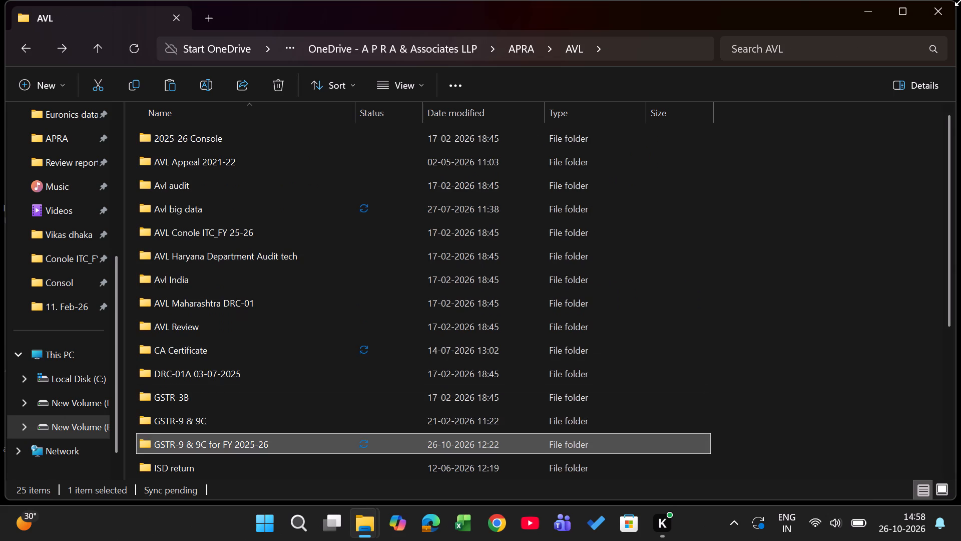
{"action": "key", "text": "Down"}
{"action": "key", "text": "Up"}
{"action": "key", "text": "Down"}
{"action": "key", "text": "Down"}
{"action": "key", "text": "Down"}
{"action": "key", "text": "Down"}
{"action": "key", "text": "Down"}
{"action": "key", "text": "Down"}
{"action": "key", "text": "Down"}
{"action": "key", "text": "Down"}
{"action": "key", "text": "Down"}
{"action": "key", "text": "Down"}
{"action": "key", "text": "Down"}
{"action": "key", "text": "Down"}
{"action": "key", "text": "Down"}
{"action": "key", "text": "Down"}
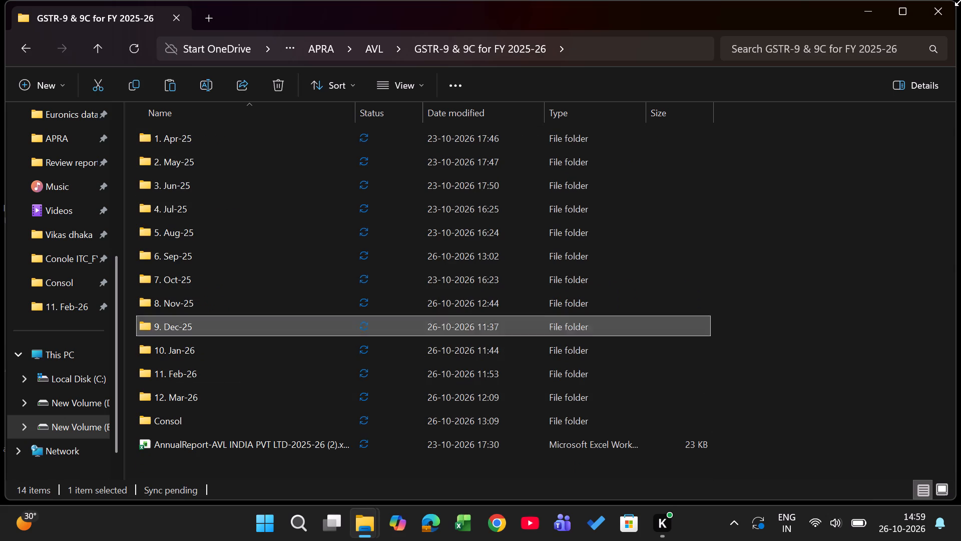
{"action": "key", "text": "Up"}
{"action": "key", "text": "Return"}
{"action": "key", "text": "ctrl+v"}
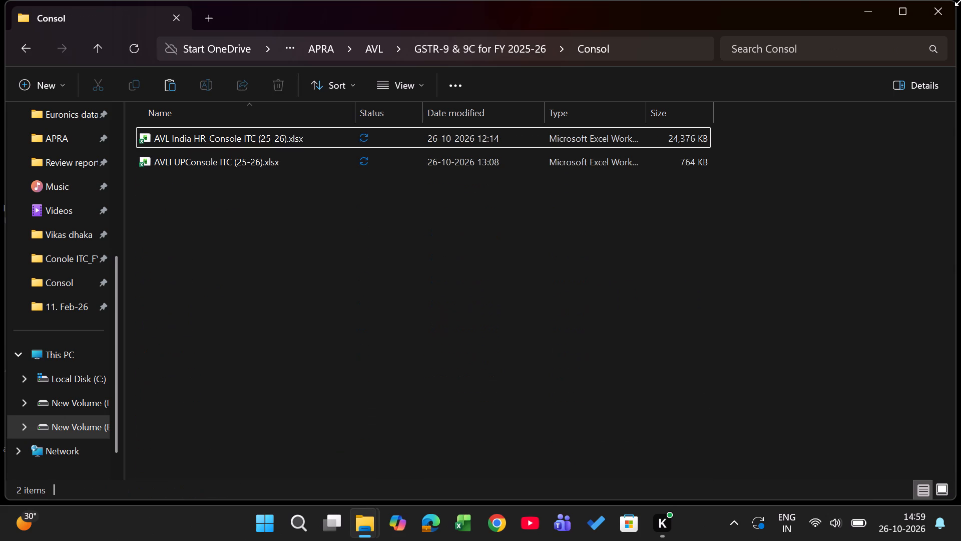
Open the pasted WB console workbook to check it, and close it again.
{"action": "key", "text": "Return"}
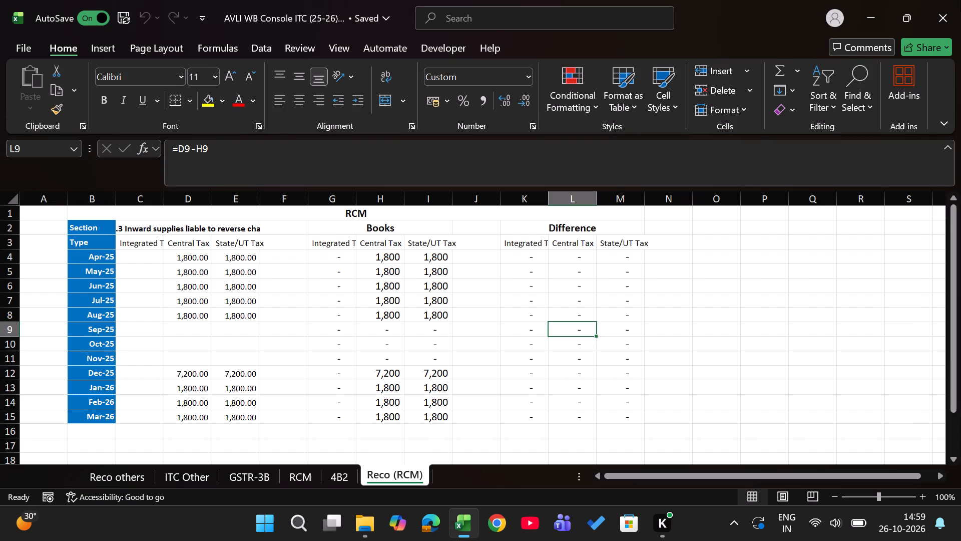
{"action": "left_click", "coordinate": [960, 0]}
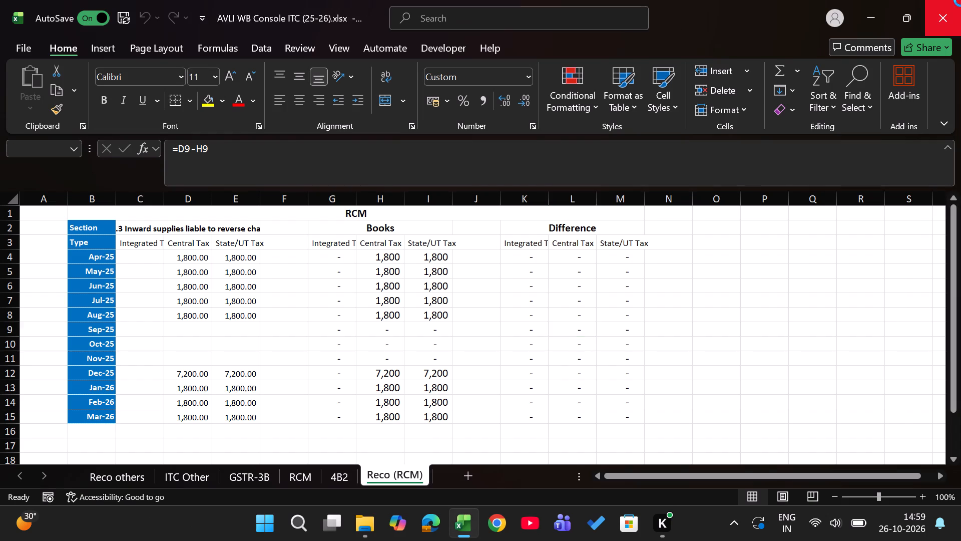
Go back to the Conole ITC_FY 25-26_tanu folder, view the AVLI KL Console ITC (25-26) workbook, and close it.
{"action": "key", "text": "BackSpace"}
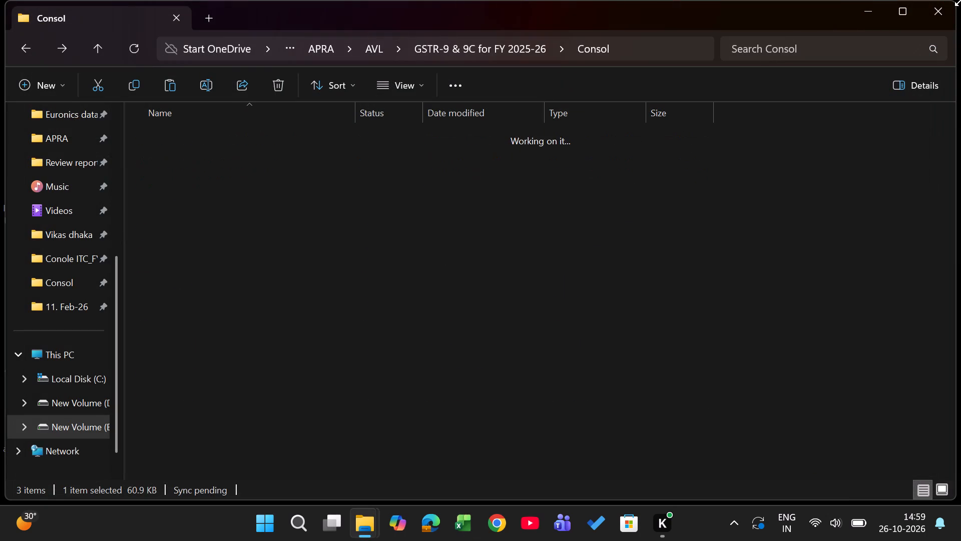
{"action": "key", "text": "BackSpace"}
{"action": "key", "text": "Up"}
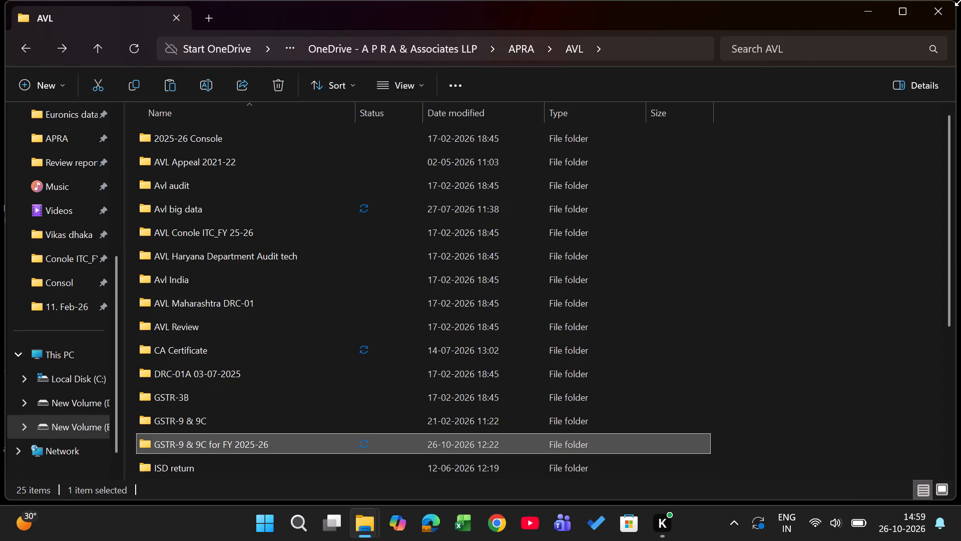
{"action": "key", "text": "Up"}
{"action": "key", "text": "Up"}
{"action": "key", "text": "Up"}
{"action": "key", "text": "Up"}
{"action": "key", "text": "Up"}
{"action": "key", "text": "Up"}
{"action": "key", "text": "Up"}
{"action": "key", "text": "Up"}
{"action": "key", "text": "Up"}
{"action": "key", "text": "Return"}
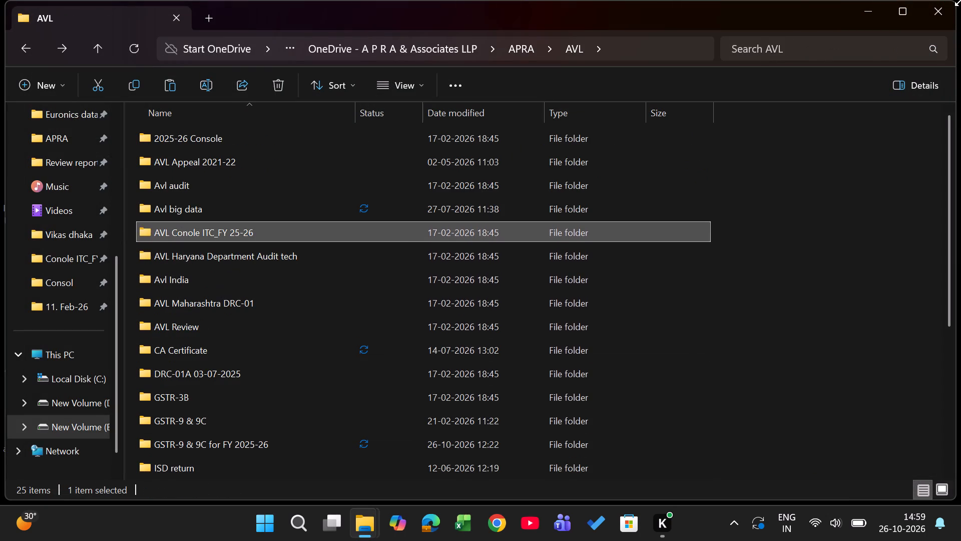
{"action": "key", "text": "Down"}
{"action": "key", "text": "Up"}
{"action": "key", "text": "Return"}
{"action": "key", "text": "Down"}
{"action": "key", "text": "Up"}
{"action": "key", "text": "Return"}
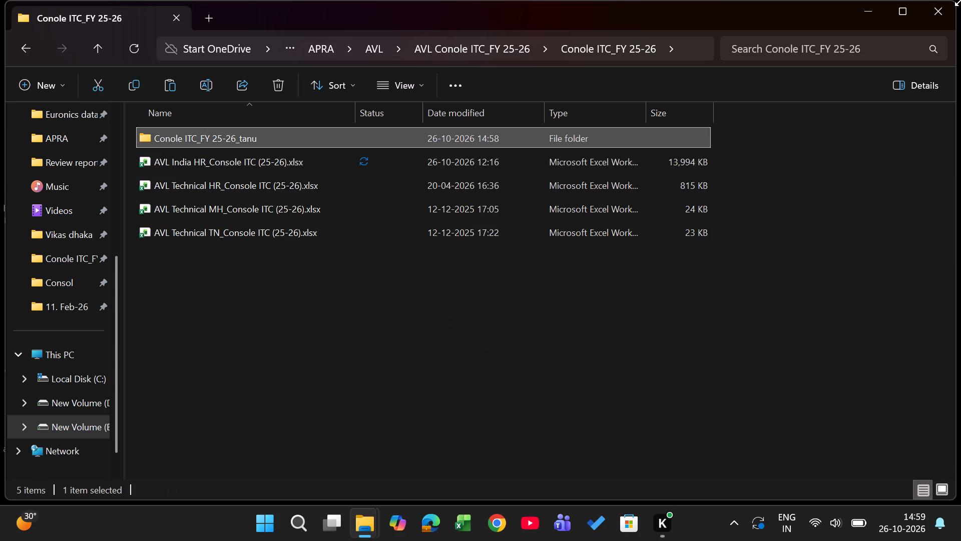
{"action": "key", "text": "Down"}
{"action": "key", "text": "Down"}
{"action": "key", "text": "Down"}
{"action": "key", "text": "Down"}
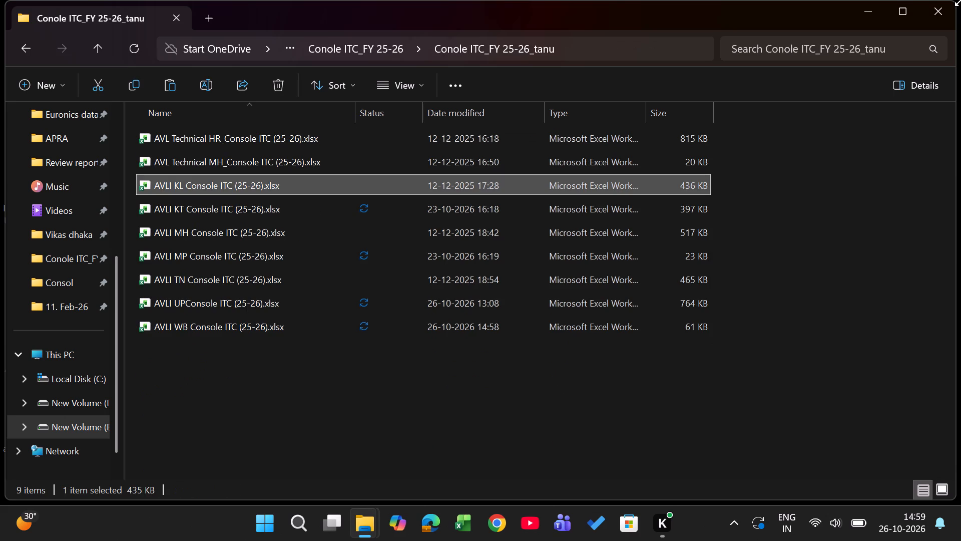
{"action": "key", "text": "Return"}
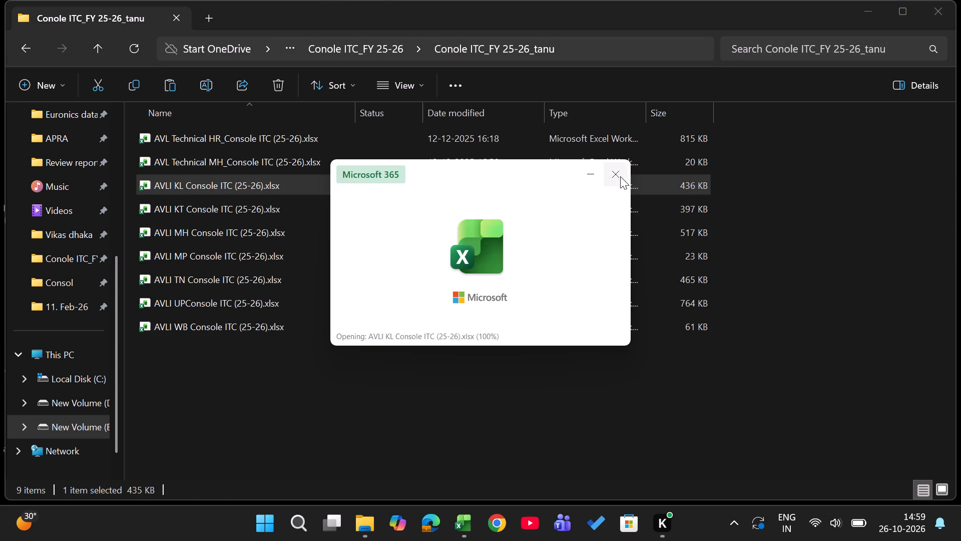
{"action": "left_click", "coordinate": [620, 176]}
{"action": "left_click", "coordinate": [960, 0]}
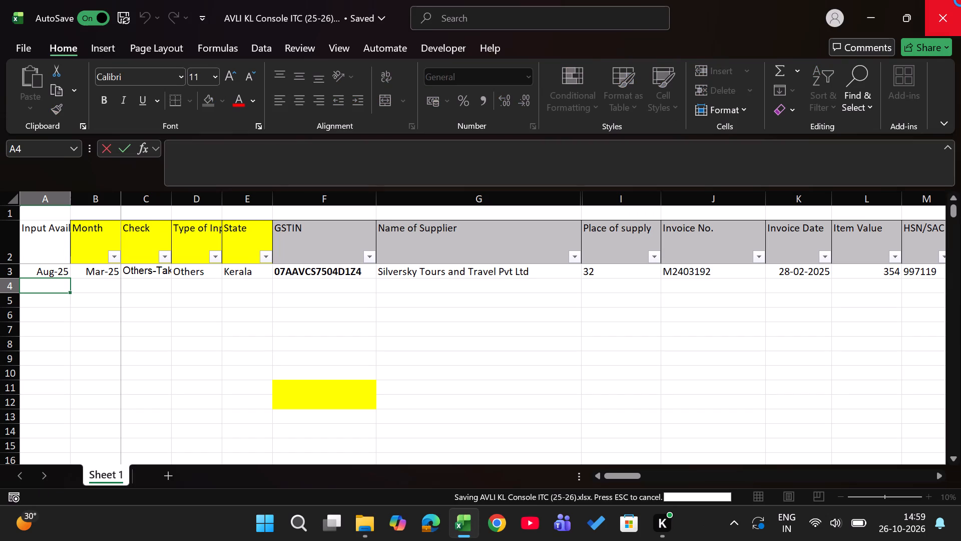
Open the AVLI MH Console ITC (25-26) workbook from the same folder.
{"action": "key", "text": "Down"}
{"action": "key", "text": "Down"}
{"action": "key", "text": "Return"}
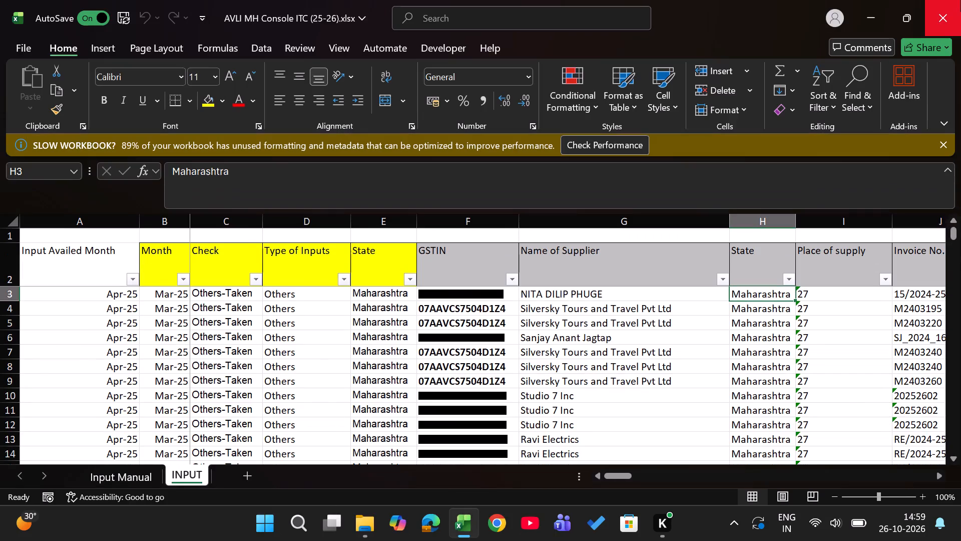
Examine the column headings and entries on the Input Manual sheet of the MH console workbook.
{"action": "key", "text": "ctrl+Page_Up"}
{"action": "key", "text": "Right"}
{"action": "key", "text": "Right"}
{"action": "key", "text": "Right"}
{"action": "key", "text": "Right"}
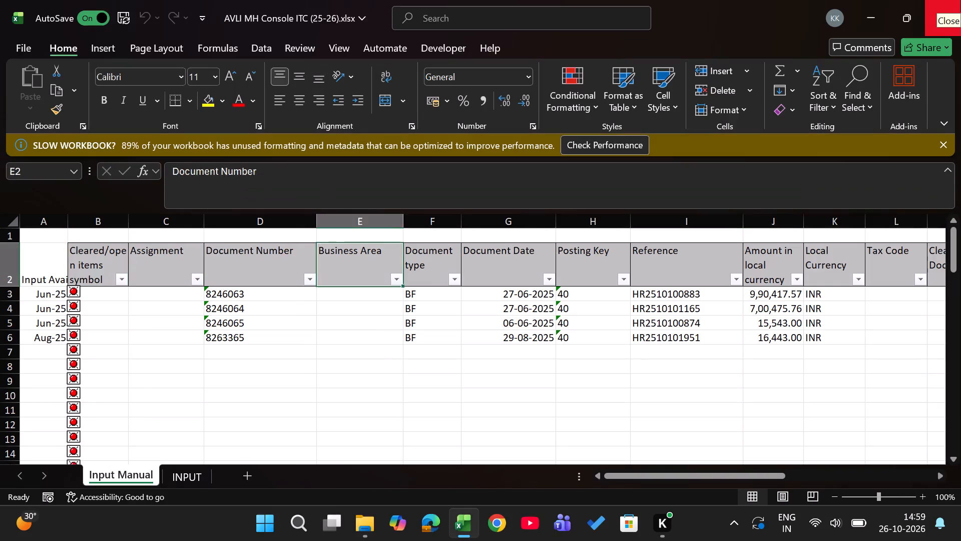
{"action": "key", "text": "Right"}
{"action": "key", "text": "Right"}
{"action": "key", "text": "Right"}
{"action": "key", "text": "Right"}
{"action": "key", "text": "Right"}
{"action": "key", "text": "Right"}
{"action": "key", "text": "Right"}
{"action": "key", "text": "Right"}
{"action": "key", "text": "Left"}
{"action": "key", "text": "Left"}
{"action": "key", "text": "Left"}
{"action": "key", "text": "Left"}
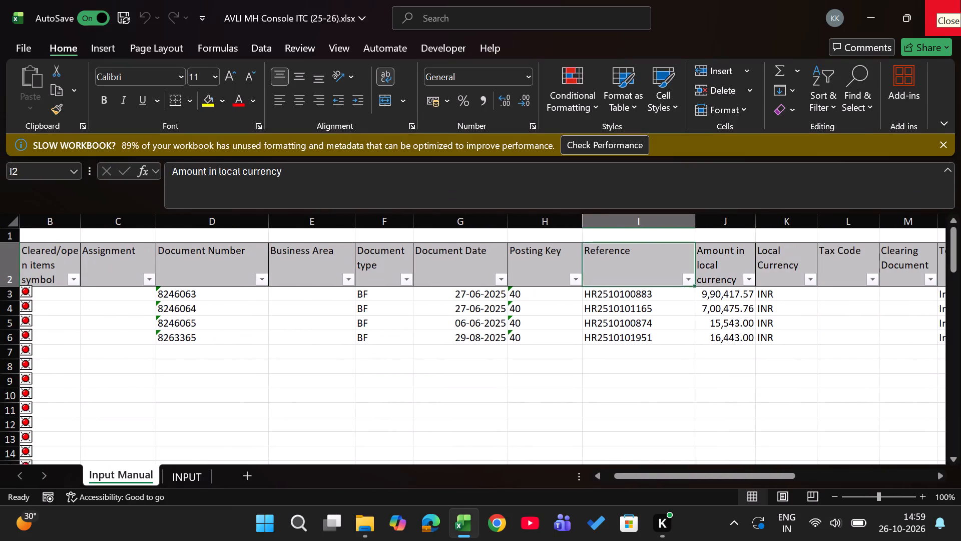
{"action": "key", "text": "Left"}
{"action": "key", "text": "Left"}
{"action": "key", "text": "Left"}
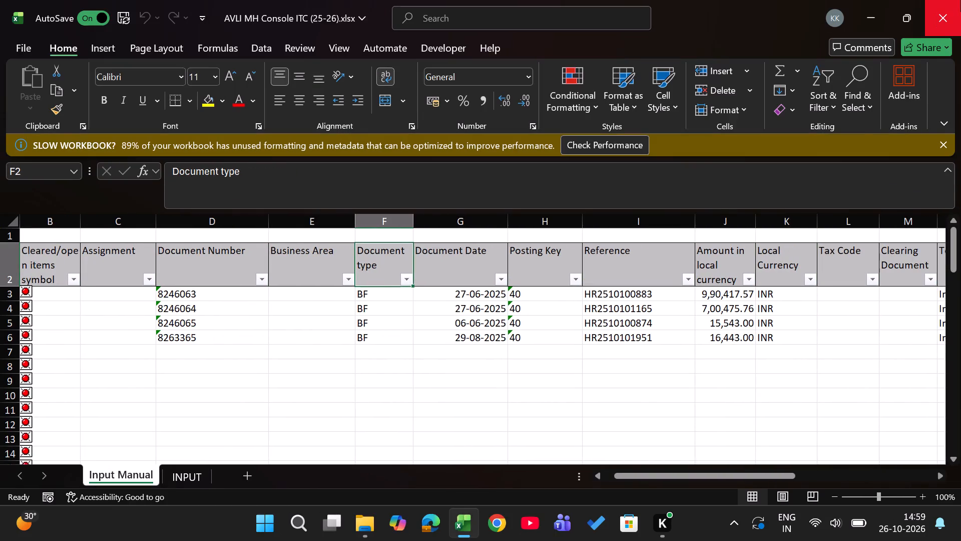
Run the workbook performance check on the MH console workbook and optimize all sheets.
{"action": "left_click", "coordinate": [616, 145]}
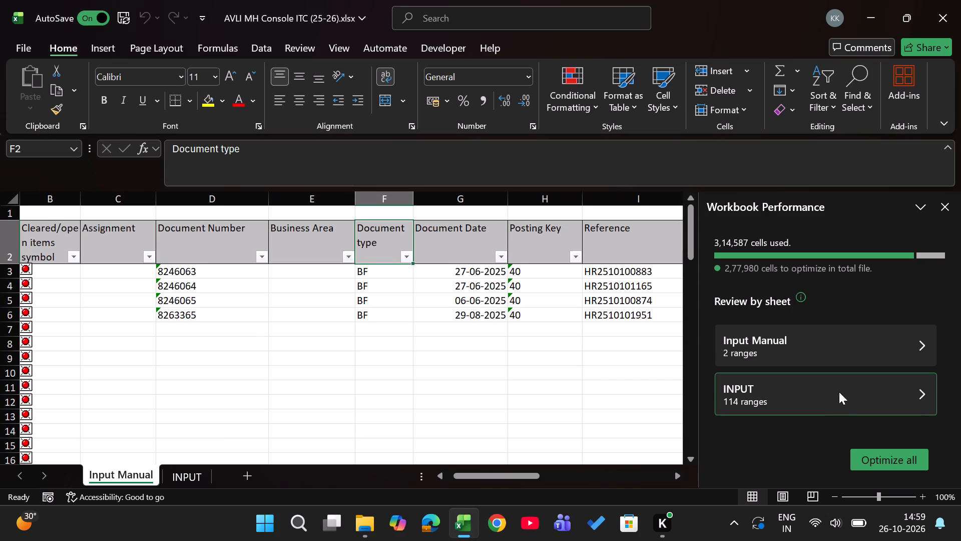
{"action": "left_click", "coordinate": [867, 447]}
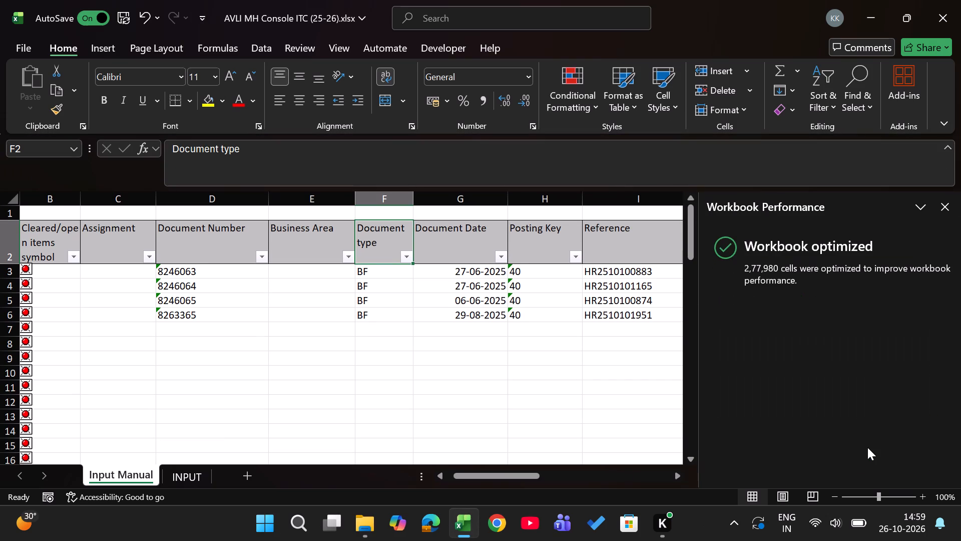
{"action": "left_click", "coordinate": [946, 205]}
Return to the start of the Input Manual sheet and switch to the INPUT sheet.
{"action": "left_click", "coordinate": [632, 355]}
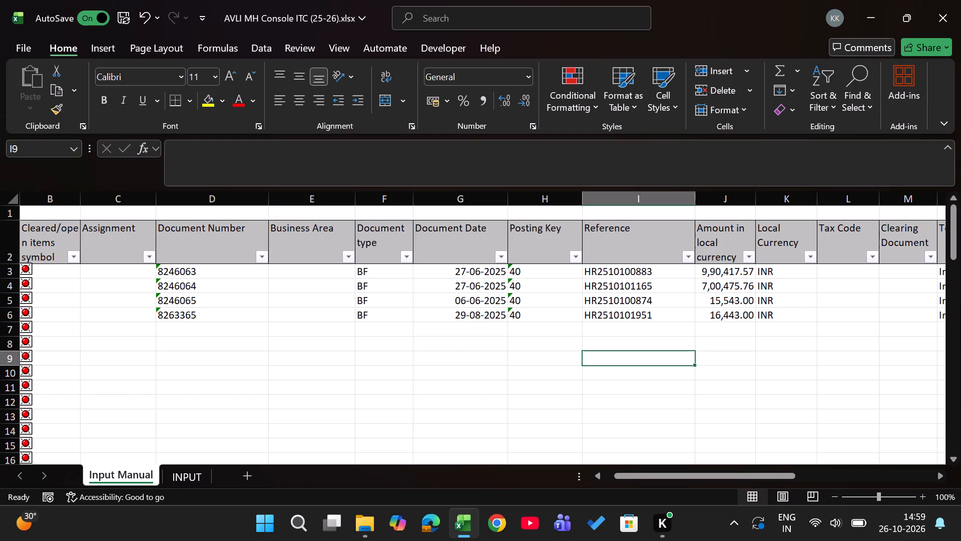
{"action": "key", "text": "ctrl+Left"}
{"action": "key", "text": "ctrl+Left"}
{"action": "key", "text": "ctrl+Left"}
{"action": "key", "text": "ctrl+Page_Down"}
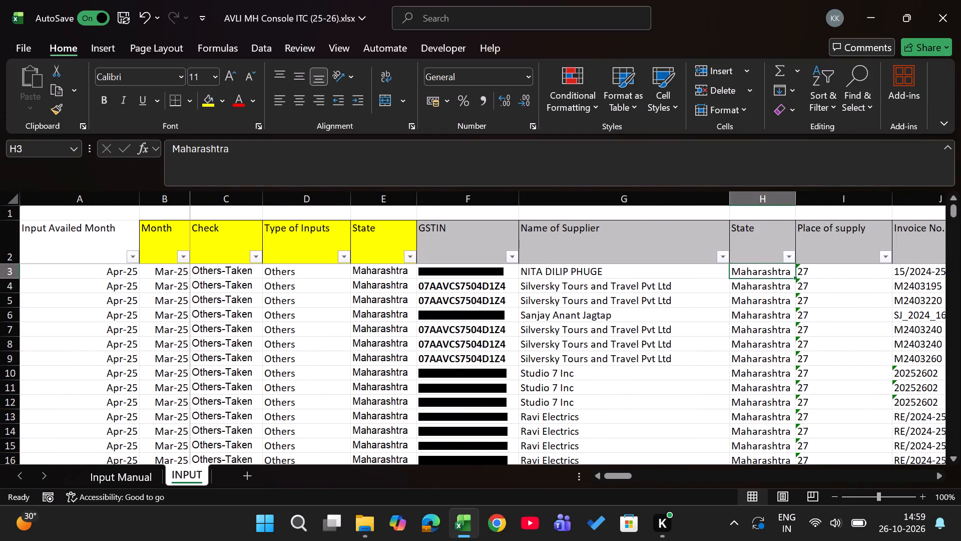
Switch back to the AVLI WB Console ITC (25-26) workbook by opening it from the Conole ITC_FY 25-26_tanu folder.
{"action": "key", "text": "alt+Tab"}
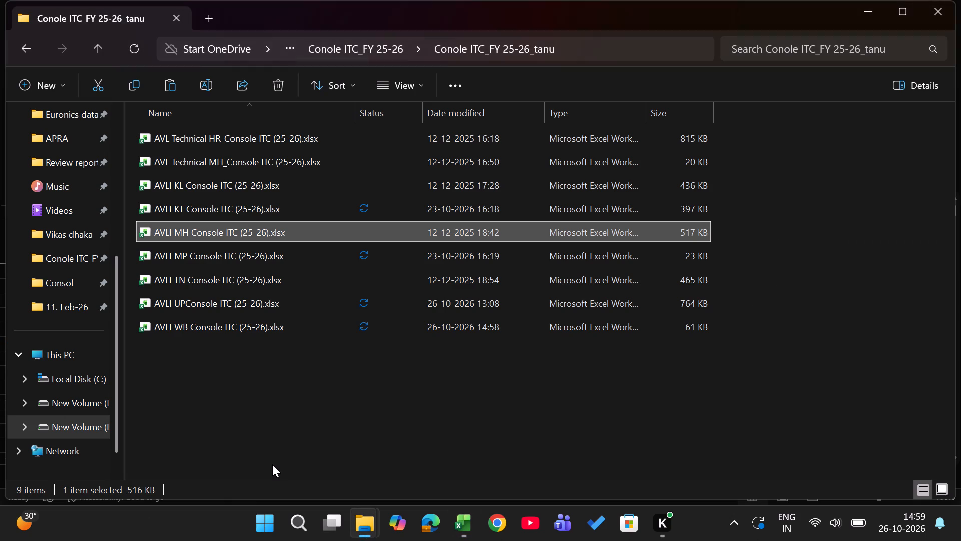
{"action": "key", "text": "Down"}
{"action": "key", "text": "Down"}
{"action": "key", "text": "Down"}
{"action": "key", "text": "Down"}
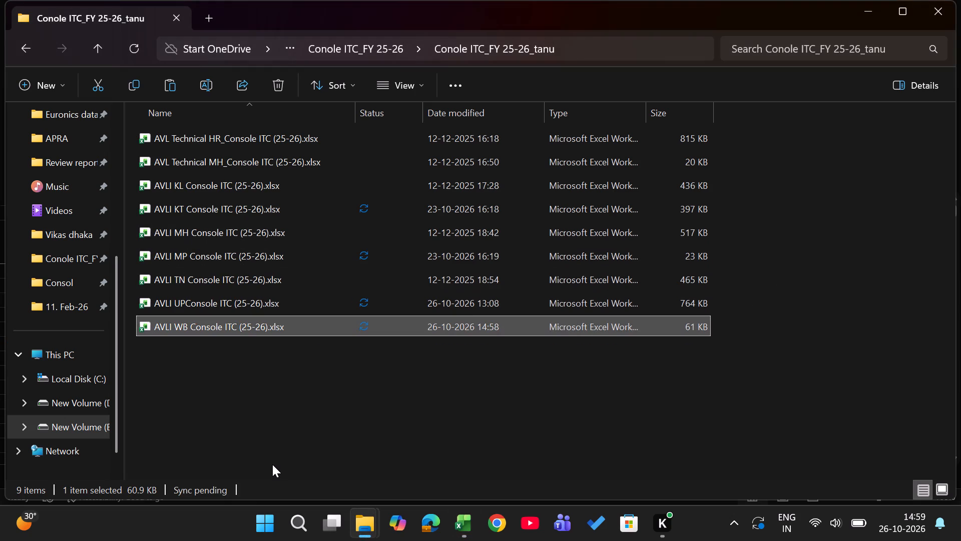
{"action": "key", "text": "Return"}
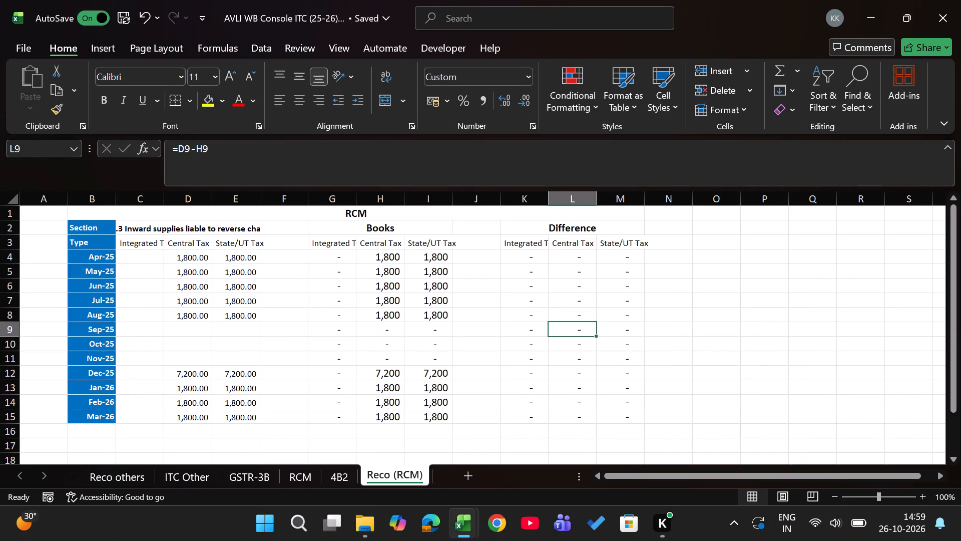
On the GSTR-3B sheet, change the Company GSTIN filter from West Bengal to Maharashtra only.
{"action": "key", "text": "ctrl+Page_Up"}
{"action": "key", "text": "ctrl+Page_Up"}
{"action": "key", "text": "ctrl+Page_Up"}
{"action": "key", "text": "Up"}
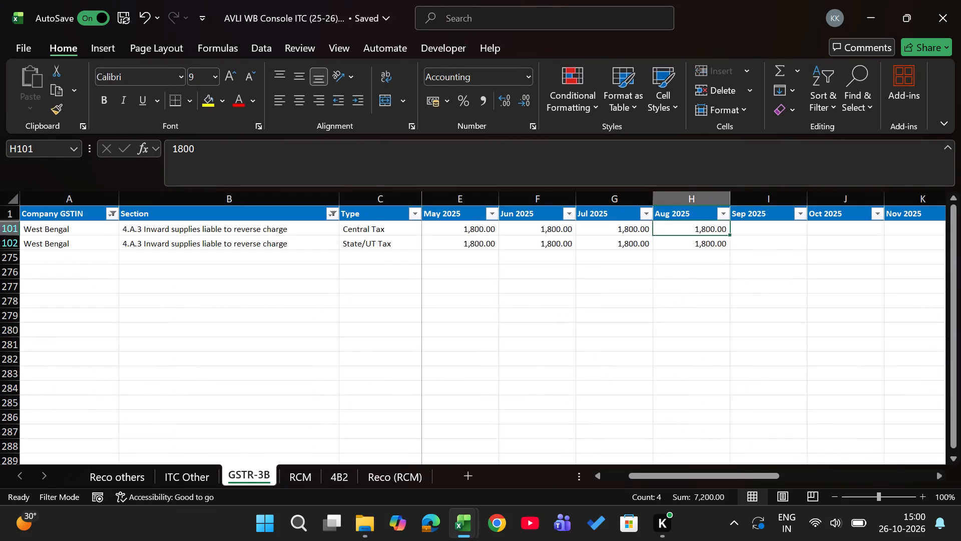
{"action": "key", "text": "Up"}
{"action": "key", "text": "Left"}
{"action": "key", "text": "Left"}
{"action": "key", "text": "Left"}
{"action": "key", "text": "Left"}
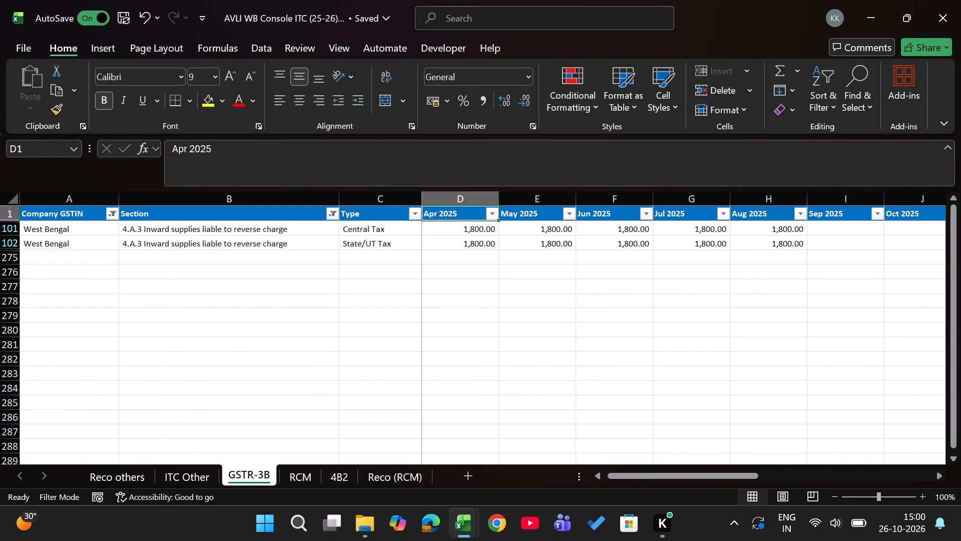
{"action": "key", "text": "Left"}
{"action": "key", "text": "Left"}
{"action": "key", "text": "Left"}
{"action": "key", "text": "Left"}
{"action": "key", "text": "alt+Down"}
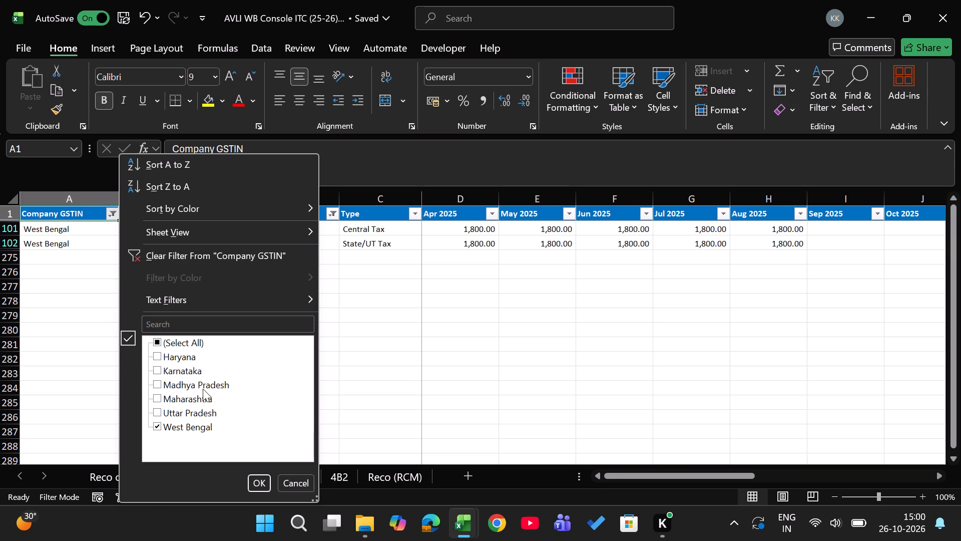
{"action": "left_click", "coordinate": [190, 350]}
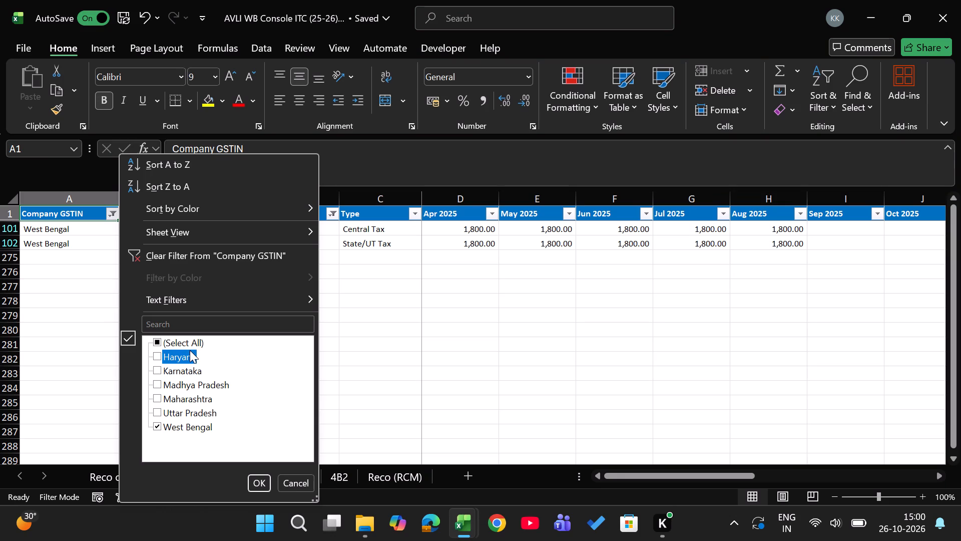
{"action": "key", "text": "Up"}
{"action": "key", "text": "space"}
{"action": "key", "text": "space"}
{"action": "key", "text": "Down"}
{"action": "key", "text": "Down"}
{"action": "key", "text": "Down"}
{"action": "key", "text": "Down"}
{"action": "key", "text": "space"}
{"action": "key", "text": "Return"}
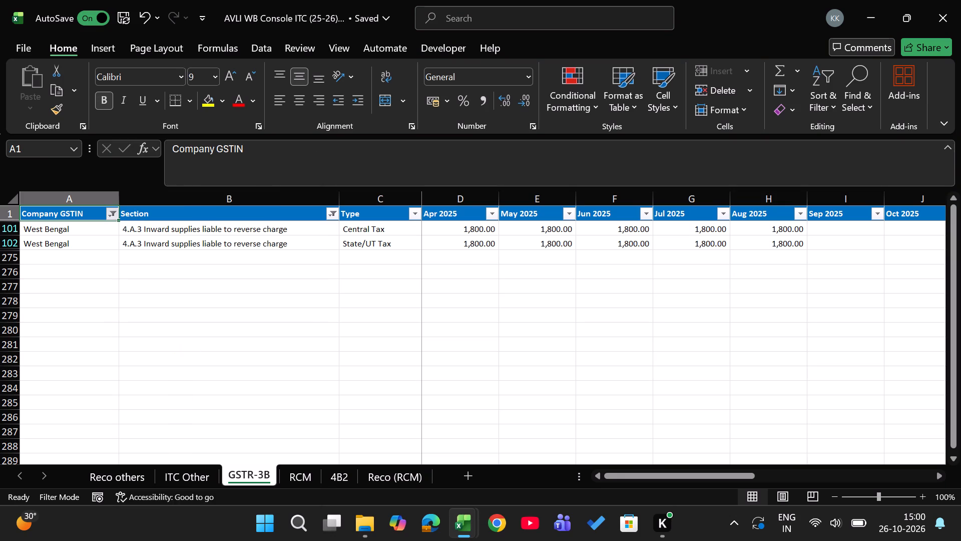
Examine the Maharashtra reverse-charge rows across the month columns of the filtered GSTR-3B sheet.
{"action": "key", "text": "Right"}
{"action": "key", "text": "Right"}
{"action": "key", "text": "Right"}
{"action": "key", "text": "Right"}
{"action": "key", "text": "Right"}
{"action": "key", "text": "Right"}
{"action": "key", "text": "Left"}
{"action": "key", "text": "Left"}
{"action": "key", "text": "Left"}
{"action": "key", "text": "Left"}
{"action": "key", "text": "Left"}
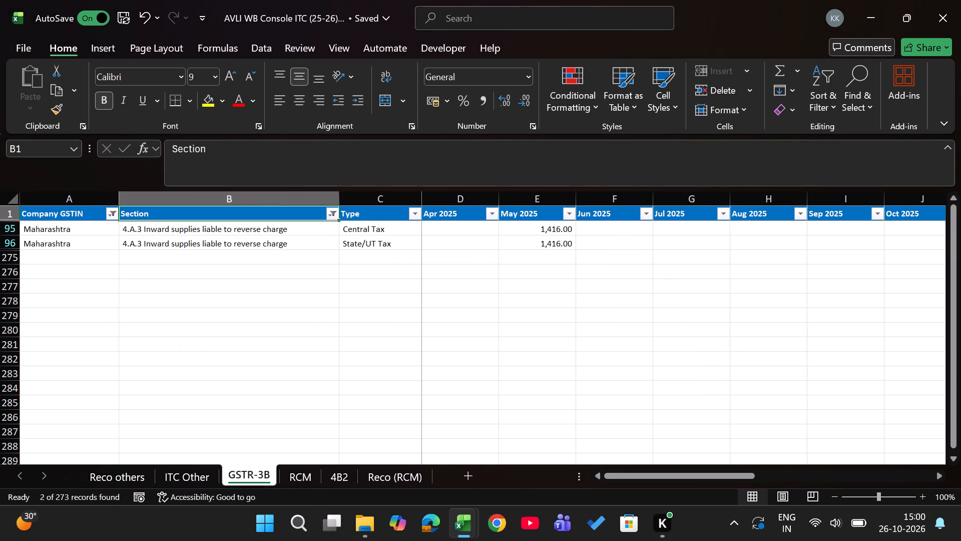
{"action": "key", "text": "Left"}
{"action": "key", "text": "Right"}
{"action": "key", "text": "Down"}
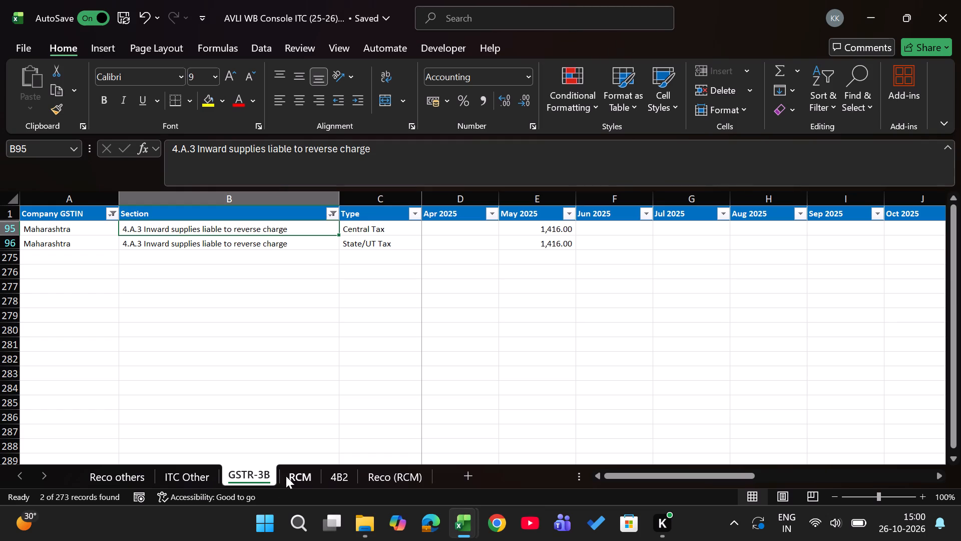
Copy the Reco others, GSTR-3B and Reco (RCM) sheets into AVLI MH Console ITC (25-26), placed before Input Manual.
{"action": "left_click", "coordinate": [382, 476], "text": "ctrl"}
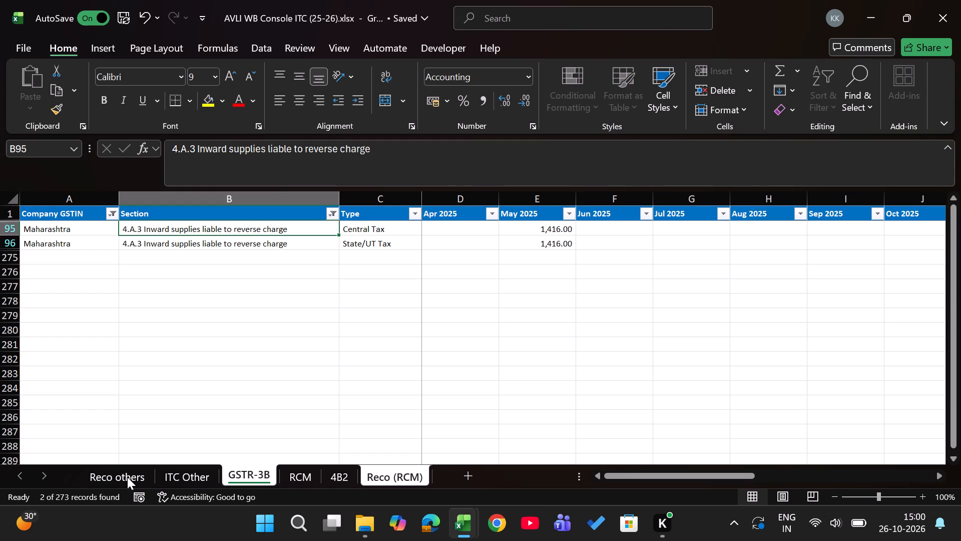
{"action": "left_click", "coordinate": [127, 477], "text": "ctrl"}
{"action": "right_click", "coordinate": [252, 471]}
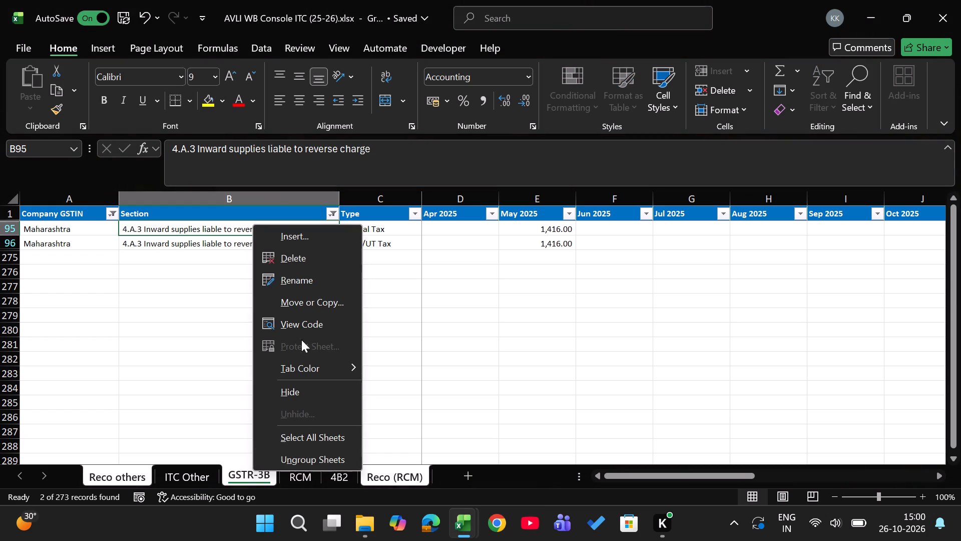
{"action": "left_click", "coordinate": [306, 308]}
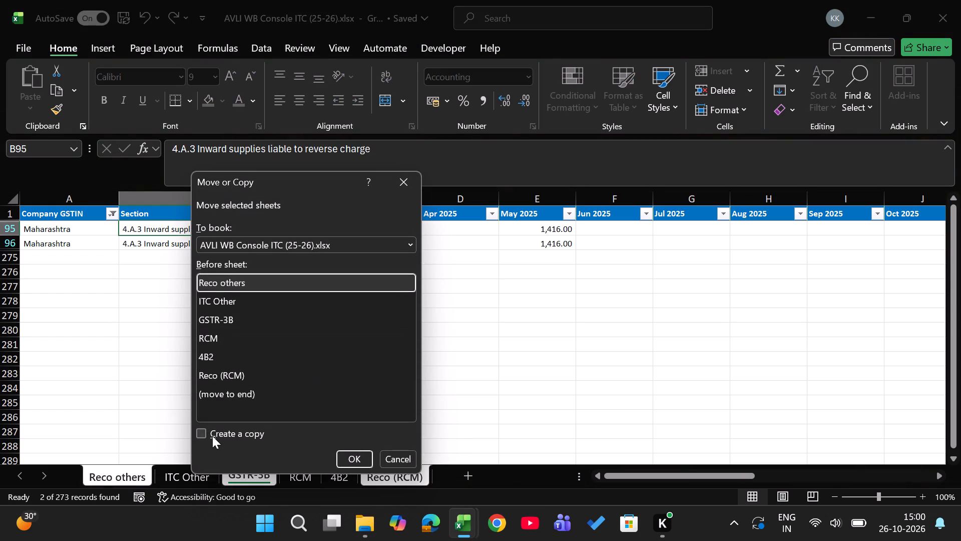
{"action": "left_click", "coordinate": [211, 437]}
{"action": "left_click", "coordinate": [407, 246]}
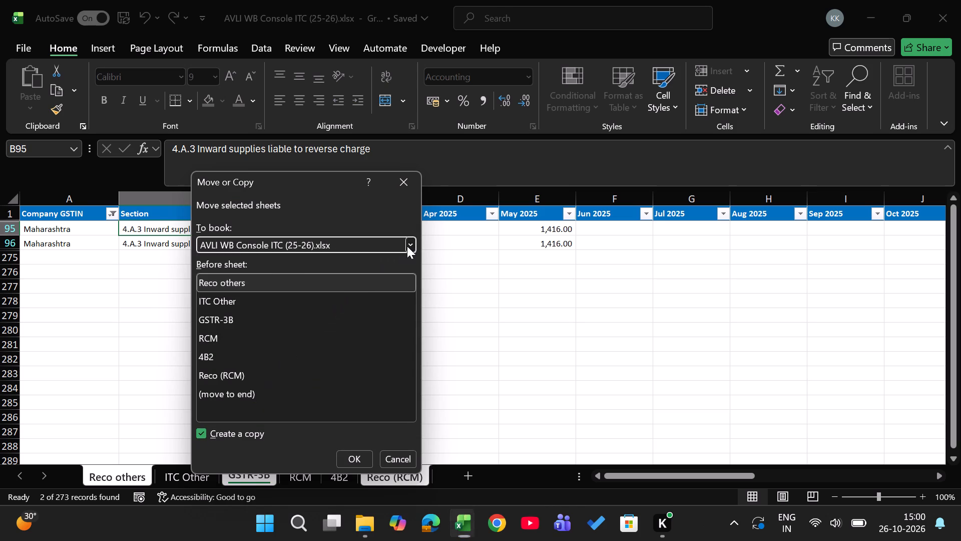
{"action": "left_click", "coordinate": [363, 280]}
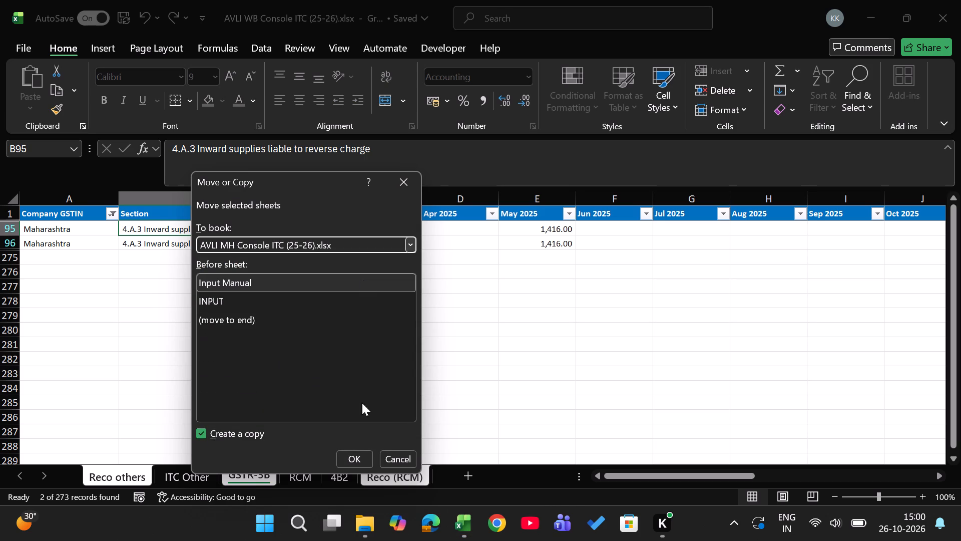
{"action": "left_click", "coordinate": [351, 453]}
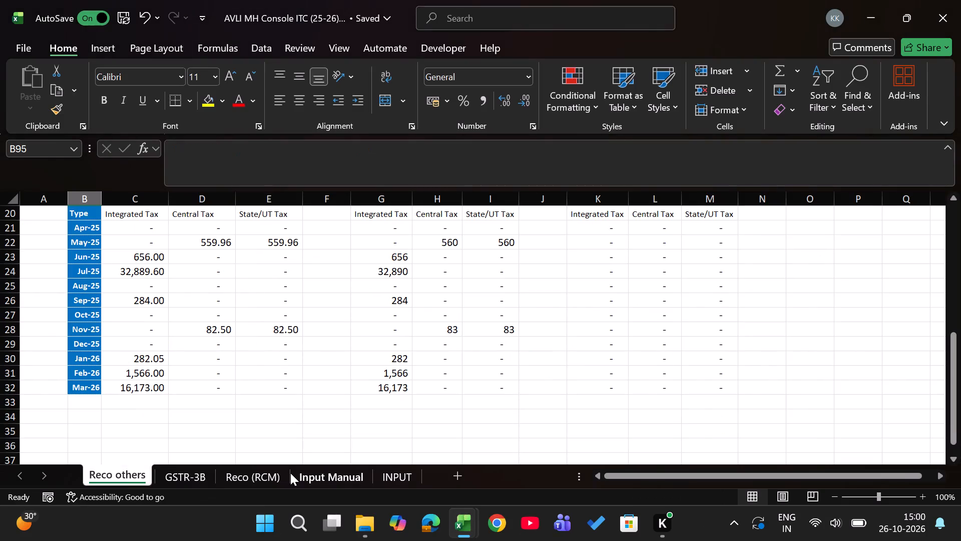
On the copied Reco others sheet, clear the Apr-25 to Mar-26 tax formulas under the 4A5 - 4B2 section.
{"action": "key", "text": "Up"}
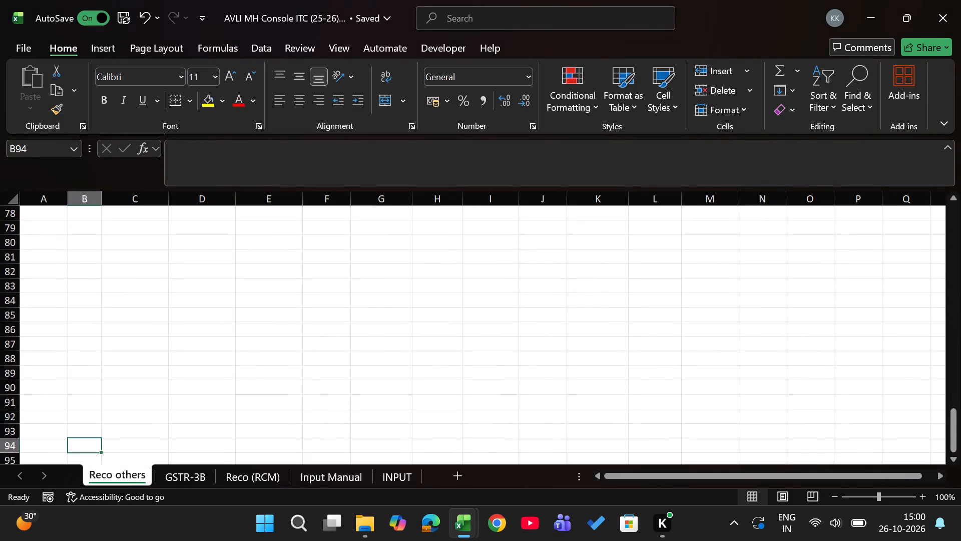
{"action": "key", "text": "ctrl+Up"}
{"action": "key", "text": "ctrl+Up"}
{"action": "key", "text": "ctrl+Up"}
{"action": "key", "text": "ctrl+Right"}
{"action": "key", "text": "Up"}
{"action": "key", "text": "Up"}
{"action": "key", "text": "ctrl+Up"}
{"action": "key", "text": "ctrl+Up"}
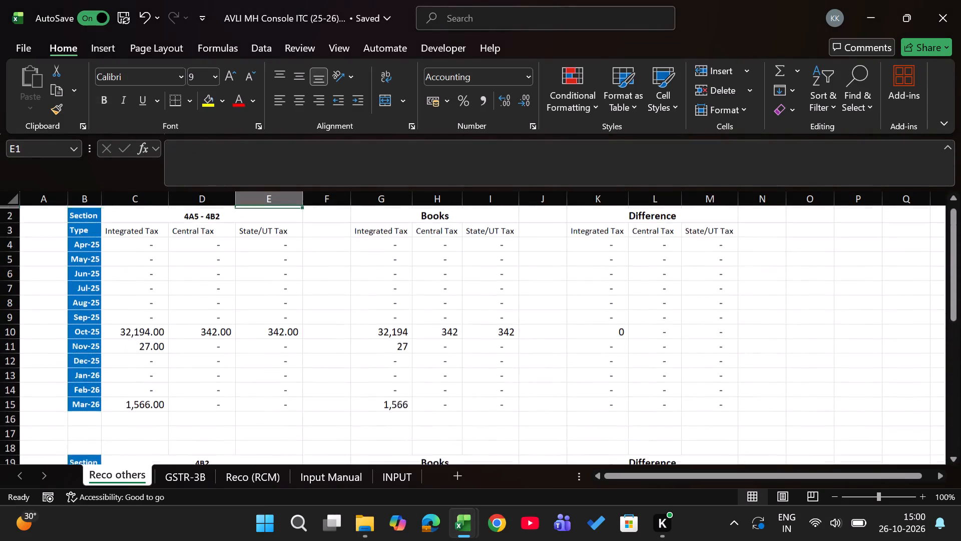
{"action": "key", "text": "Down"}
{"action": "key", "text": "Down"}
{"action": "key", "text": "Down"}
{"action": "key", "text": "Left"}
{"action": "key", "text": "Left"}
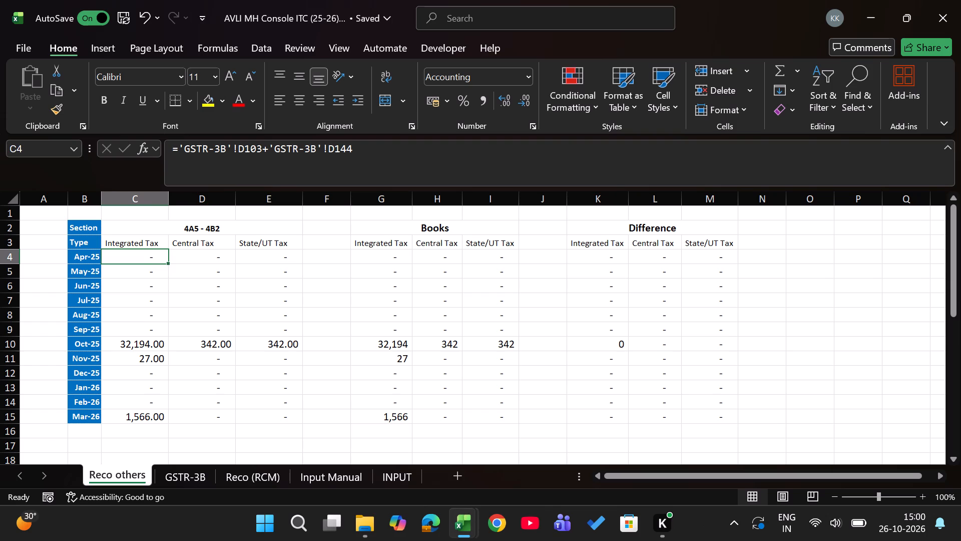
{"action": "key", "text": "Right"}
{"action": "key", "text": "Down"}
{"action": "key", "text": "Left"}
{"action": "key", "text": "Down"}
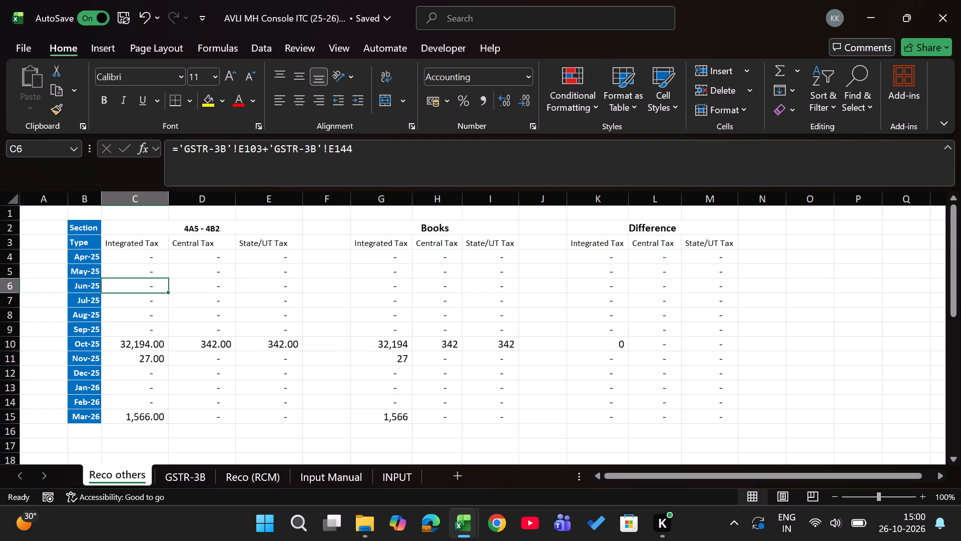
{"action": "key", "text": "Up"}
{"action": "key", "text": "Up"}
{"action": "key", "text": "ctrl+shift+Right"}
{"action": "key", "text": "ctrl+shift+Down"}
{"action": "key", "text": "Delete"}
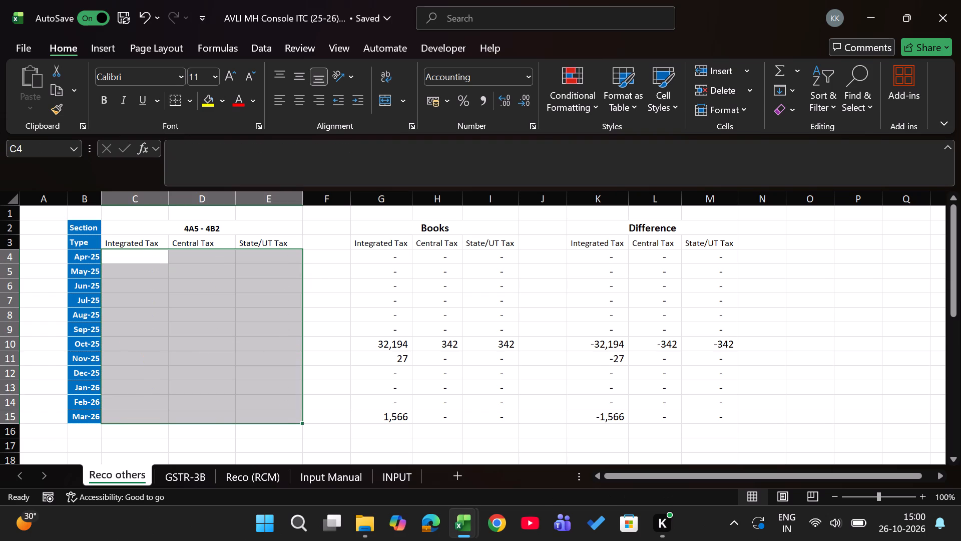
Clear the Apr-25 to Mar-26 integrated, central and state tax formulas under the 4B2 section of Reco others.
{"action": "key", "text": "Down"}
{"action": "key", "text": "Down"}
{"action": "key", "text": "Down"}
{"action": "key", "text": "Down"}
{"action": "key", "text": "Down"}
{"action": "key", "text": "Down"}
{"action": "key", "text": "Down"}
{"action": "key", "text": "Down"}
{"action": "key", "text": "Down"}
{"action": "key", "text": "Down"}
{"action": "key", "text": "Down"}
{"action": "key", "text": "Down"}
{"action": "key", "text": "Down"}
{"action": "key", "text": "Down"}
{"action": "key", "text": "Down"}
{"action": "key", "text": "Down"}
{"action": "key", "text": "Down"}
{"action": "key", "text": "Down"}
{"action": "key", "text": "Down"}
{"action": "key", "text": "Down"}
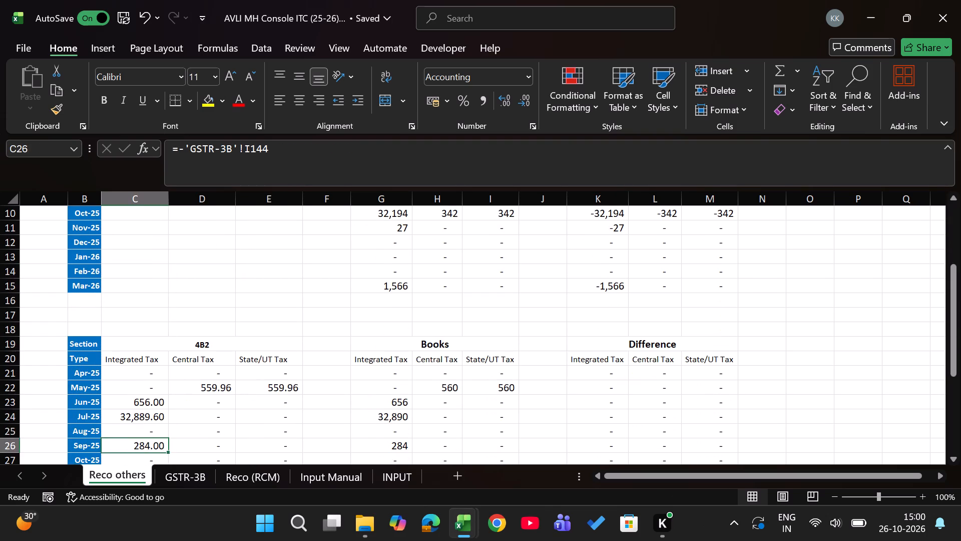
{"action": "key", "text": "Up"}
{"action": "key", "text": "Up"}
{"action": "key", "text": "Up"}
{"action": "key", "text": "Up"}
{"action": "key", "text": "Up"}
{"action": "key", "text": "shift+Right"}
{"action": "key", "text": "shift+Right"}
{"action": "key", "text": "ctrl+shift+Down"}
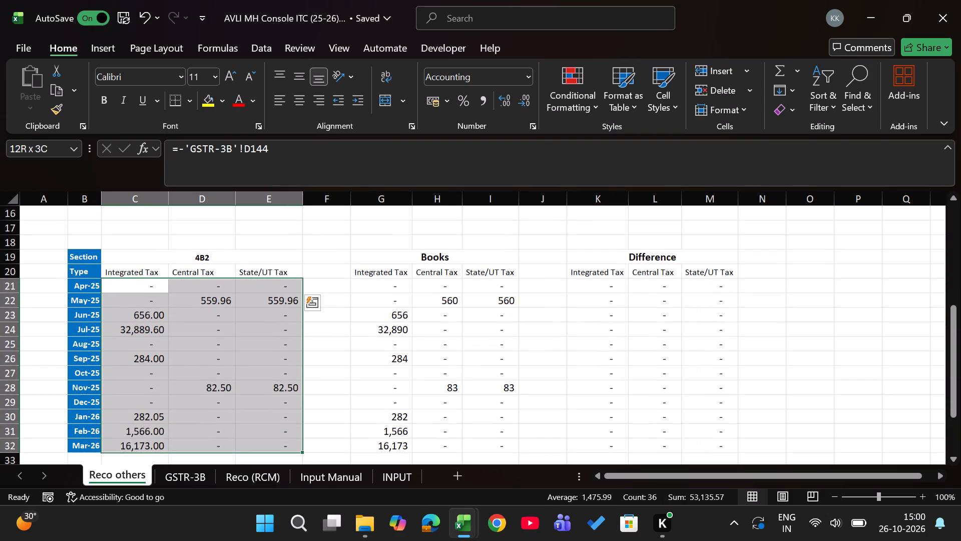
{"action": "key", "text": "Delete"}
Clear the Books formulas for Apr-25 to Mar-26 beside the 4B2 section, which link to the WB workbook.
{"action": "key", "text": "Right"}
{"action": "key", "text": "Right"}
{"action": "key", "text": "Right"}
{"action": "key", "text": "Right"}
{"action": "key", "text": "shift+Right"}
{"action": "key", "text": "shift+Right"}
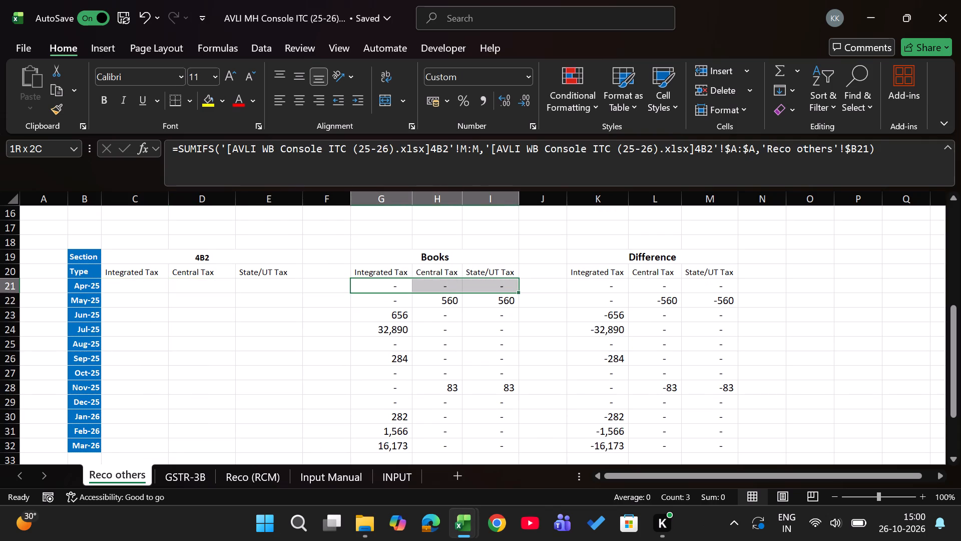
{"action": "key", "text": "ctrl+shift+Down"}
{"action": "key", "text": "Delete"}
Clear the Books formulas for Apr-25 to Mar-26 beside the 4A5 - 4B2 section.
{"action": "key", "text": "Up"}
{"action": "key", "text": "ctrl+Up"}
{"action": "key", "text": "ctrl+Up"}
{"action": "key", "text": "ctrl+Up"}
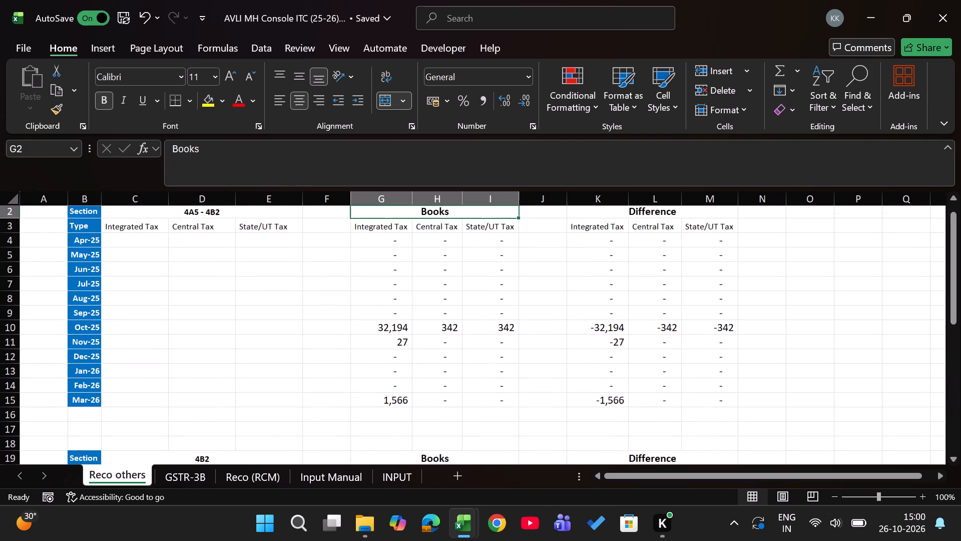
{"action": "key", "text": "Down"}
{"action": "key", "text": "Down"}
{"action": "key", "text": "shift+Right"}
{"action": "key", "text": "shift+Right"}
{"action": "key", "text": "ctrl+shift+Down"}
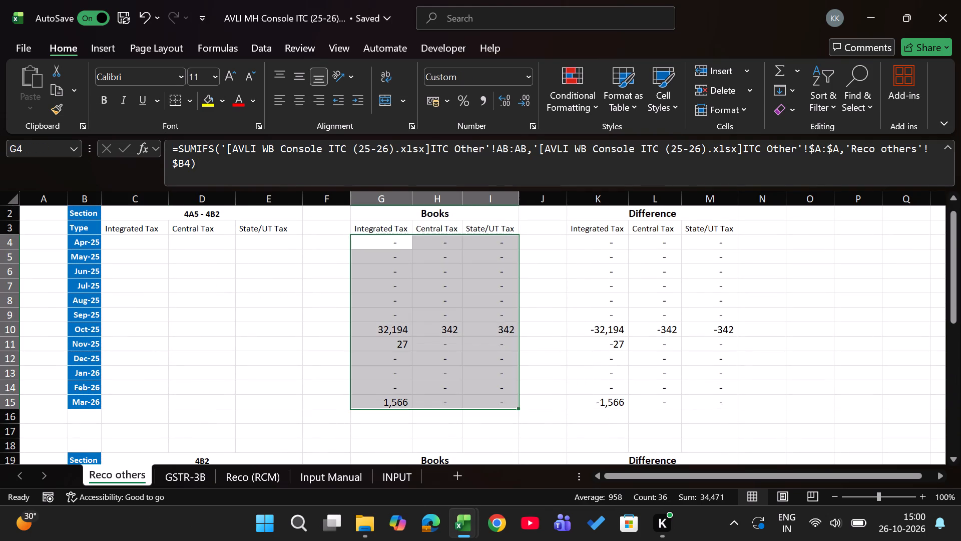
{"action": "key", "text": "Delete"}
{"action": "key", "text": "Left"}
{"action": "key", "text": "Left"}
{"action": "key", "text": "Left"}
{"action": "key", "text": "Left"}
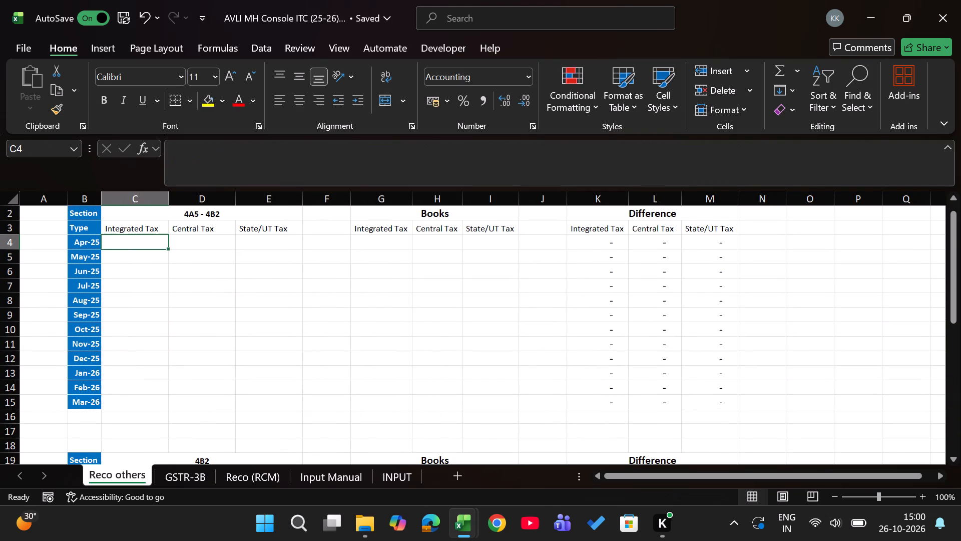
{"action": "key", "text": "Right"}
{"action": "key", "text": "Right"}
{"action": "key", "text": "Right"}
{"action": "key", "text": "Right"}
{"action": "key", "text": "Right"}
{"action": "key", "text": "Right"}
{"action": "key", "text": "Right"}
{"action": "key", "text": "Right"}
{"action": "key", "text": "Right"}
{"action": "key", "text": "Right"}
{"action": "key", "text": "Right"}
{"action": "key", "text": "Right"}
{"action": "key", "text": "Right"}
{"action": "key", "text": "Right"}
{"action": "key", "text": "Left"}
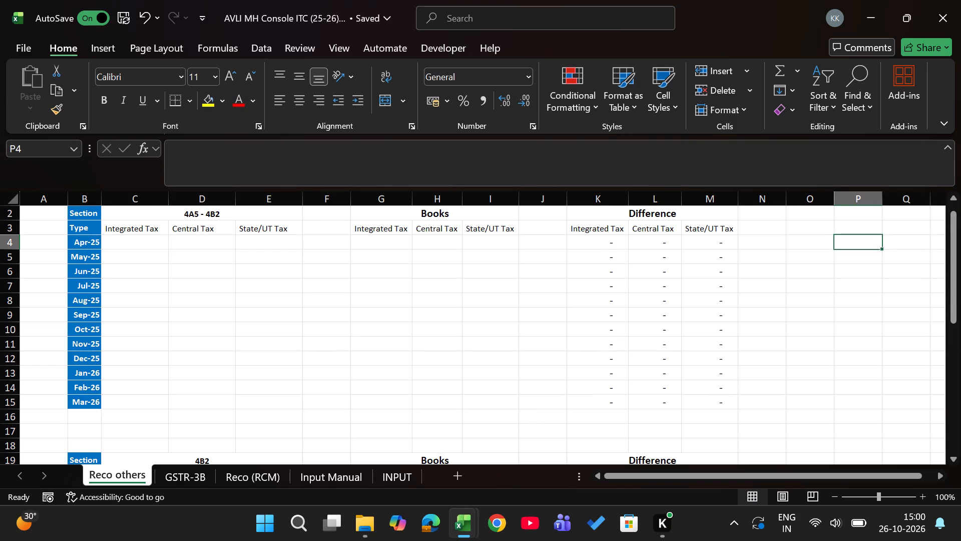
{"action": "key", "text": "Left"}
Filter the GSTR-3B sheet's Section column to only 4.A.5 All other ITC and 4.B.2 Others - ITC reversed.
{"action": "key", "text": "ctrl+Page_Down"}
{"action": "key", "text": "Up"}
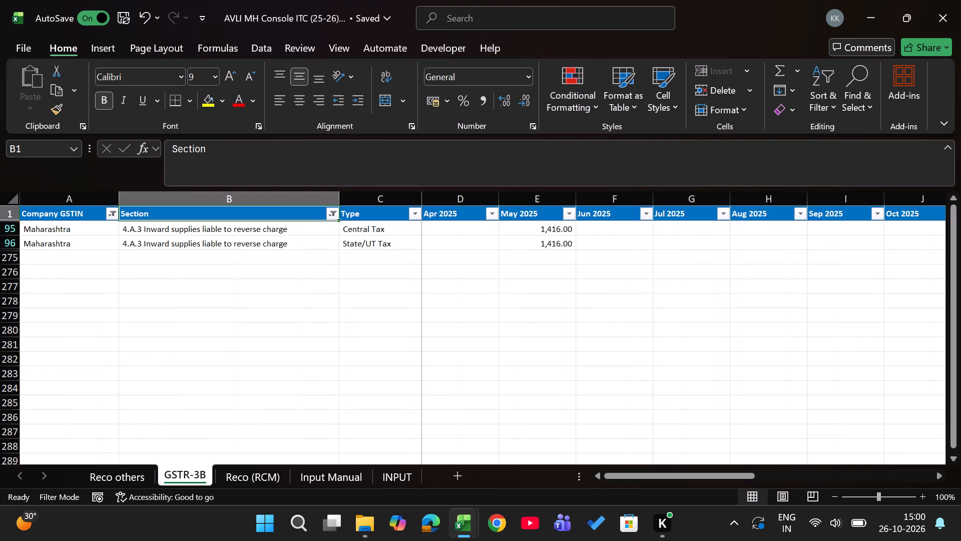
{"action": "key", "text": "alt+Down"}
{"action": "key", "text": "alt+Down"}
{"action": "key", "text": "alt+Down"}
{"action": "key", "text": "alt+Down"}
{"action": "key", "text": "alt+Down"}
{"action": "key", "text": "alt+Down"}
{"action": "key", "text": "alt+Down"}
{"action": "key", "text": "alt+Down"}
{"action": "key", "text": "alt+Down"}
{"action": "key", "text": "alt+Down"}
{"action": "key", "text": "space"}
{"action": "key", "text": "space"}
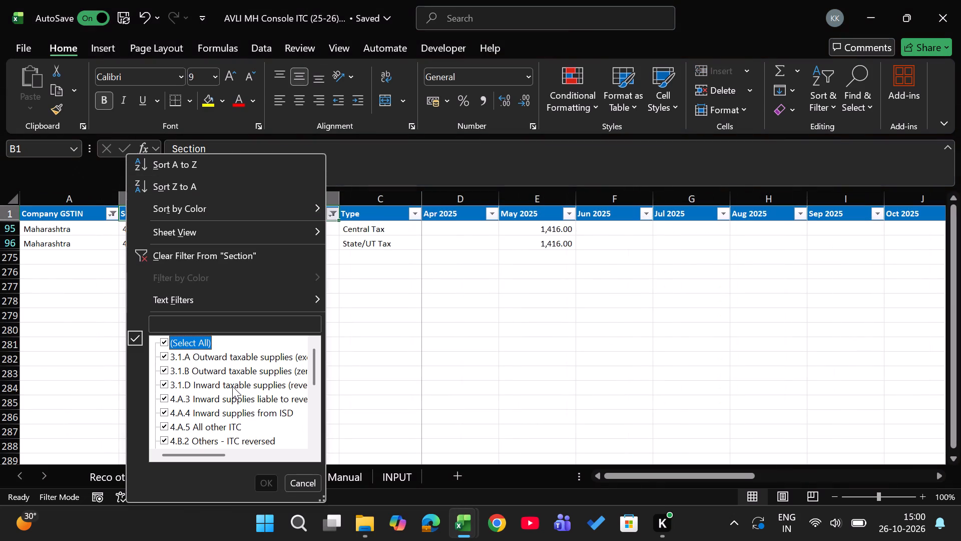
{"action": "key", "text": "Down"}
{"action": "key", "text": "Down"}
{"action": "key", "text": "Down"}
{"action": "key", "text": "Down"}
{"action": "key", "text": "Down"}
{"action": "key", "text": "Down"}
{"action": "key", "text": "space"}
{"action": "key", "text": "Down"}
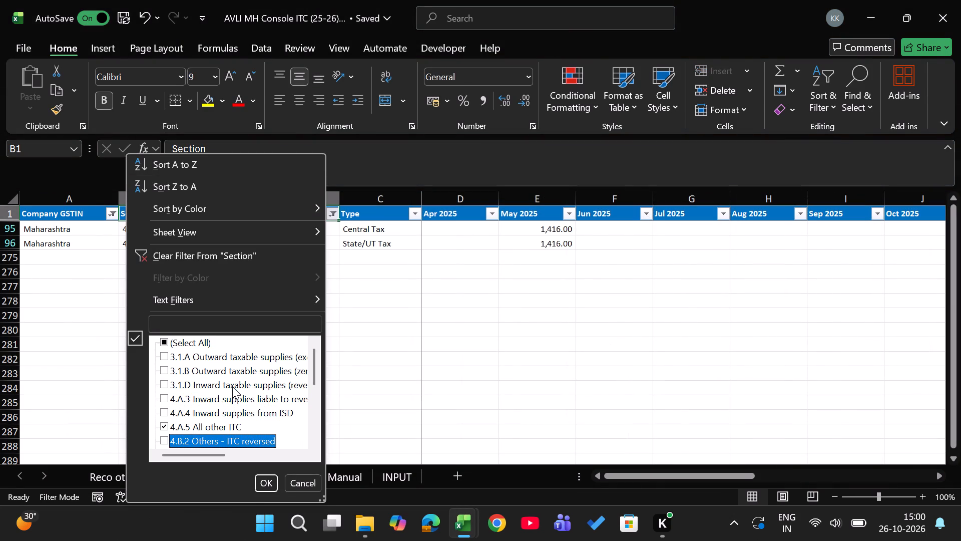
{"action": "key", "text": "space"}
{"action": "key", "text": "Return"}
{"action": "key", "text": "Down"}
{"action": "key", "text": "Down"}
{"action": "key", "text": "Down"}
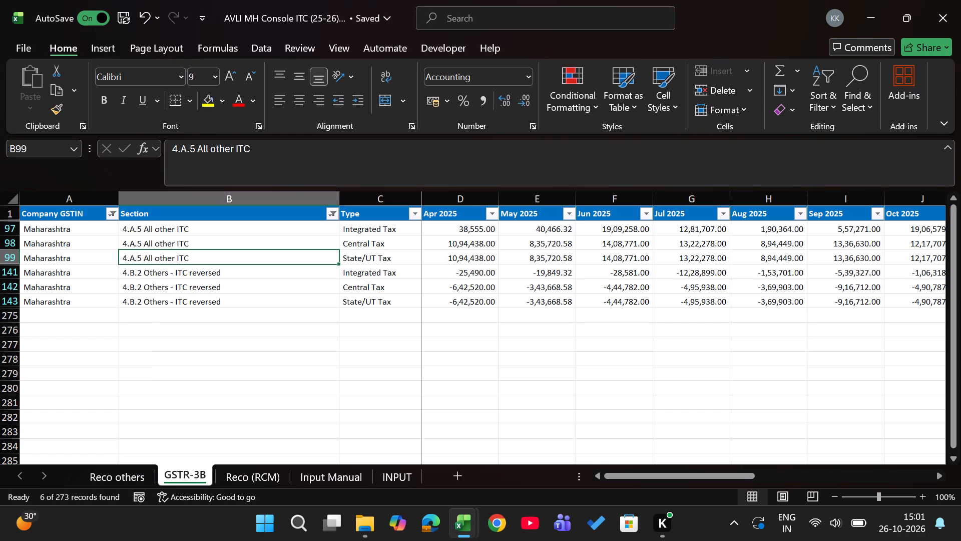
In O4 of Reco others, enter a formula adding GSTR-3B Apr 2025 integrated tax for 4.A.5 and 4.B.2 (D97 + D141).
{"action": "key", "text": "ctrl+Page_Down"}
{"action": "key", "text": "ctrl+Page_Up"}
{"action": "key", "text": "ctrl+Page_Up"}
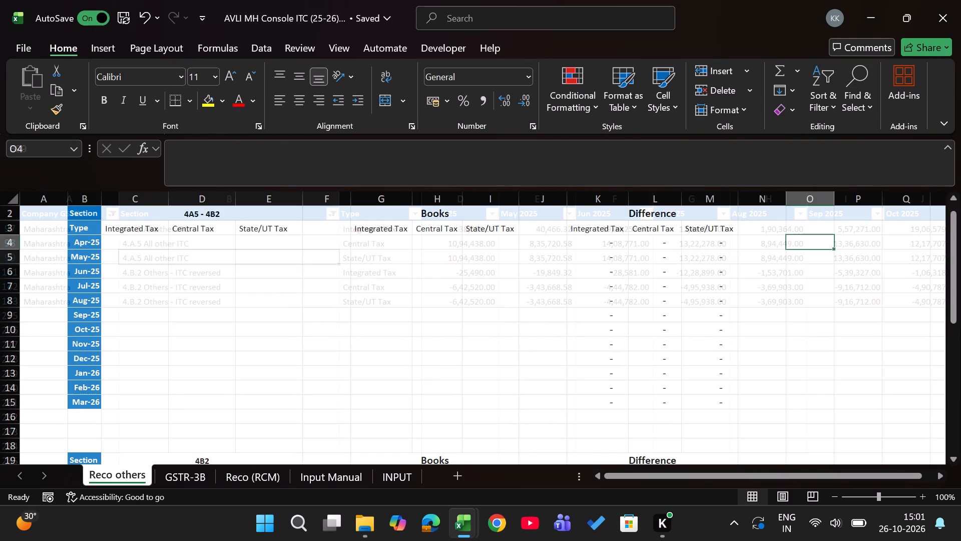
{"action": "key", "text": "equal"}
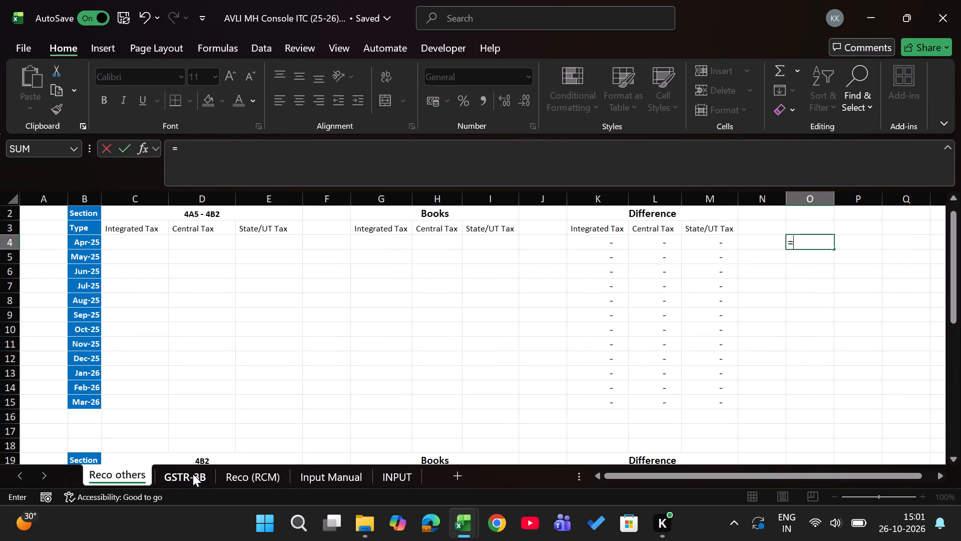
{"action": "left_click", "coordinate": [193, 474]}
{"action": "left_click", "coordinate": [464, 232]}
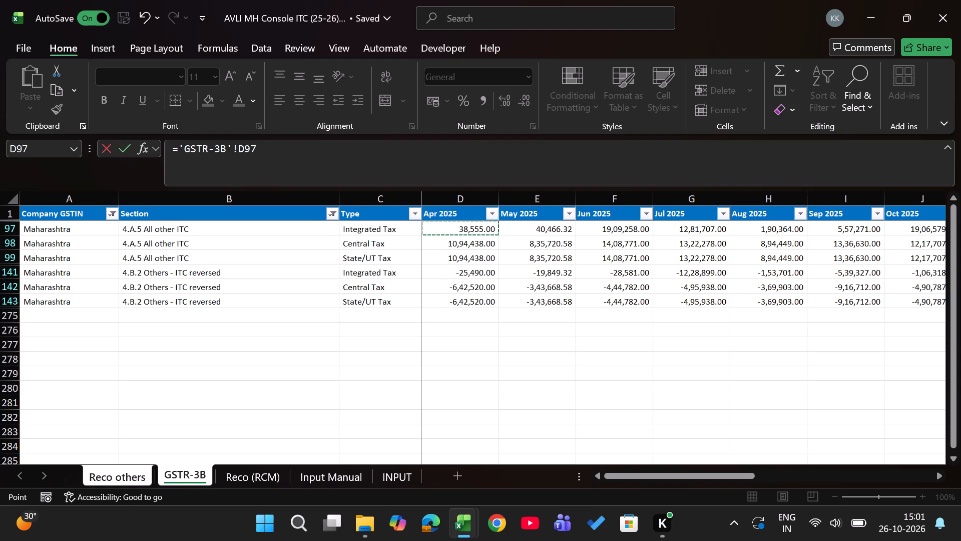
{"action": "key", "text": "shift+plus"}
{"action": "left_click", "coordinate": [459, 276]}
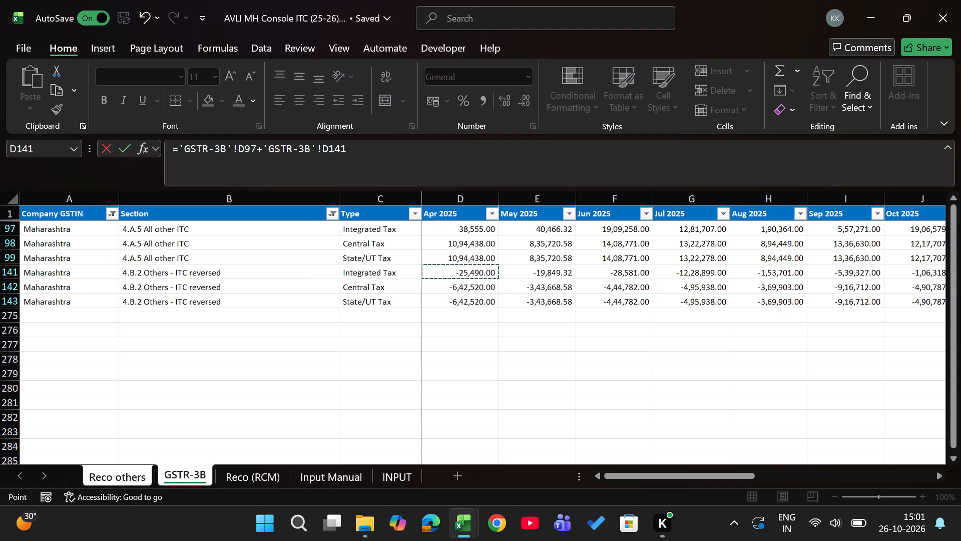
{"action": "key", "text": "Return"}
Fill the O4 formula down to row 6 and across to column Z, and widen column O to fit.
{"action": "key", "text": "Up"}
{"action": "key", "text": "shift+Down"}
{"action": "key", "text": "shift+Down"}
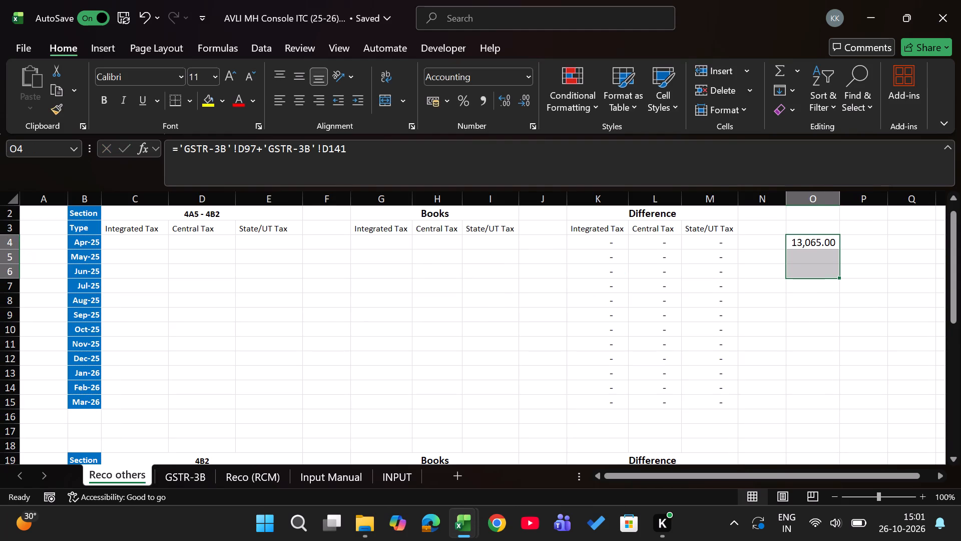
{"action": "key", "text": "ctrl+d"}
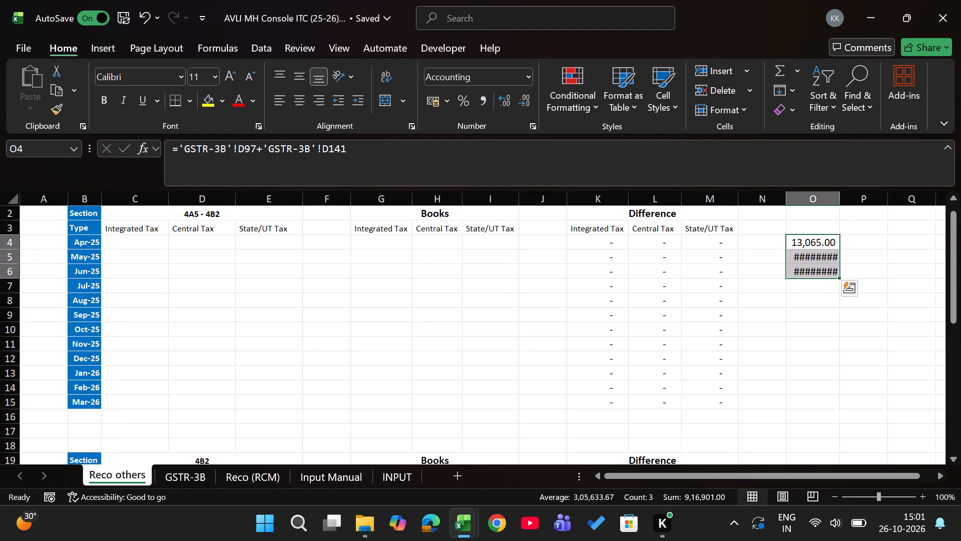
{"action": "double_click", "coordinate": [843, 203]}
{"action": "key", "text": "shift+Right"}
{"action": "key", "text": "shift+Right"}
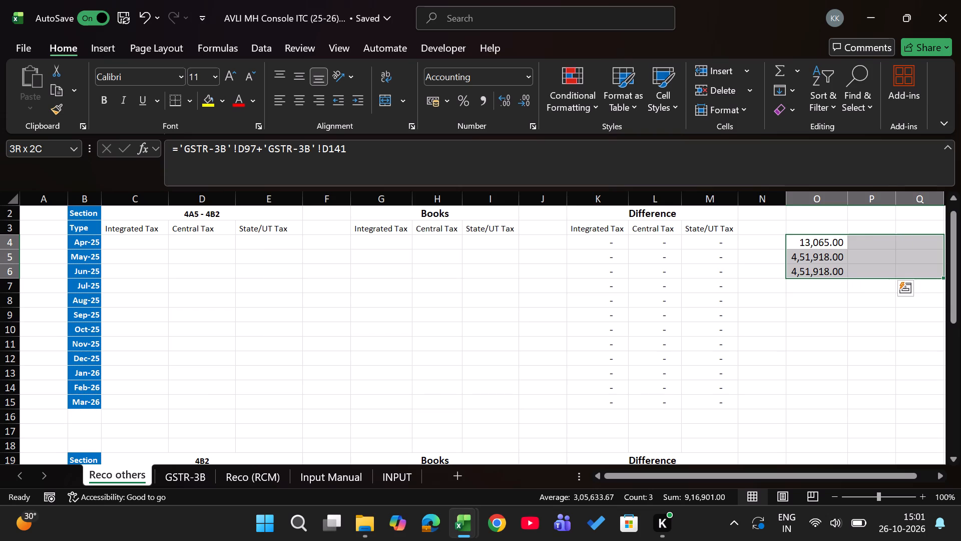
{"action": "key", "text": "shift+Right"}
{"action": "key", "text": "shift+Right"}
{"action": "key", "text": "shift+Right"}
{"action": "key", "text": "shift+Right"}
{"action": "key", "text": "shift+Right"}
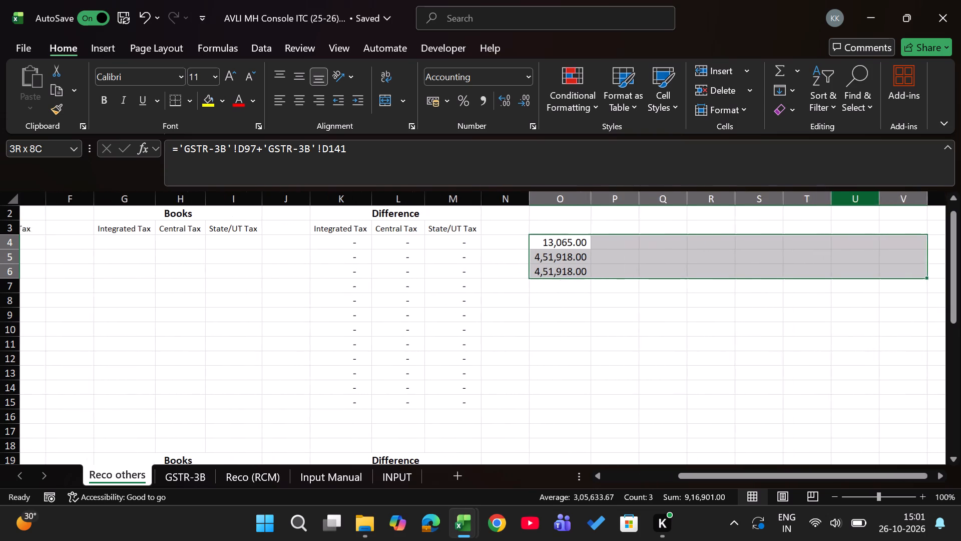
{"action": "key", "text": "shift+Right"}
{"action": "key", "text": "shift+Right"}
{"action": "key", "text": "shift+Right"}
{"action": "key", "text": "shift+Right"}
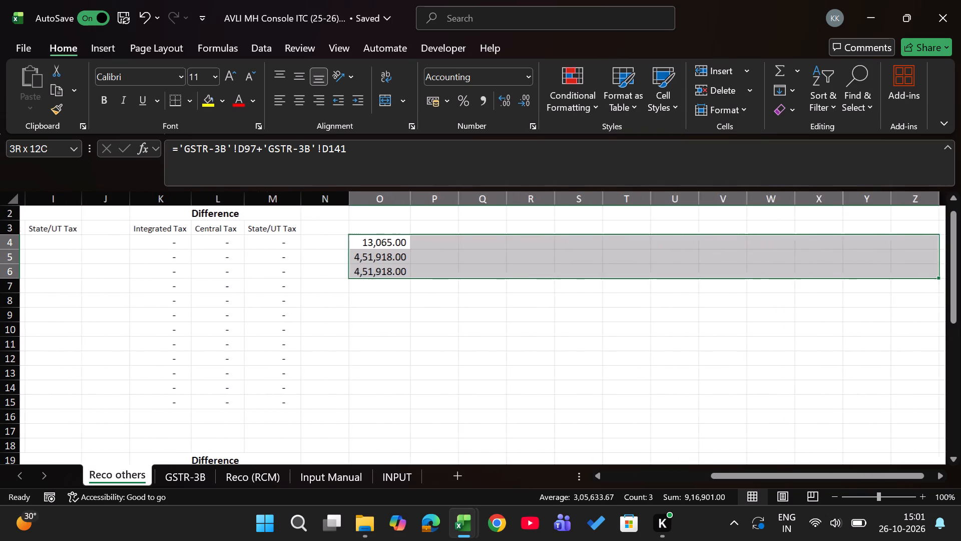
{"action": "key", "text": "ctrl+r"}
Turn the O4:Z6 formulas into text by replacing every "=" with " =" (leading space).
{"action": "key", "text": "ctrl+f"}
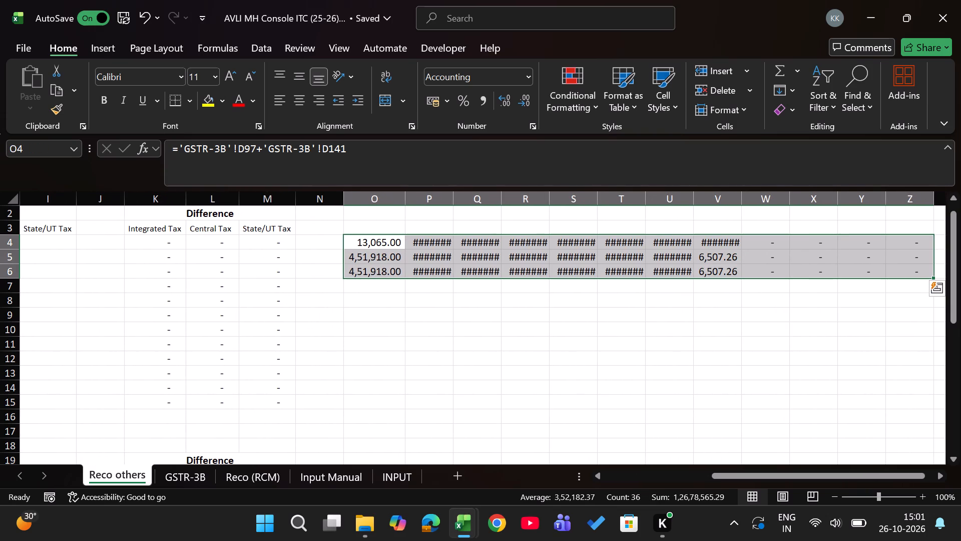
{"action": "left_click", "coordinate": [537, 232]}
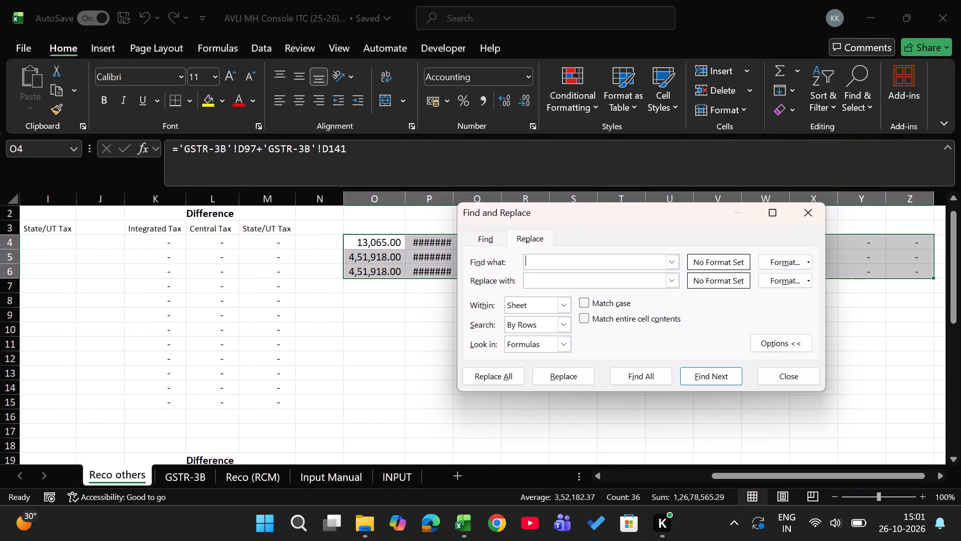
{"action": "key", "text": "equal"}
{"action": "left_click", "coordinate": [540, 276]}
{"action": "key", "text": "space"}
{"action": "type", "text": "="}
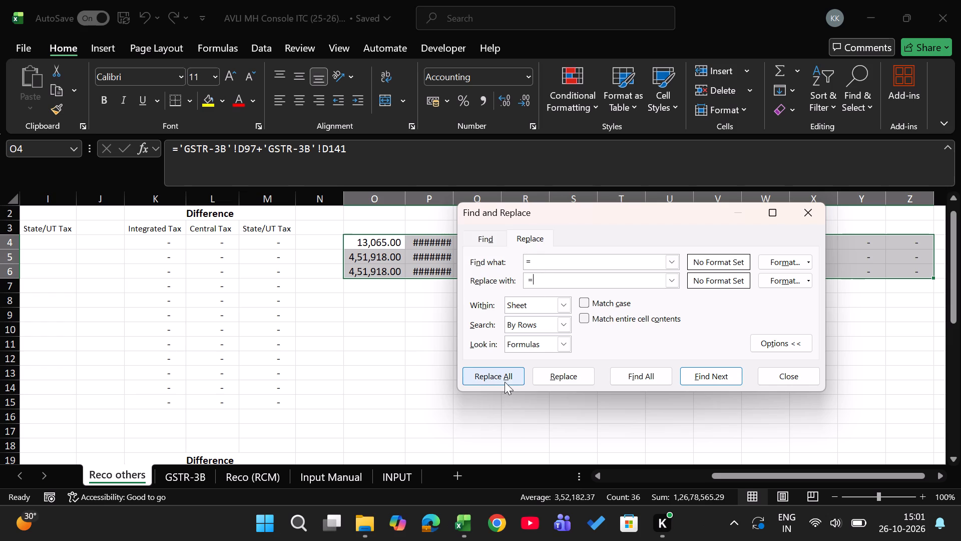
{"action": "left_click", "coordinate": [505, 382]}
{"action": "left_click", "coordinate": [774, 241]}
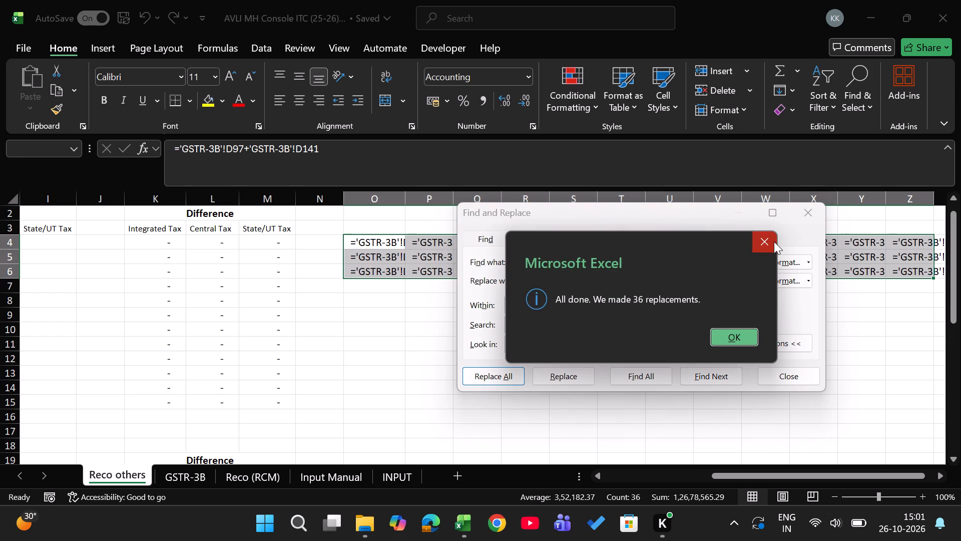
{"action": "left_click_drag", "start_coordinate": [827, 212], "coordinate": [817, 212]}
{"action": "left_click", "coordinate": [817, 212]}
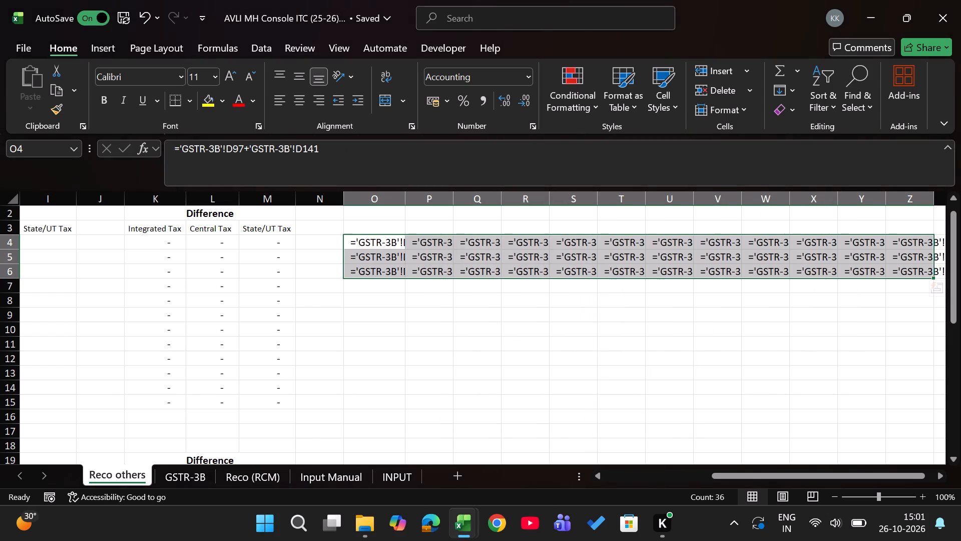
Copy the text formulas in O4:Z6 and go to C4, the Apr-25 integrated tax cell under 4A5 - 4B2.
{"action": "key", "text": "ctrl+c"}
{"action": "key", "text": "Left"}
{"action": "key", "text": "Left"}
{"action": "key", "text": "Left"}
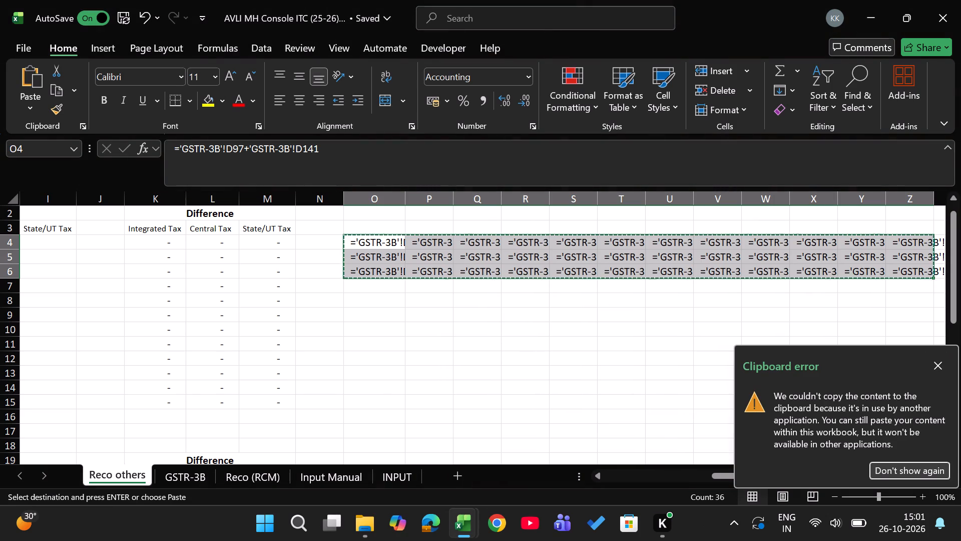
{"action": "left_click", "coordinate": [938, 367]}
{"action": "key", "text": "Left"}
{"action": "key", "text": "Left"}
{"action": "key", "text": "Left"}
{"action": "key", "text": "Left"}
{"action": "key", "text": "Left"}
{"action": "key", "text": "Left"}
{"action": "key", "text": "Left"}
{"action": "key", "text": "Left"}
{"action": "key", "text": "Left"}
{"action": "key", "text": "Left"}
{"action": "key", "text": "Left"}
{"action": "key", "text": "Left"}
{"action": "key", "text": "Left"}
{"action": "key", "text": "Left"}
{"action": "key", "text": "Left"}
{"action": "key", "text": "Left"}
{"action": "key", "text": "Left"}
{"action": "key", "text": "Left"}
{"action": "key", "text": "Left"}
{"action": "key", "text": "Left"}
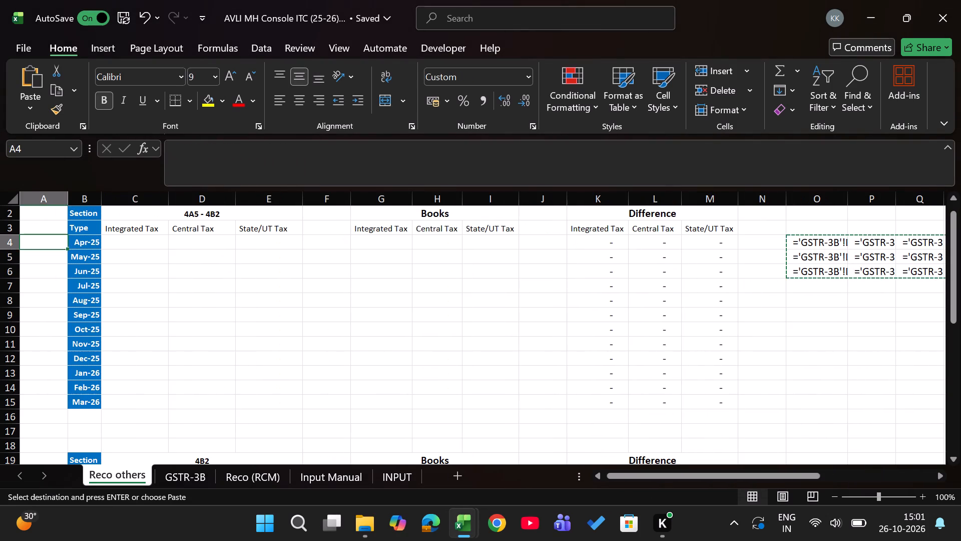
{"action": "key", "text": "Right"}
{"action": "key", "text": "Right"}
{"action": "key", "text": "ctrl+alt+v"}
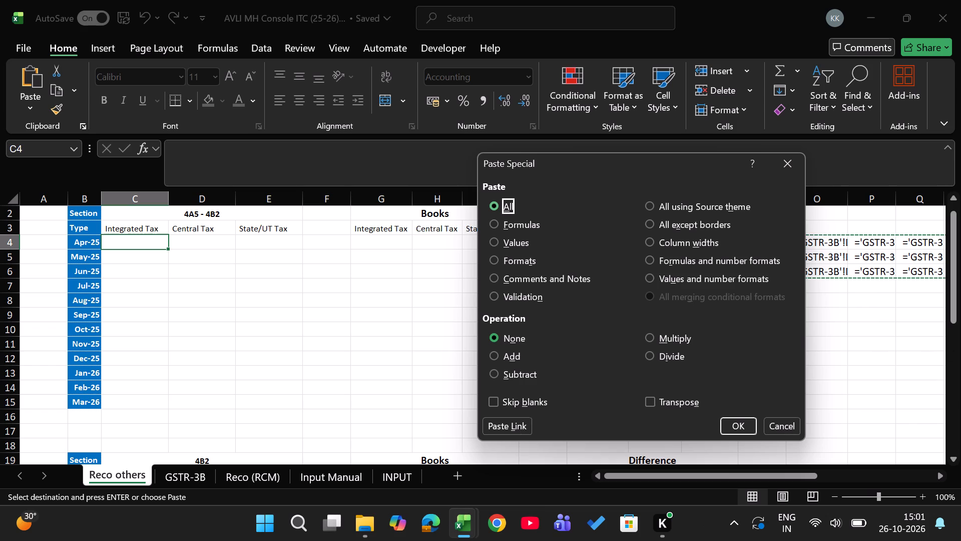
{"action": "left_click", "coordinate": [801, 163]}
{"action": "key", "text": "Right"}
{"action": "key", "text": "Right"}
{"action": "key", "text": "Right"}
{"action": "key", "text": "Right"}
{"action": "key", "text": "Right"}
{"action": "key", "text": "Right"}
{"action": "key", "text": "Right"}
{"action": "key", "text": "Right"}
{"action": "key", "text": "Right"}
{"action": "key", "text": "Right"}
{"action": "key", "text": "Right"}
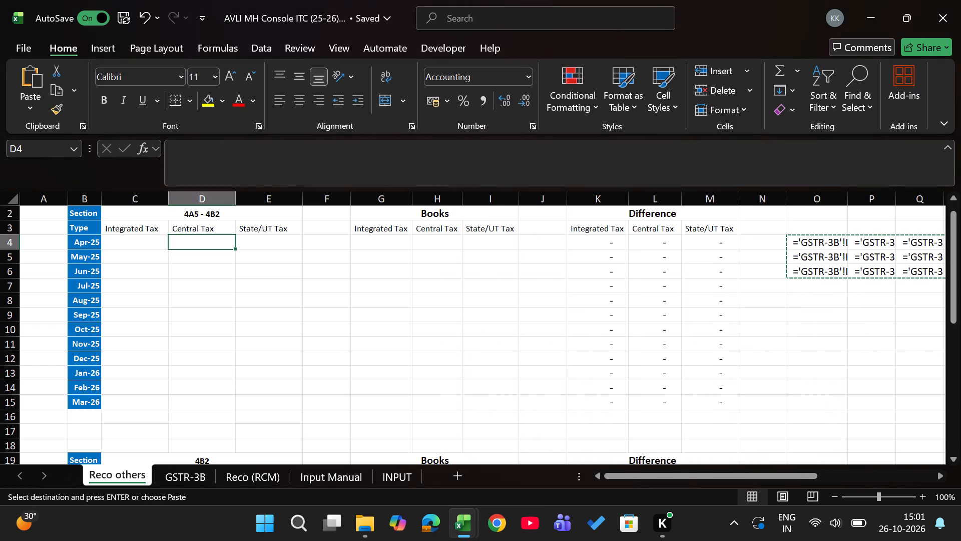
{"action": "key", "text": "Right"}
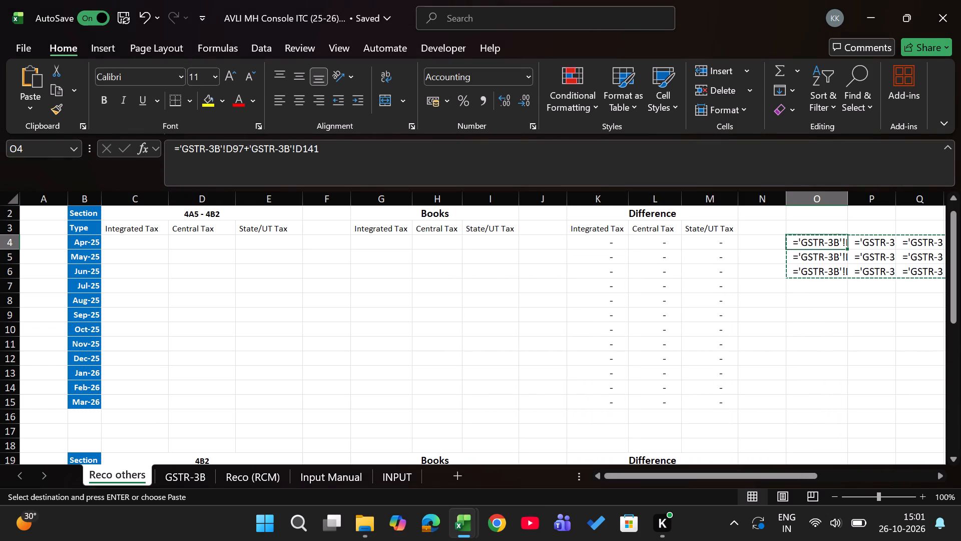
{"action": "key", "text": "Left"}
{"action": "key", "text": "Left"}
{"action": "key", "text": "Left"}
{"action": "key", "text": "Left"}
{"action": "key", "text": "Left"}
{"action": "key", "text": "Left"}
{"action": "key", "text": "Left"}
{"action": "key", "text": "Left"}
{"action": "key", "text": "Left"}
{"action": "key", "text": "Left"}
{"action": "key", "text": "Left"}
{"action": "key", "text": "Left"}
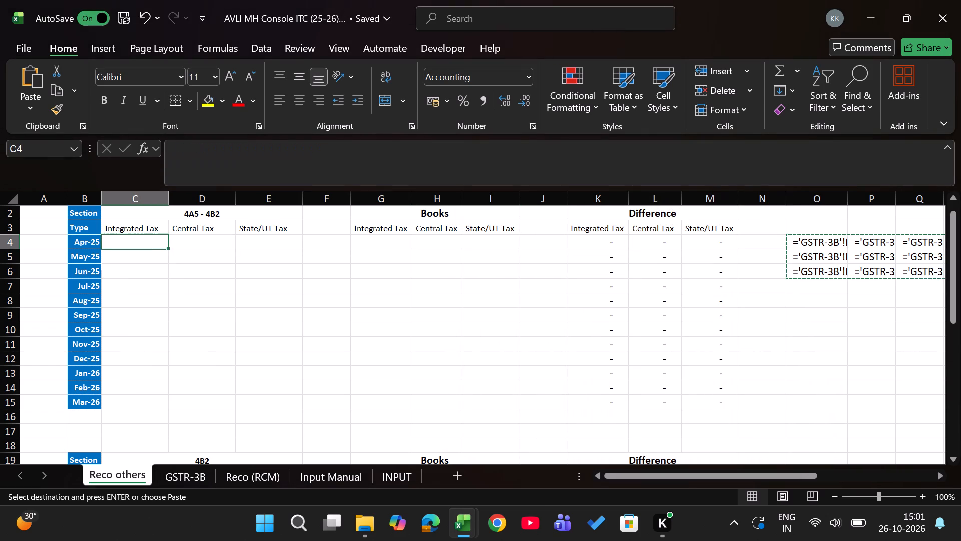
Paste the copied text formulas transposed from C4 into the 4A5 - 4B2 section.
{"action": "key", "text": "ctrl+alt+v"}
{"action": "key", "text": "e"}
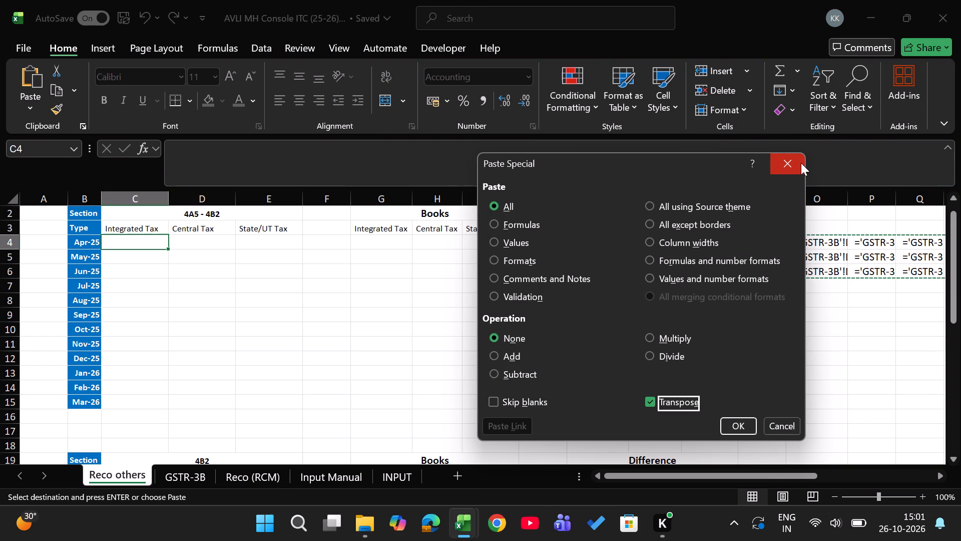
{"action": "key", "text": "Return"}
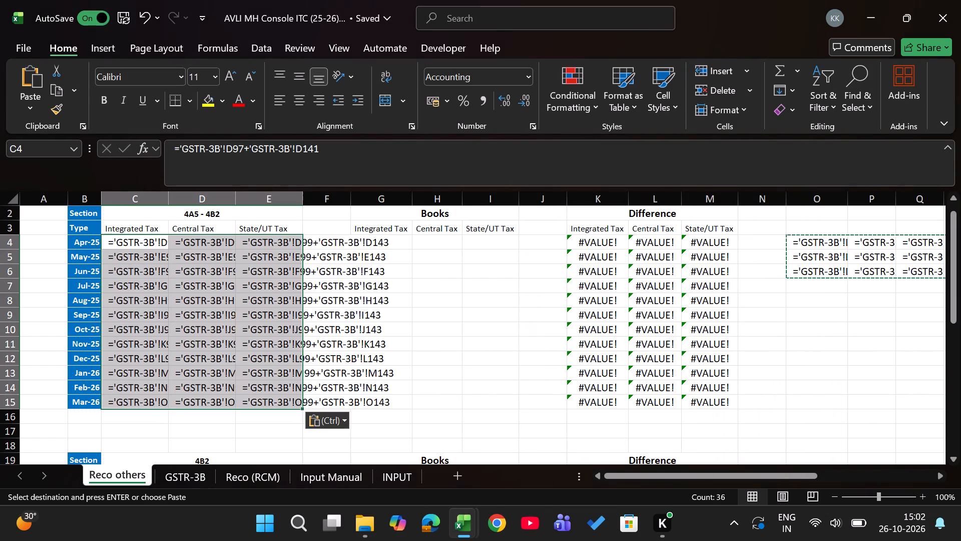
Turn the pasted text in C4:E15 back into live formulas by replacing every " =" with "=".
{"action": "key", "text": "ctrl+f"}
{"action": "left_click", "coordinate": [545, 258]}
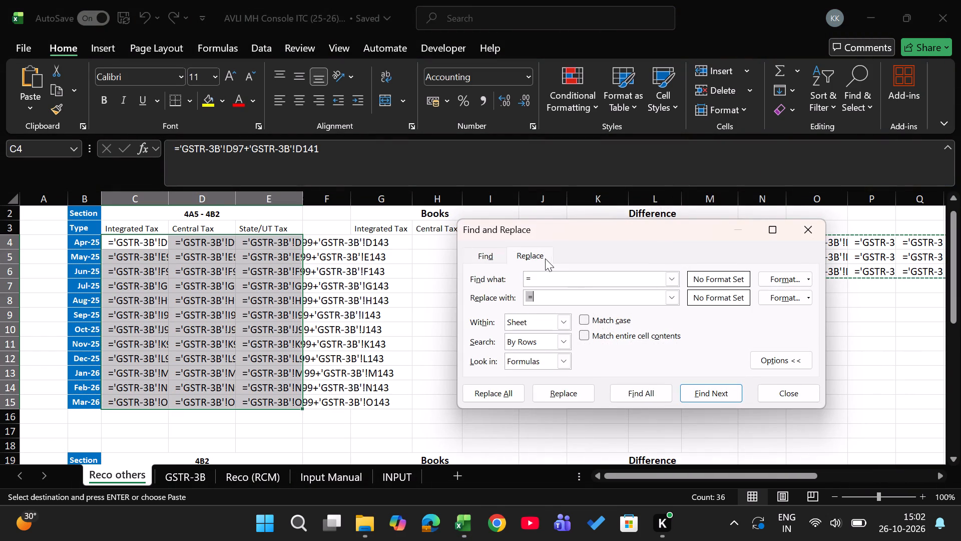
{"action": "left_click", "coordinate": [538, 279]}
{"action": "key", "text": "Left"}
{"action": "key", "text": "space"}
{"action": "key", "text": "Tab"}
{"action": "key", "text": "equal"}
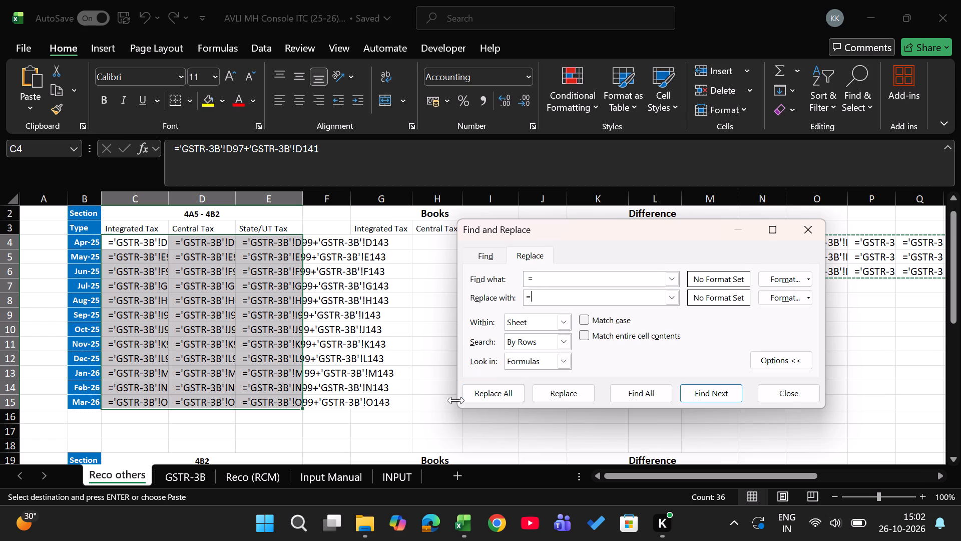
{"action": "left_click", "coordinate": [465, 401]}
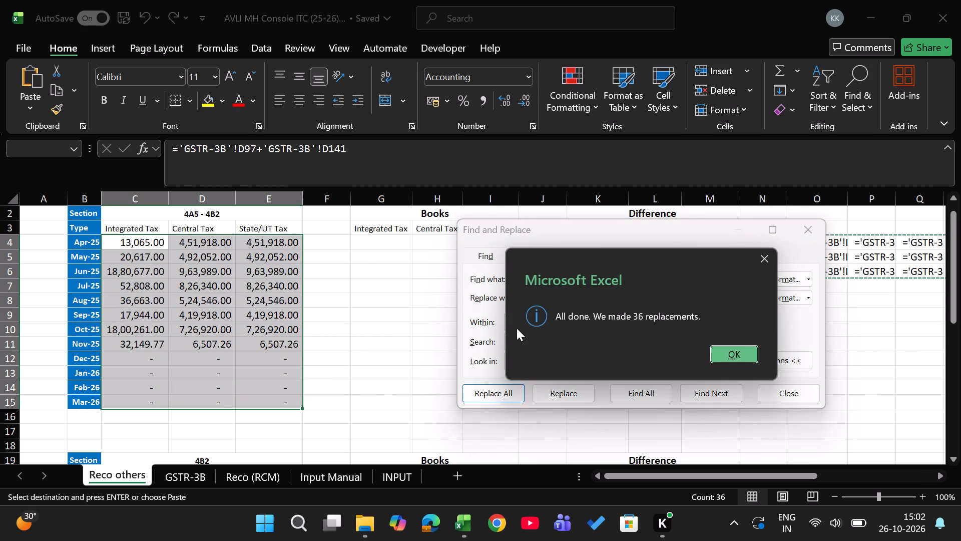
{"action": "left_click", "coordinate": [734, 348]}
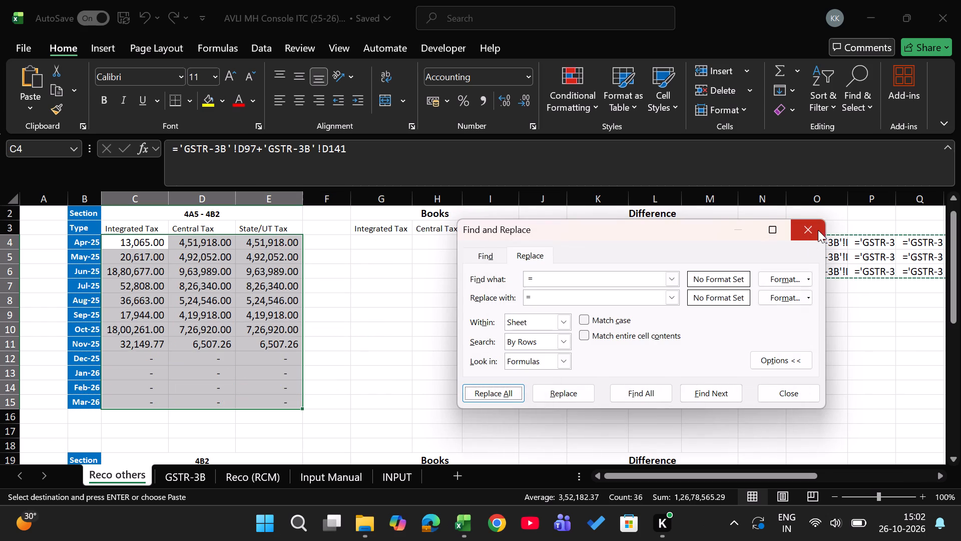
{"action": "left_click", "coordinate": [818, 230]}
Delete the helper text formulas in O4:Z6 beside the Difference section.
{"action": "key", "text": "Right"}
{"action": "key", "text": "Right"}
{"action": "key", "text": "Right"}
{"action": "key", "text": "Right"}
{"action": "key", "text": "Right"}
{"action": "key", "text": "Right"}
{"action": "key", "text": "Right"}
{"action": "key", "text": "Right"}
{"action": "key", "text": "Right"}
{"action": "key", "text": "Right"}
{"action": "key", "text": "Right"}
{"action": "key", "text": "Right"}
{"action": "key", "text": "Right"}
{"action": "key", "text": "ctrl+shift+Down"}
{"action": "key", "text": "ctrl+shift+Right"}
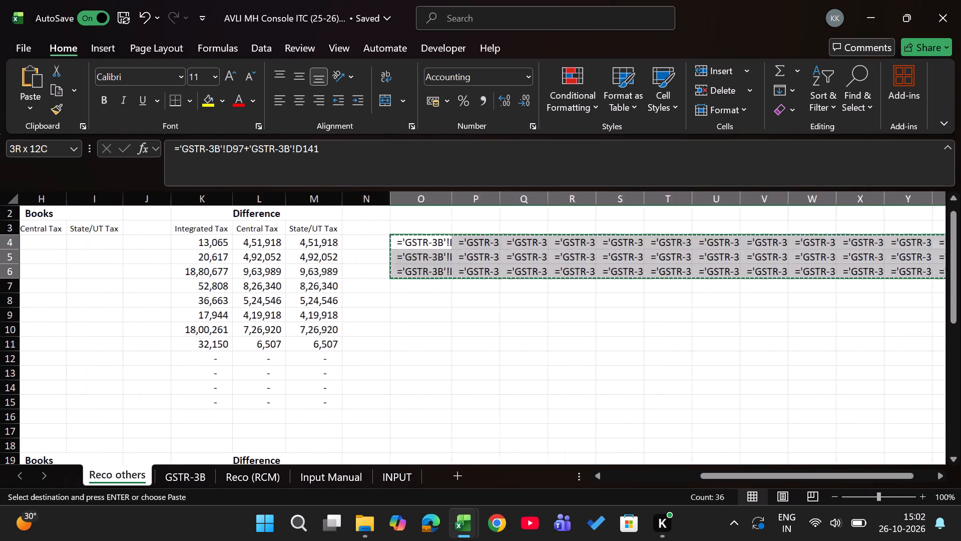
{"action": "key", "text": "Delete"}
{"action": "key", "text": "Left"}
{"action": "key", "text": "Right"}
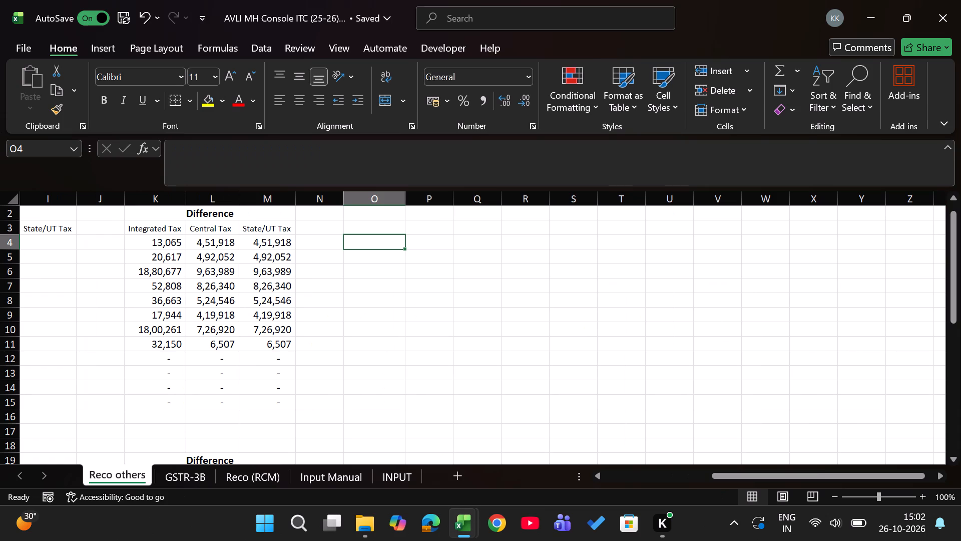
In O4, enter the negated GSTR-3B Apr 2025 integrated tax for 4.B.2 as =-'GSTR-3B'!D141.
{"action": "key", "text": "equal"}
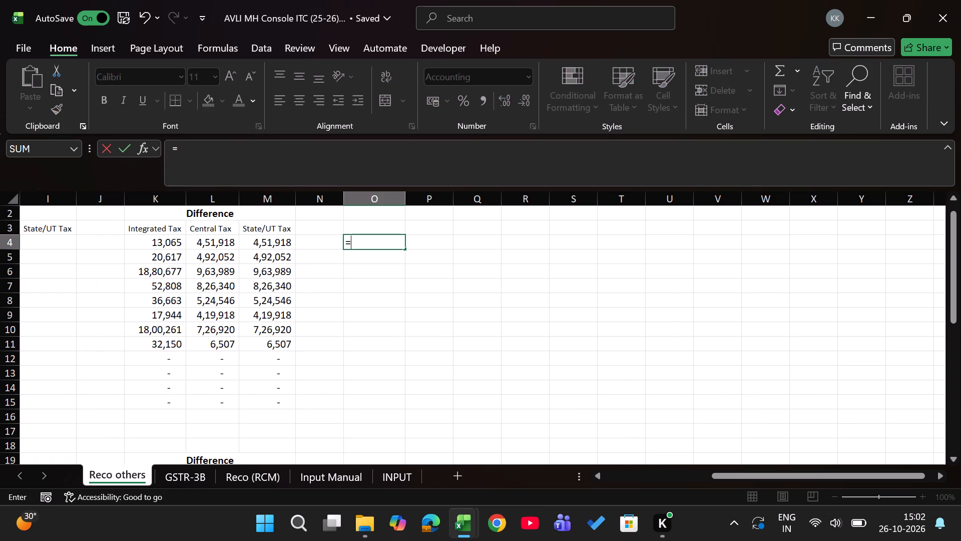
{"action": "key", "text": "minus"}
{"action": "left_click", "coordinate": [205, 470]}
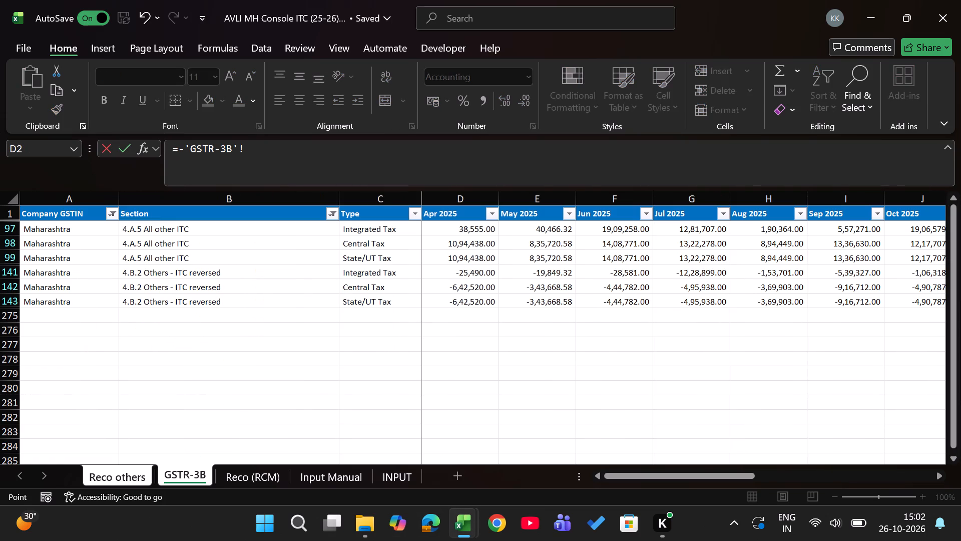
{"action": "left_click", "coordinate": [442, 274]}
{"action": "key", "text": "Return"}
Fill the negated GSTR-3B formula from O4 down to row 6 and across to column Z, covering O4:Z6.
{"action": "key", "text": "Up"}
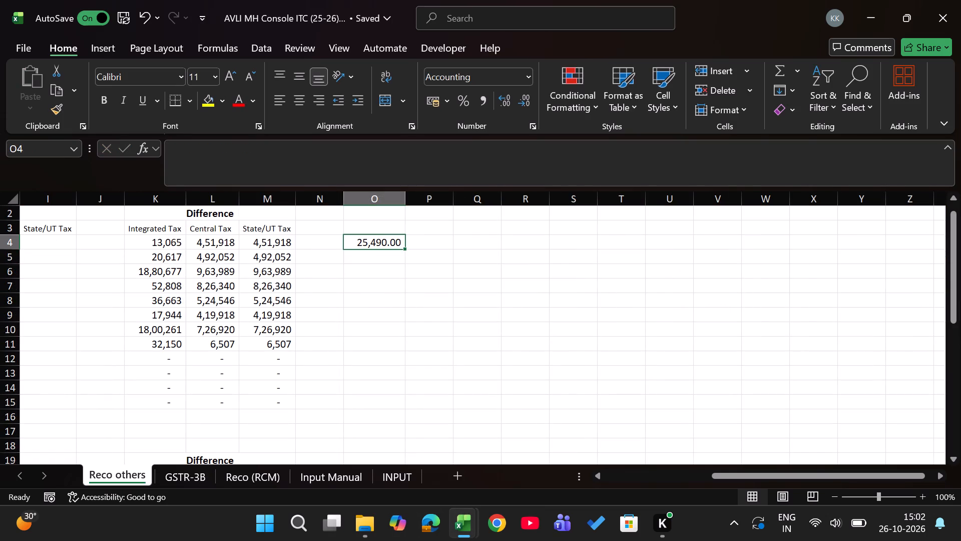
{"action": "key", "text": "shift+Down"}
{"action": "key", "text": "shift+Down"}
{"action": "key", "text": "ctrl+d"}
{"action": "key", "text": "shift+Right"}
{"action": "key", "text": "shift+Right"}
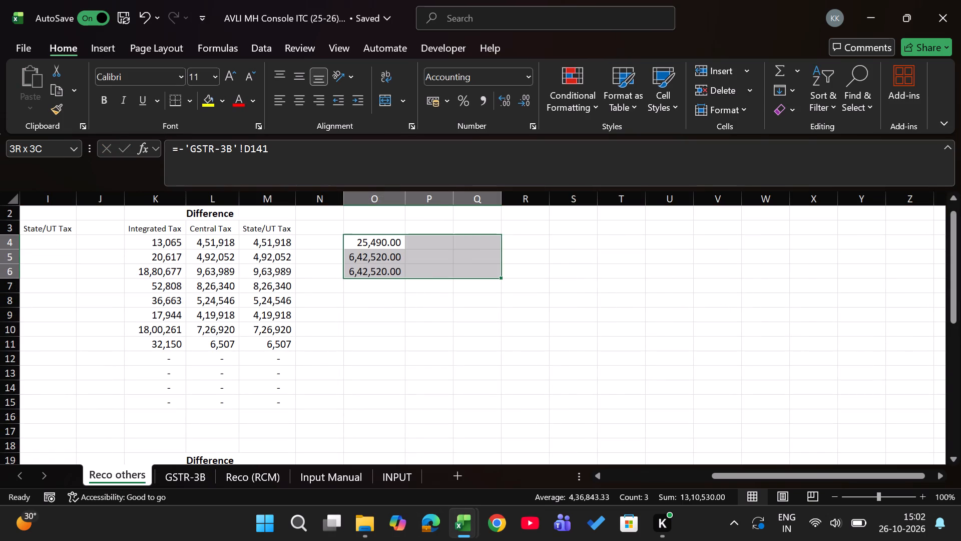
{"action": "key", "text": "shift+Right"}
{"action": "key", "text": "shift+Right"}
{"action": "key", "text": "shift+Right"}
{"action": "key", "text": "shift+Right"}
{"action": "key", "text": "shift+Right"}
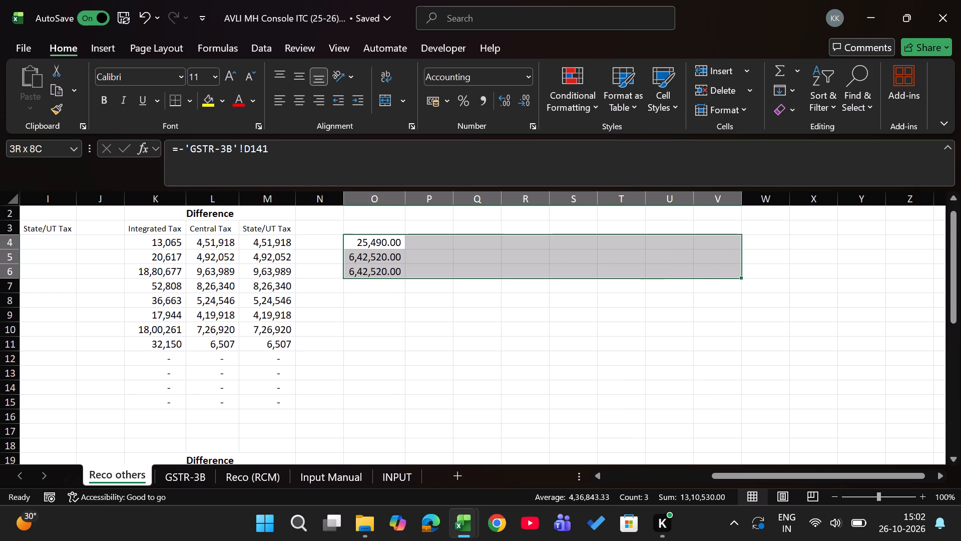
{"action": "key", "text": "shift+Right"}
{"action": "key", "text": "shift+Right"}
{"action": "key", "text": "shift+Right"}
{"action": "key", "text": "shift+Right"}
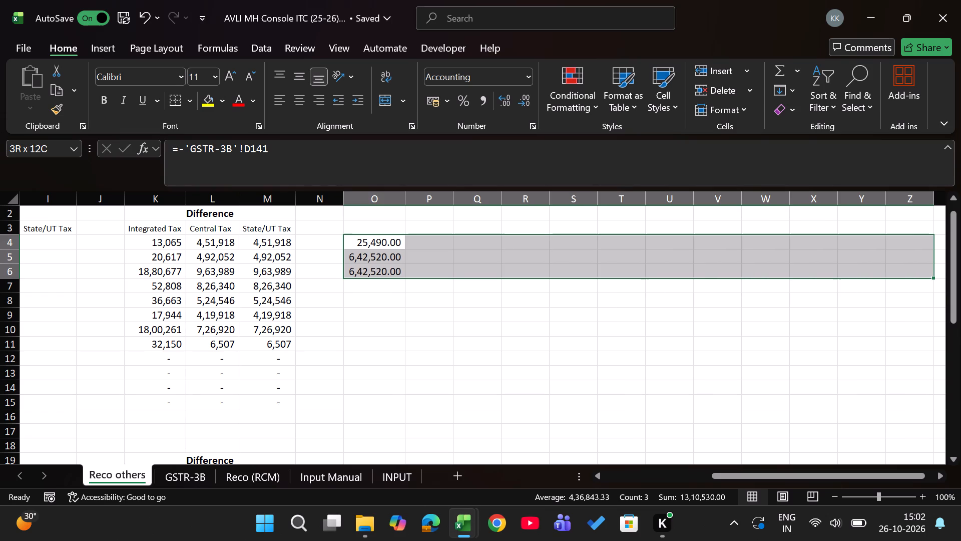
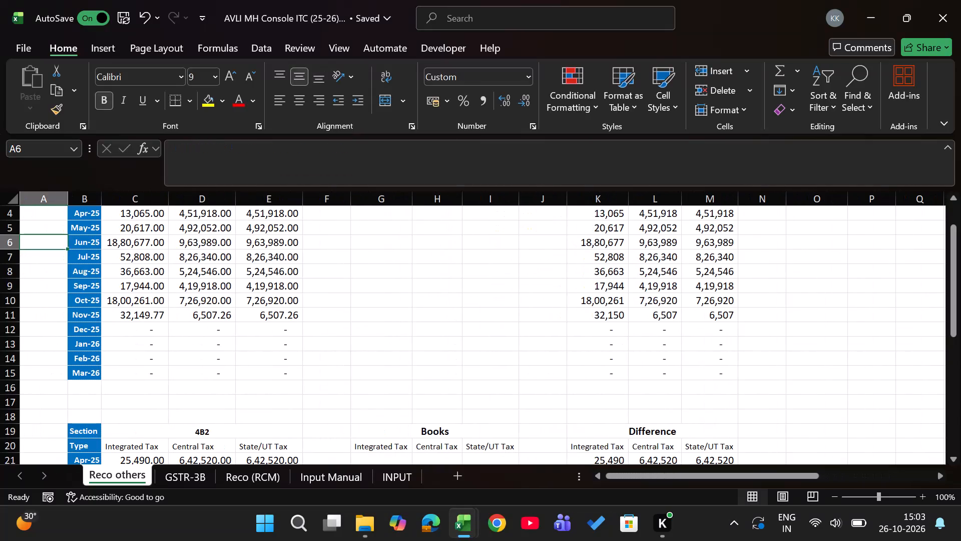
Filter the GSTR-3B sheet's Section column to only 4.A.3 Inward supplies liable to reverse charge, excluding 4.A.5 and 4.B.2.
{"action": "key", "text": "Right"}
{"action": "key", "text": "ctrl+Page_Down"}
{"action": "key", "text": "ctrl+Page_Down"}
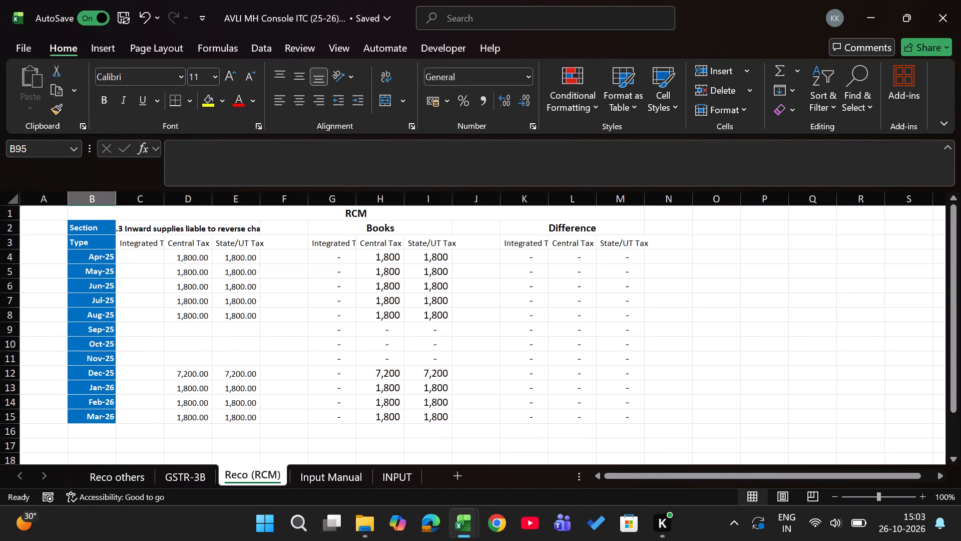
{"action": "key", "text": "ctrl+Page_Up"}
{"action": "key", "text": "Up"}
{"action": "key", "text": "Up"}
{"action": "key", "text": "Up"}
{"action": "key", "text": "alt+Down"}
{"action": "key", "text": "alt+Down"}
{"action": "key", "text": "alt+Down"}
{"action": "key", "text": "alt+Down"}
{"action": "key", "text": "alt+Down"}
{"action": "key", "text": "alt+Down"}
{"action": "key", "text": "alt+Down"}
{"action": "key", "text": "alt+Down"}
{"action": "key", "text": "alt+Down"}
{"action": "key", "text": "alt+Down"}
{"action": "key", "text": "alt+Down"}
{"action": "key", "text": "alt+Down"}
{"action": "key", "text": "alt+Down"}
{"action": "key", "text": "alt+Down"}
{"action": "key", "text": "alt+Down"}
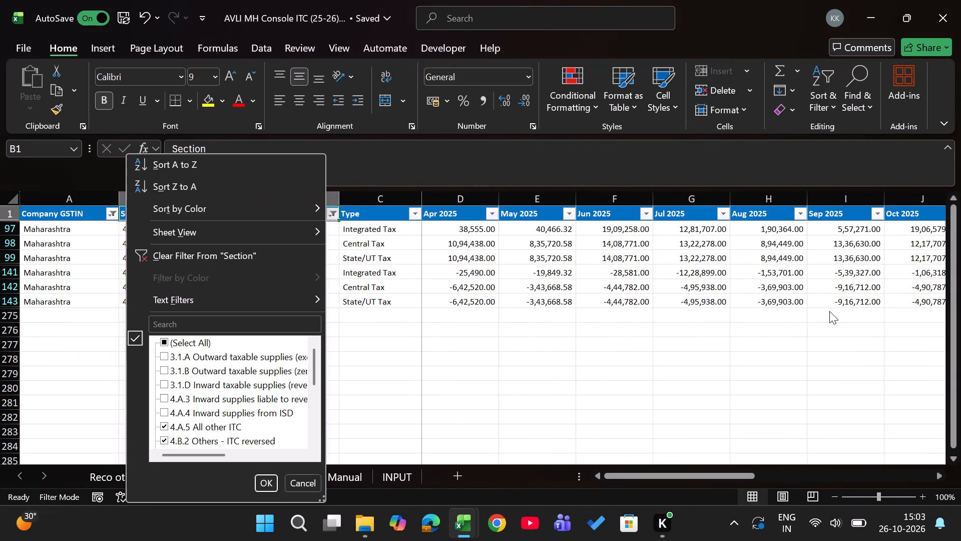
{"action": "key", "text": "Down"}
{"action": "key", "text": "space"}
{"action": "key", "text": "Down"}
{"action": "key", "text": "space"}
{"action": "key", "text": "Down"}
{"action": "key", "text": "Up"}
{"action": "key", "text": "Up"}
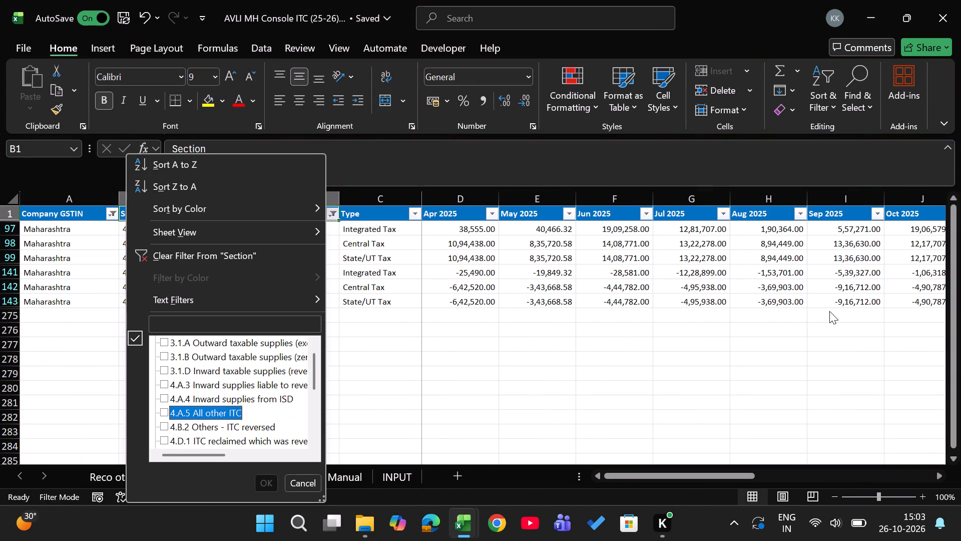
{"action": "key", "text": "Up"}
{"action": "key", "text": "Up"}
{"action": "key", "text": "space"}
{"action": "key", "text": "Down"}
{"action": "key", "text": "Down"}
{"action": "key", "text": "Return"}
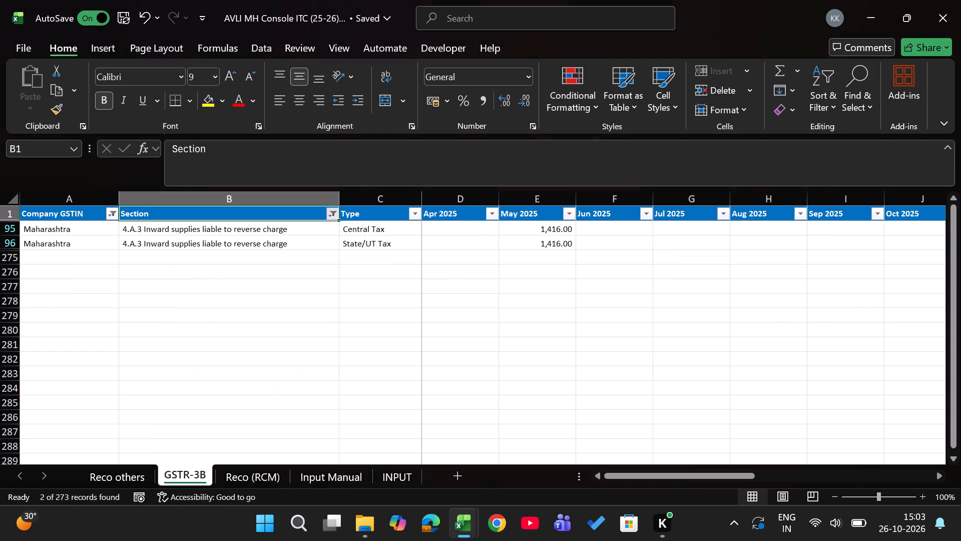
Copy the filtered Central and State/UT Tax rows for Apr 2025 to Mar 2026 and paste them transposed at D4 of Reco (RCM).
{"action": "key", "text": "Right"}
{"action": "key", "text": "Right"}
{"action": "key", "text": "Down"}
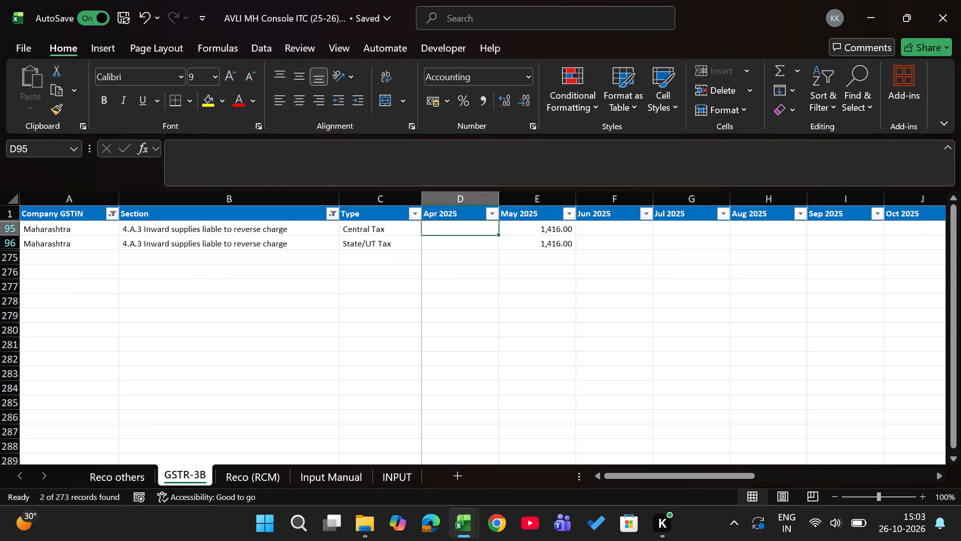
{"action": "key", "text": "Right"}
{"action": "key", "text": "Right"}
{"action": "key", "text": "Left"}
{"action": "key", "text": "Left"}
{"action": "key", "text": "shift+Down"}
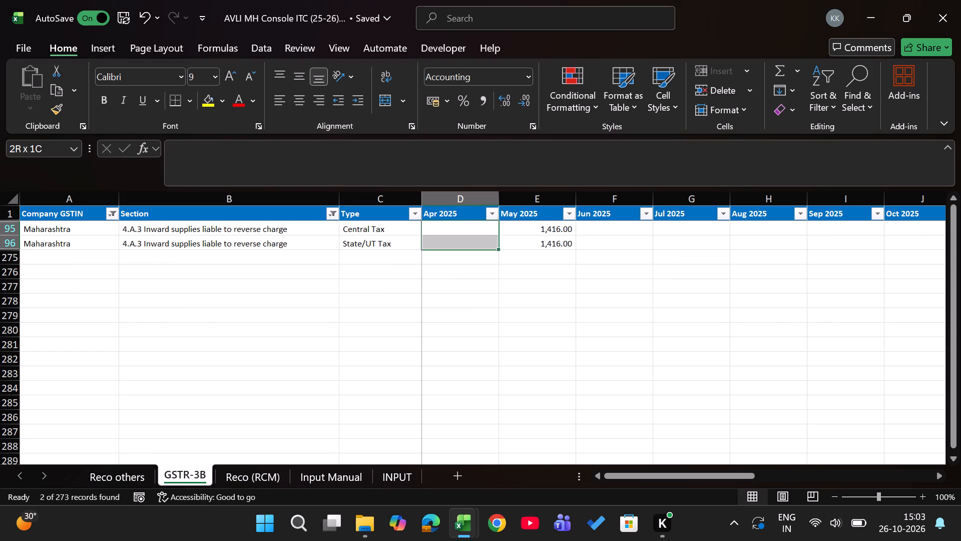
{"action": "key", "text": "shift+Right"}
{"action": "key", "text": "shift+Right"}
{"action": "key", "text": "shift+Right"}
{"action": "key", "text": "shift+Right"}
{"action": "key", "text": "shift+Right"}
{"action": "key", "text": "shift+Right"}
{"action": "key", "text": "shift+Right"}
{"action": "key", "text": "shift+Right"}
{"action": "key", "text": "shift+Right"}
{"action": "key", "text": "shift+Right"}
{"action": "key", "text": "shift+Right"}
{"action": "key", "text": "shift+Right"}
{"action": "key", "text": "shift+Right"}
{"action": "key", "text": "shift+Left"}
{"action": "key", "text": "shift+Left"}
{"action": "key", "text": "shift+Right"}
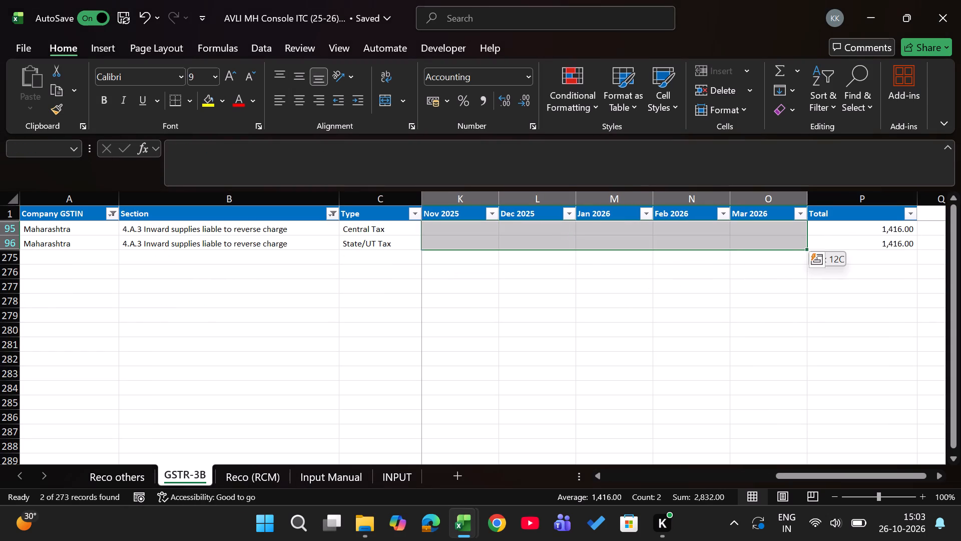
{"action": "key", "text": "ctrl+c"}
{"action": "key", "text": "ctrl+Page_Down"}
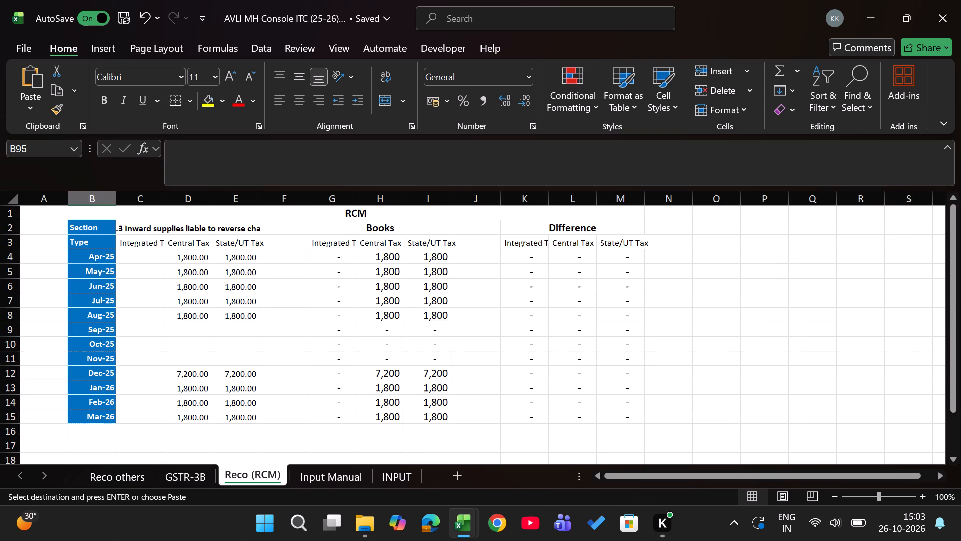
{"action": "key", "text": "Left"}
{"action": "key", "text": "Left"}
{"action": "key", "text": "Left"}
{"action": "key", "text": "Left"}
{"action": "key", "text": "Left"}
{"action": "key", "text": "Left"}
{"action": "key", "text": "ctrl+Up"}
{"action": "key", "text": "ctrl+Up"}
{"action": "key", "text": "Right"}
{"action": "key", "text": "Down"}
{"action": "key", "text": "Down"}
{"action": "key", "text": "Down"}
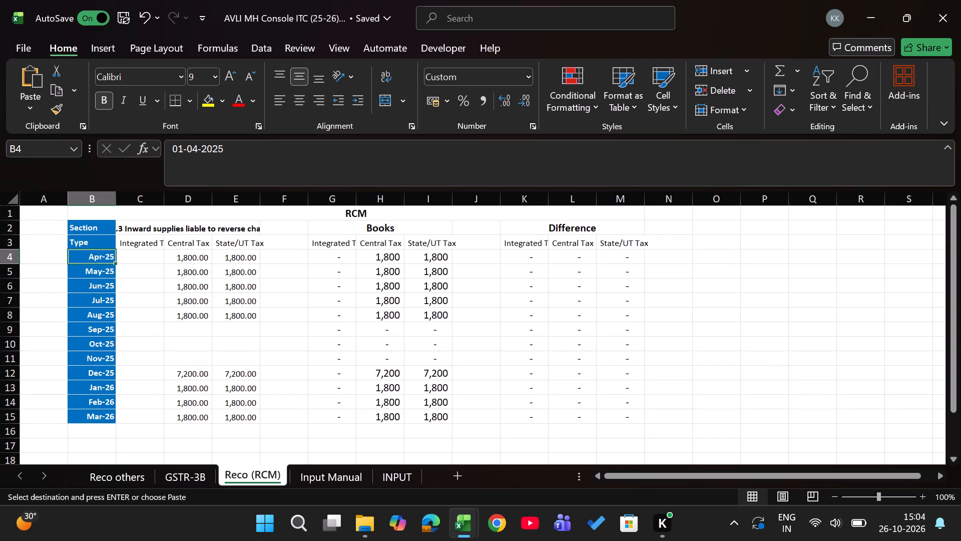
{"action": "key", "text": "Right"}
{"action": "key", "text": "Right"}
{"action": "key", "text": "ctrl+alt+v"}
{"action": "key", "text": "e"}
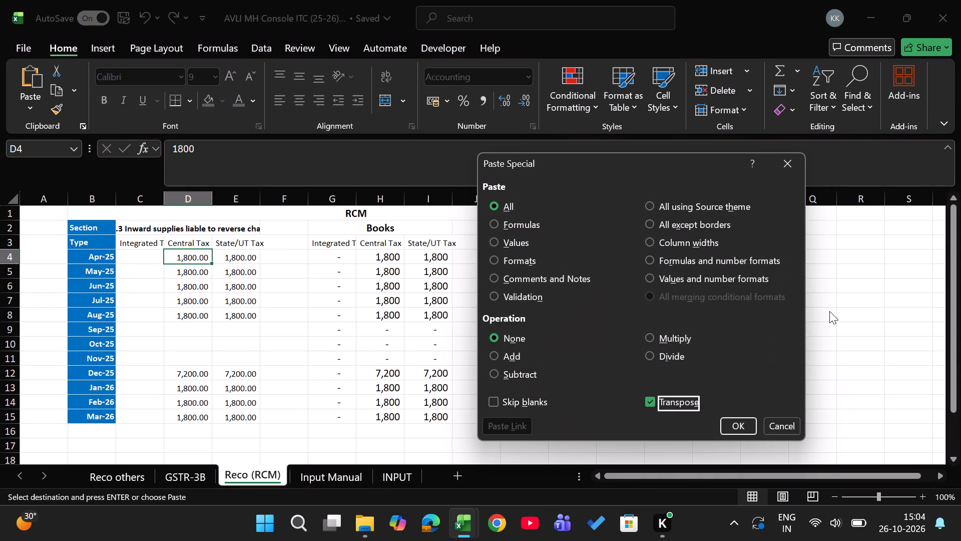
{"action": "key", "text": "Return"}
Clear the old Books formulas in G4:I15 of the Reco (RCM) sheet.
{"action": "key", "text": "Right"}
{"action": "key", "text": "Right"}
{"action": "key", "text": "Right"}
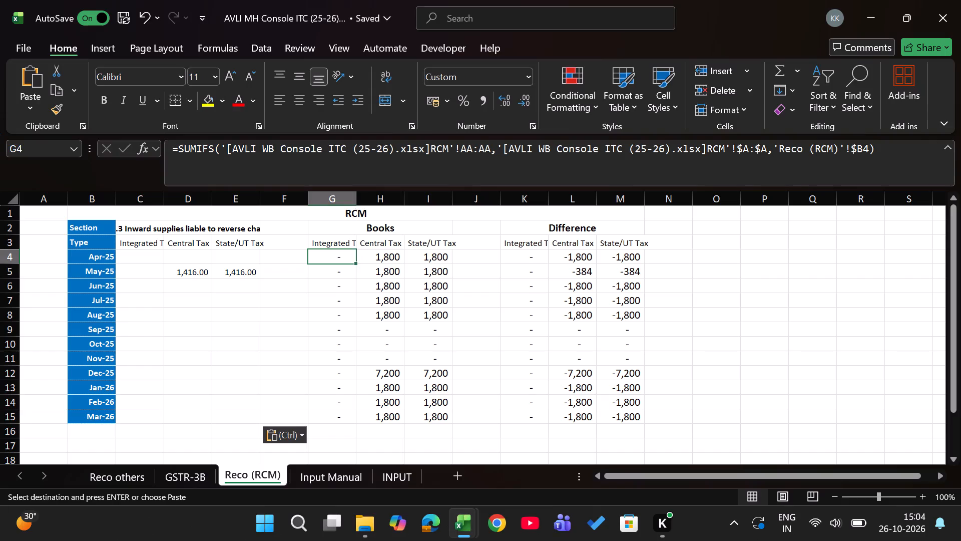
{"action": "key", "text": "shift+Right"}
{"action": "key", "text": "shift+Right"}
{"action": "key", "text": "ctrl+shift+Down"}
{"action": "key", "text": "Delete"}
{"action": "key", "text": "Up"}
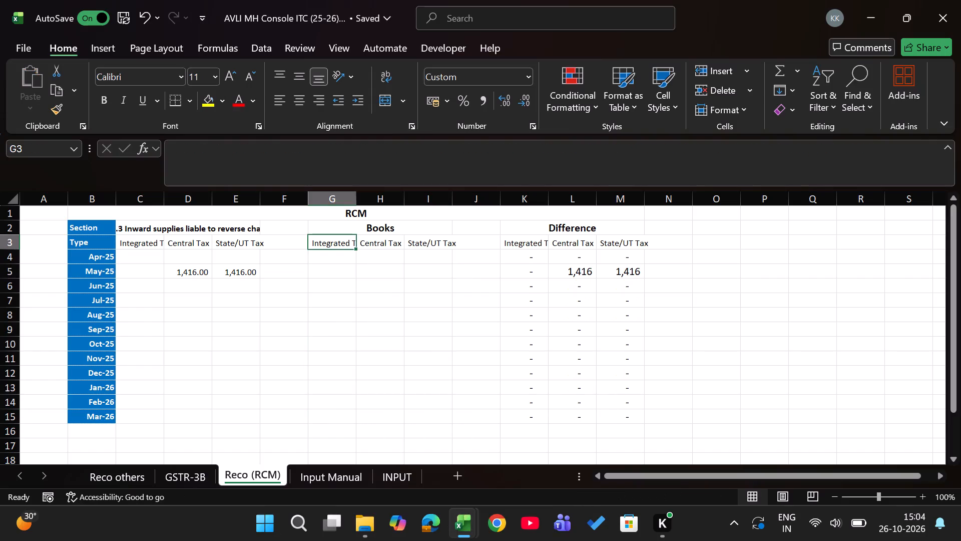
Examine the availed-month entries and column layout of the INPUT and Input Manual sheets.
{"action": "key", "text": "ctrl+Page_Down"}
{"action": "key", "text": "ctrl+Page_Down"}
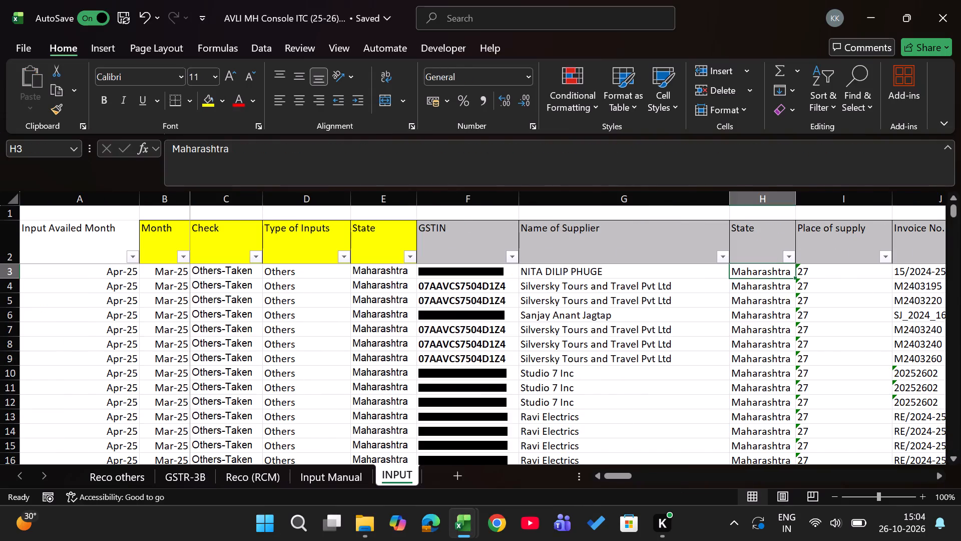
{"action": "key", "text": "Down"}
{"action": "key", "text": "Down"}
{"action": "key", "text": "Down"}
{"action": "key", "text": "Down"}
{"action": "key", "text": "Down"}
{"action": "key", "text": "Down"}
{"action": "key", "text": "Down"}
{"action": "key", "text": "Down"}
{"action": "key", "text": "Down"}
{"action": "key", "text": "Down"}
{"action": "key", "text": "Down"}
{"action": "key", "text": "Down"}
{"action": "key", "text": "Down"}
{"action": "key", "text": "Down"}
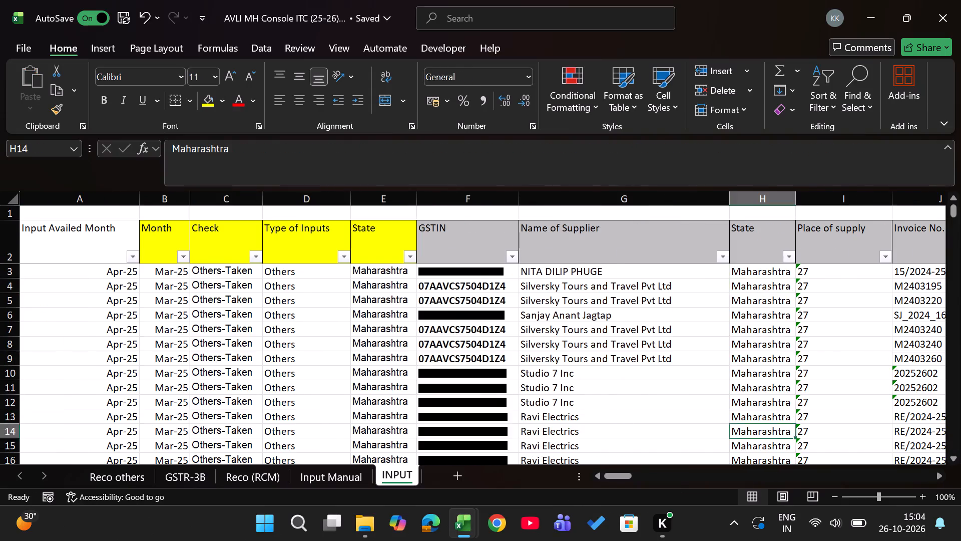
{"action": "key", "text": "ctrl+Down"}
{"action": "key", "text": "ctrl+Page_Up"}
{"action": "key", "text": "ctrl+Up"}
{"action": "key", "text": "Up"}
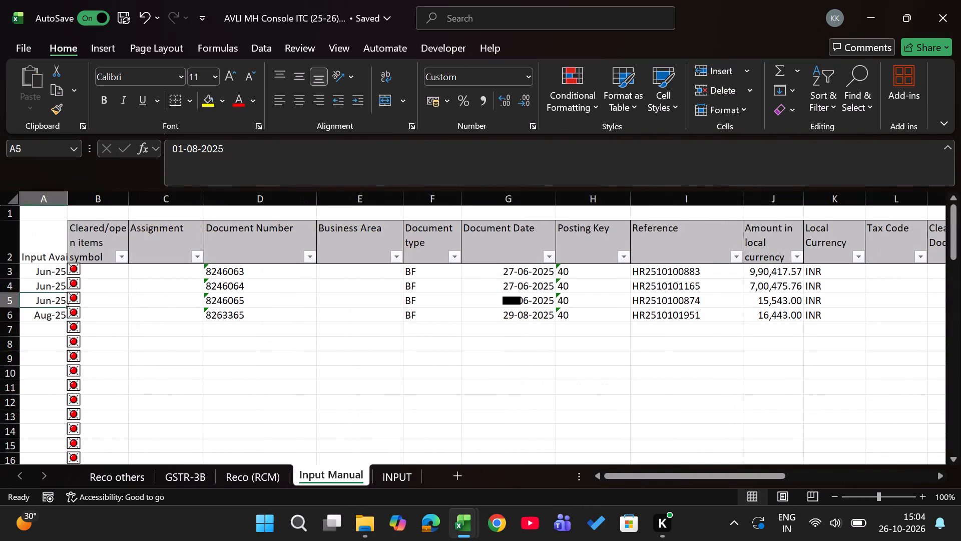
{"action": "key", "text": "Up"}
{"action": "key", "text": "ctrl+Page_Down"}
{"action": "key", "text": "Right"}
{"action": "key", "text": "Right"}
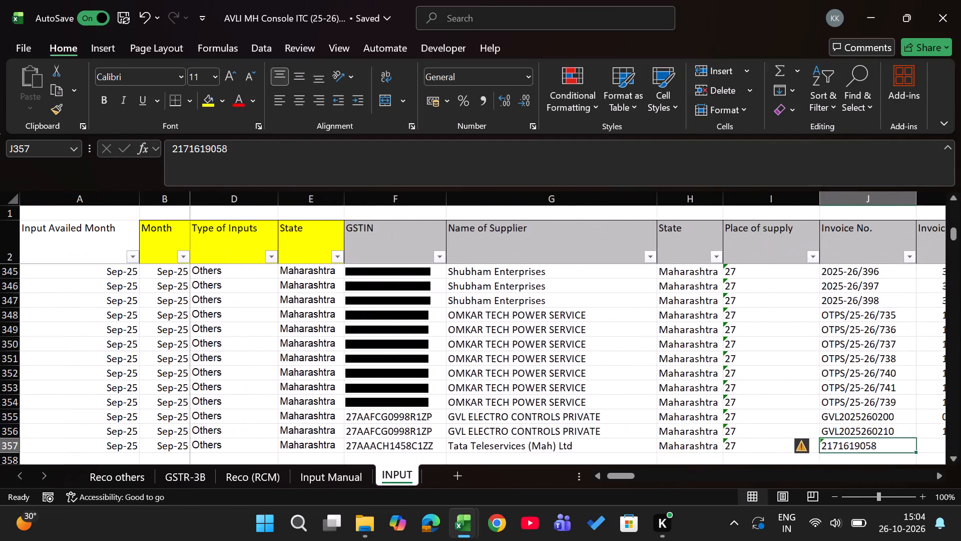
In G4 of Reco others, enter the Books integrated tax formula =SUMIFS(INPUT!AB:AB,INPUT!$A:$A,'Reco others'!$B4).
{"action": "key", "text": "ctrl+Page_Up"}
{"action": "key", "text": "ctrl+Page_Up"}
{"action": "key", "text": "ctrl+Page_Up"}
{"action": "key", "text": "ctrl+Page_Up"}
{"action": "key", "text": "ctrl+Up"}
{"action": "key", "text": "Left"}
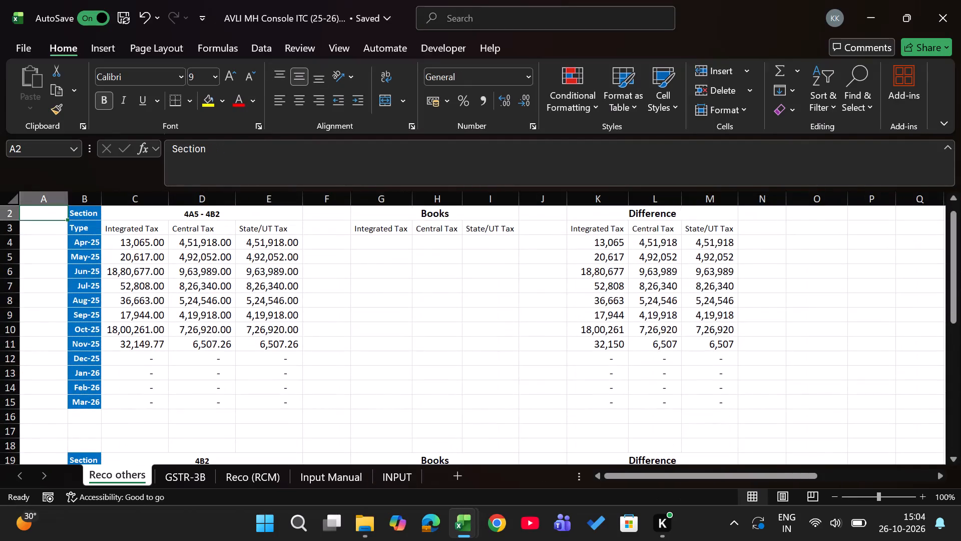
{"action": "key", "text": "Left"}
{"action": "key", "text": "Left"}
{"action": "key", "text": "Right"}
{"action": "key", "text": "Right"}
{"action": "key", "text": "Right"}
{"action": "key", "text": "Right"}
{"action": "key", "text": "Right"}
{"action": "key", "text": "Down"}
{"action": "key", "text": "Down"}
{"action": "key", "text": "Left"}
{"action": "key", "text": "Left"}
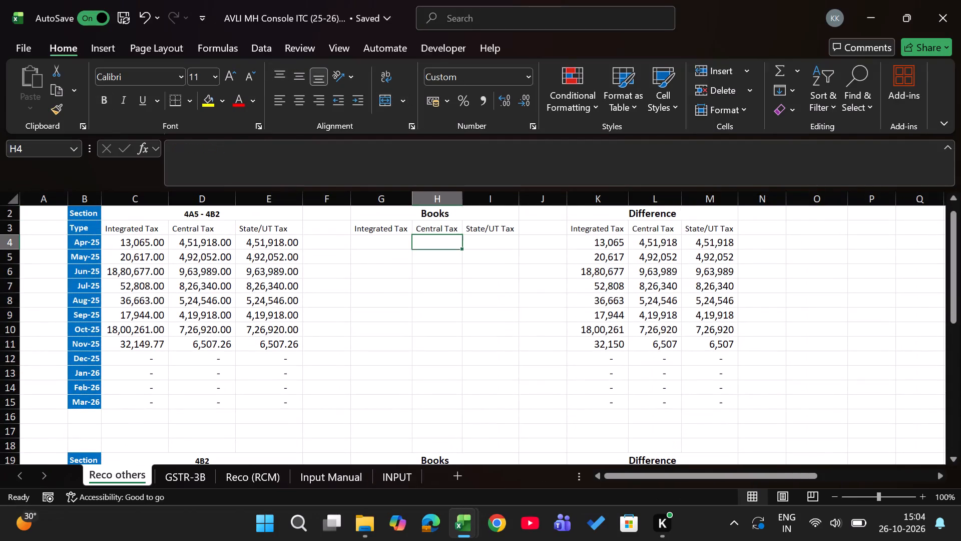
{"action": "key", "text": "Left"}
{"action": "type", "text": "=sumifs"}
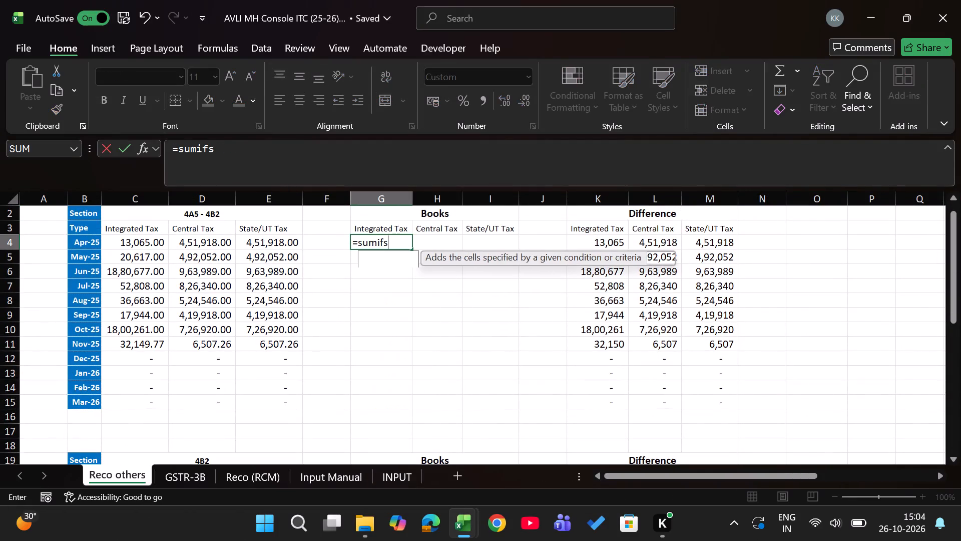
{"action": "key", "text": "Tab"}
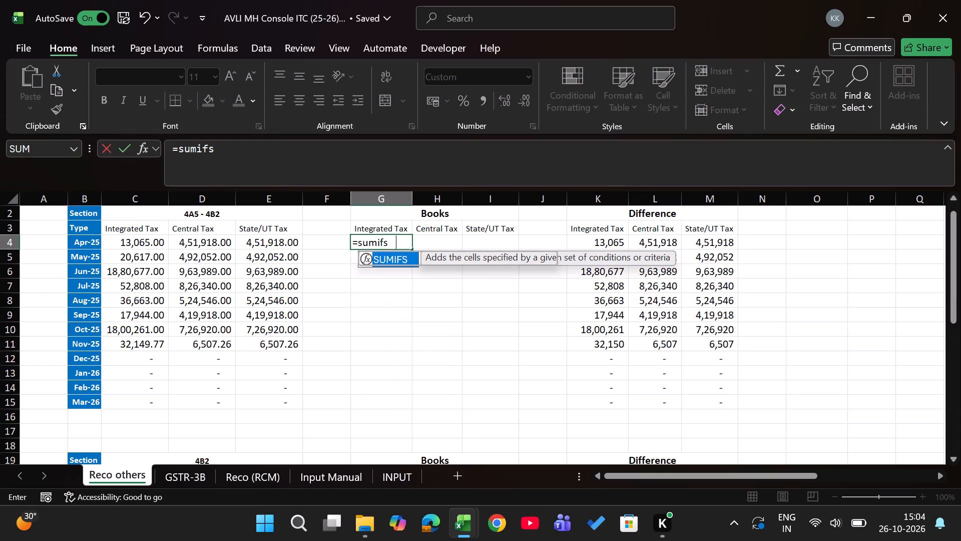
{"action": "left_click", "coordinate": [398, 469]}
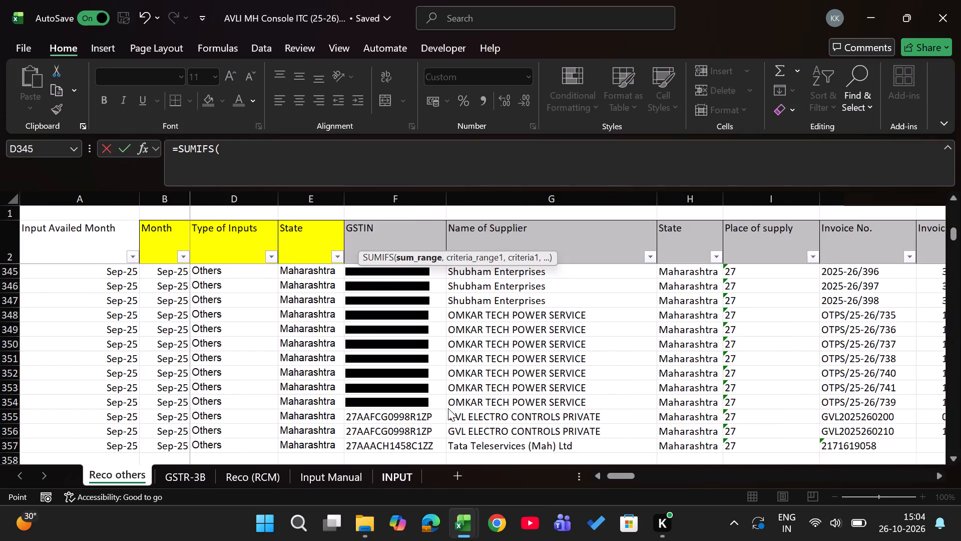
{"action": "scroll", "coordinate": [549, 331], "scroll_direction": "left", "scroll_amount": 7}
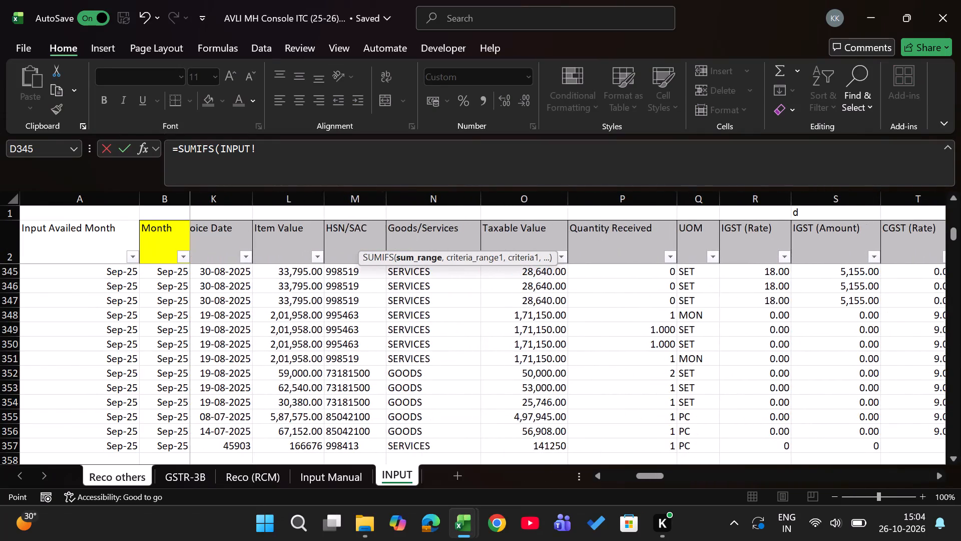
{"action": "scroll", "coordinate": [832, 221], "scroll_direction": "left", "scroll_amount": 8}
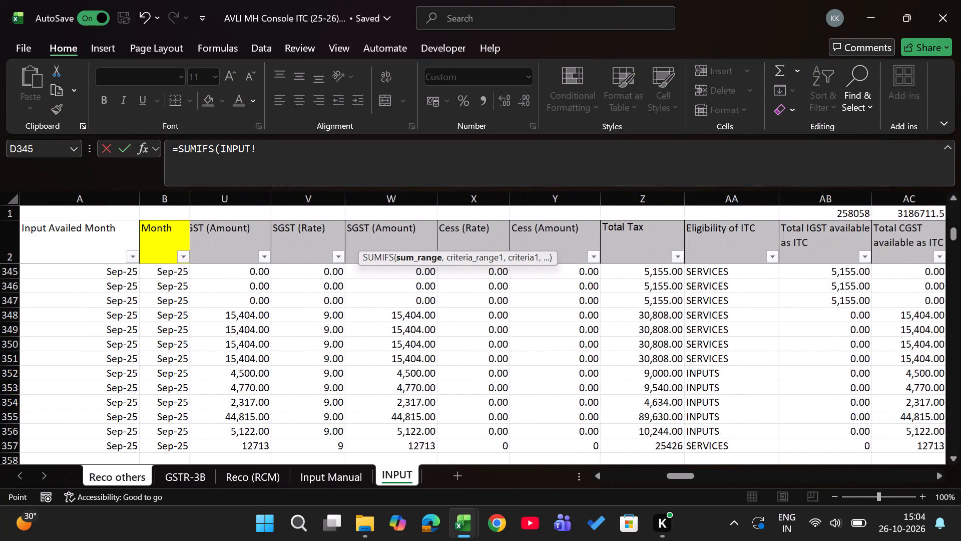
{"action": "left_click", "coordinate": [827, 200]}
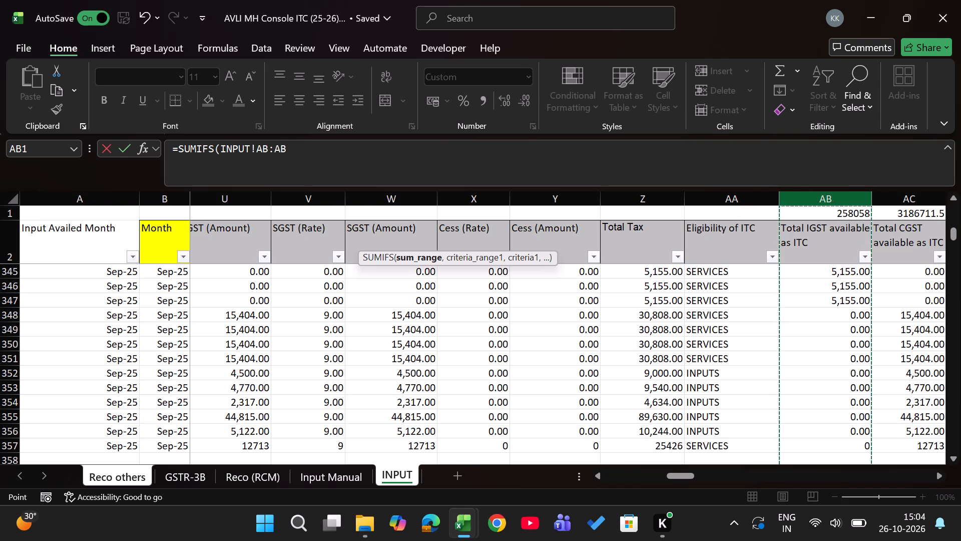
{"action": "key", "text": "comma"}
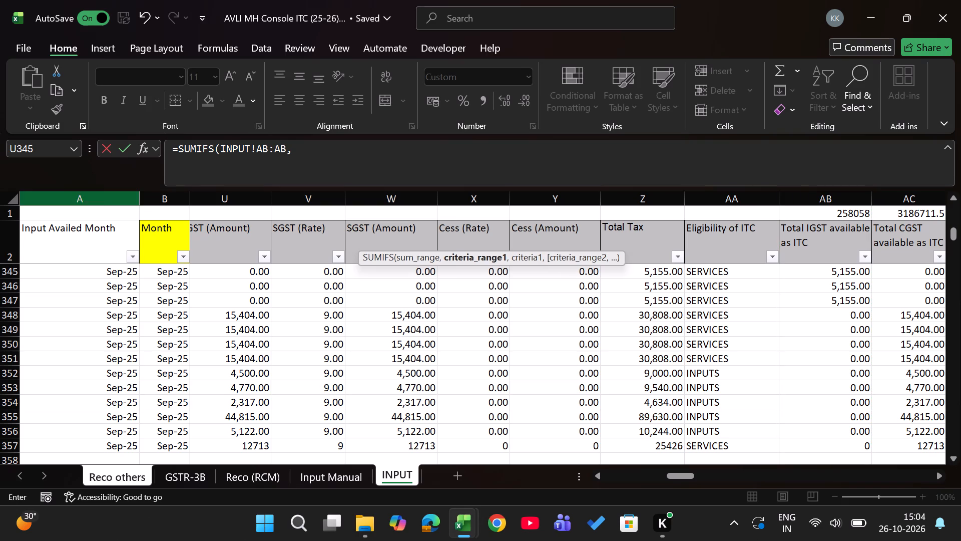
{"action": "left_click", "coordinate": [103, 195]}
{"action": "key", "text": "F4"}
{"action": "key", "text": "comma"}
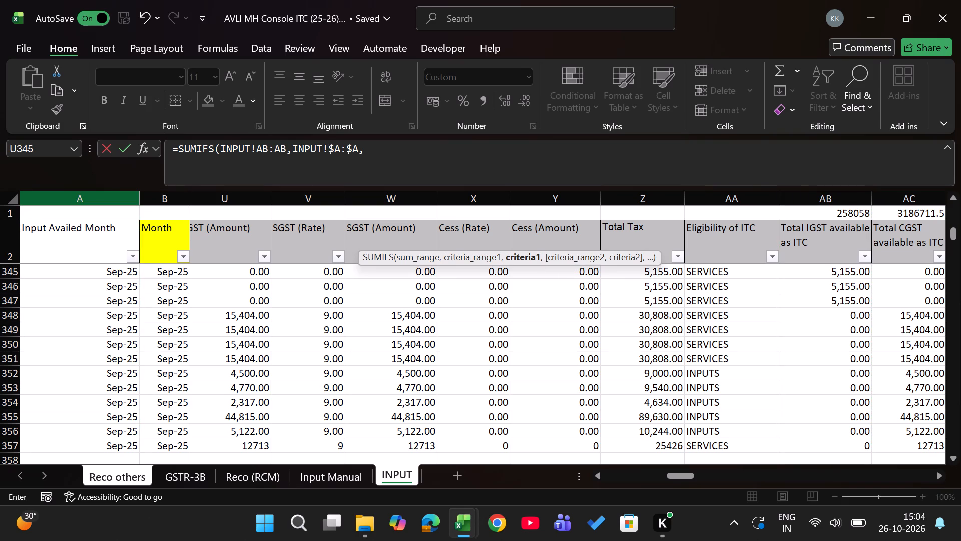
{"action": "left_click", "coordinate": [137, 474]}
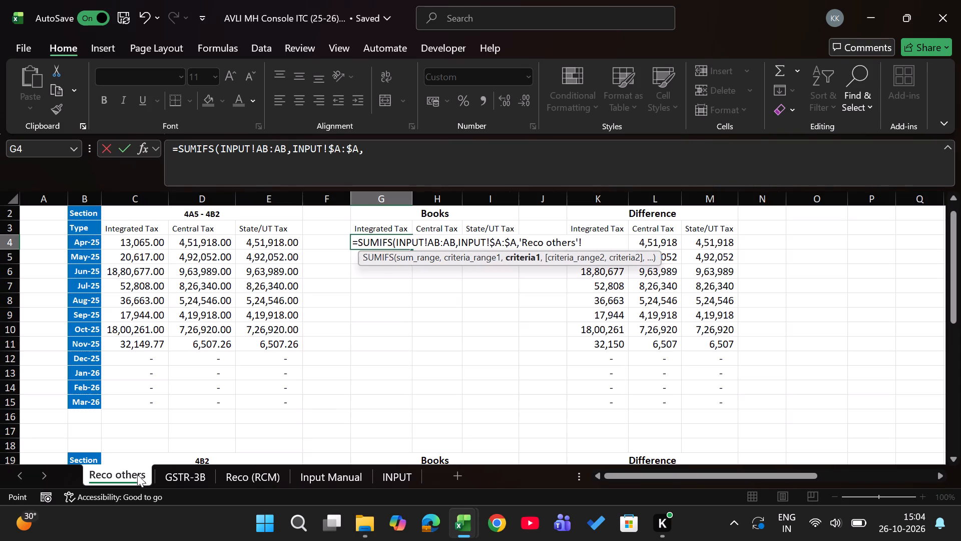
{"action": "left_click", "coordinate": [91, 248]}
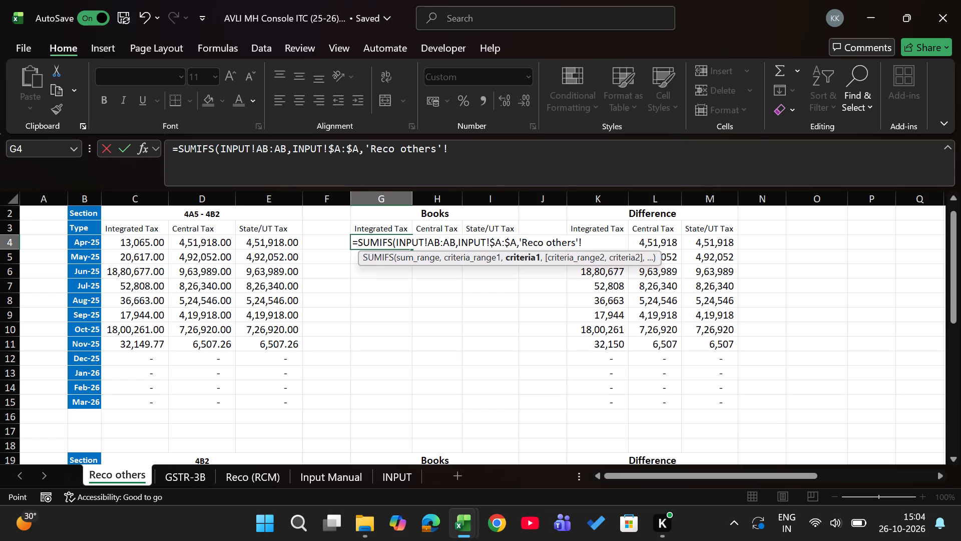
{"action": "key", "text": "F4"}
{"action": "key", "text": "F4"}
{"action": "key", "text": "F4"}
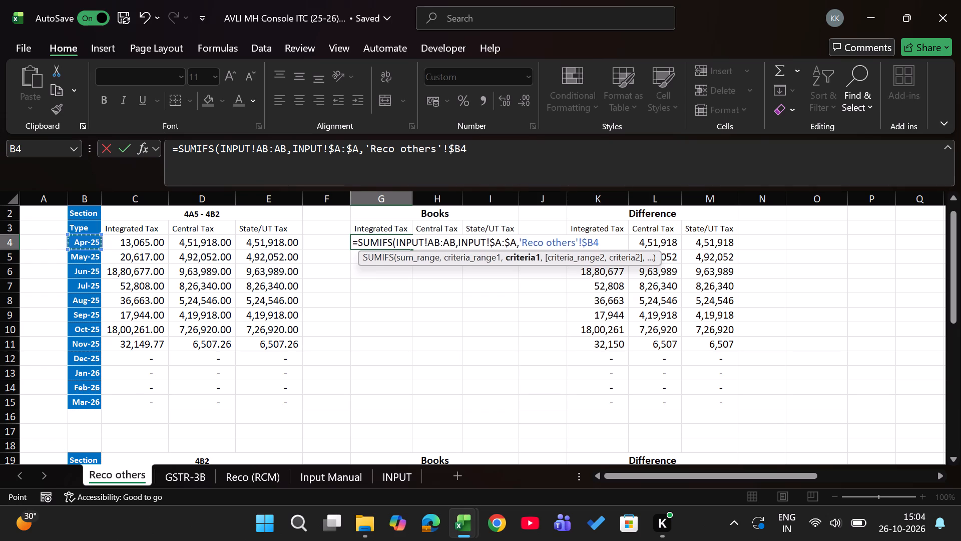
{"action": "key", "text": "Return"}
Fill the Books formula in G4 of Reco others across the three tax columns and down to Mar-26, covering G4:I15.
{"action": "key", "text": "Up"}
{"action": "key", "text": "shift+Right"}
{"action": "key", "text": "shift+Right"}
{"action": "key", "text": "shift+Down"}
{"action": "key", "text": "shift+Down"}
{"action": "key", "text": "shift+Down"}
{"action": "key", "text": "shift+Down"}
{"action": "key", "text": "shift+Down"}
{"action": "key", "text": "shift+Down"}
{"action": "key", "text": "shift+Down"}
{"action": "key", "text": "shift+Down"}
{"action": "key", "text": "shift+Down"}
{"action": "key", "text": "shift+Down"}
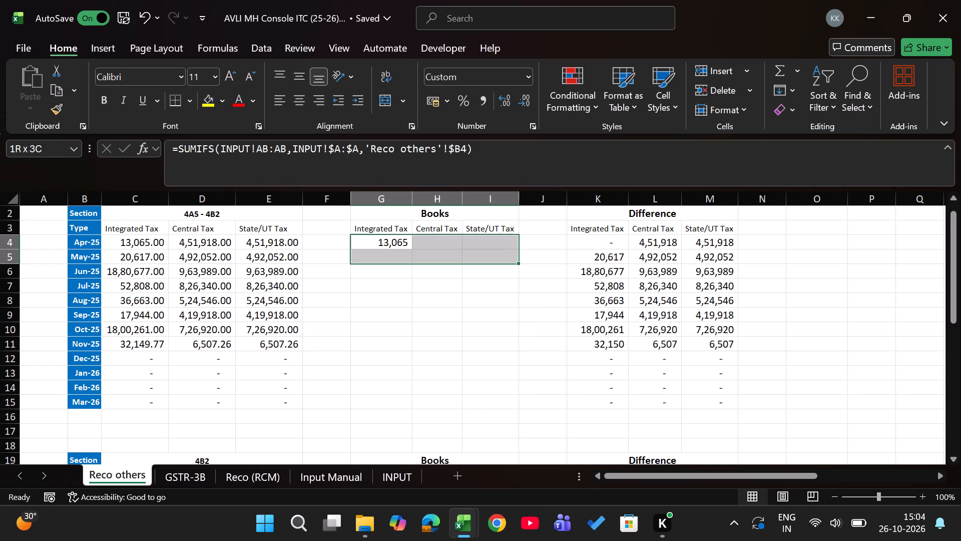
{"action": "key", "text": "shift+Down"}
{"action": "key", "text": "ctrl+r"}
{"action": "key", "text": "ctrl+d"}
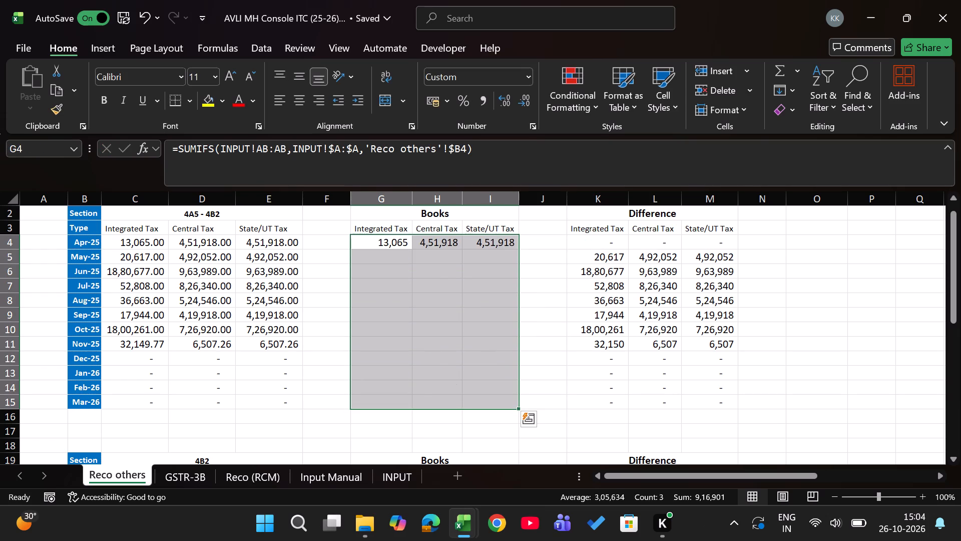
Examine the monthly Books and Difference figures against the 4A5 - 4B2 values on Reco others, especially the Aug-25 row.
{"action": "key", "text": "Down"}
{"action": "key", "text": "Down"}
{"action": "key", "text": "Down"}
{"action": "key", "text": "Down"}
{"action": "key", "text": "Right"}
{"action": "key", "text": "Right"}
{"action": "key", "text": "Right"}
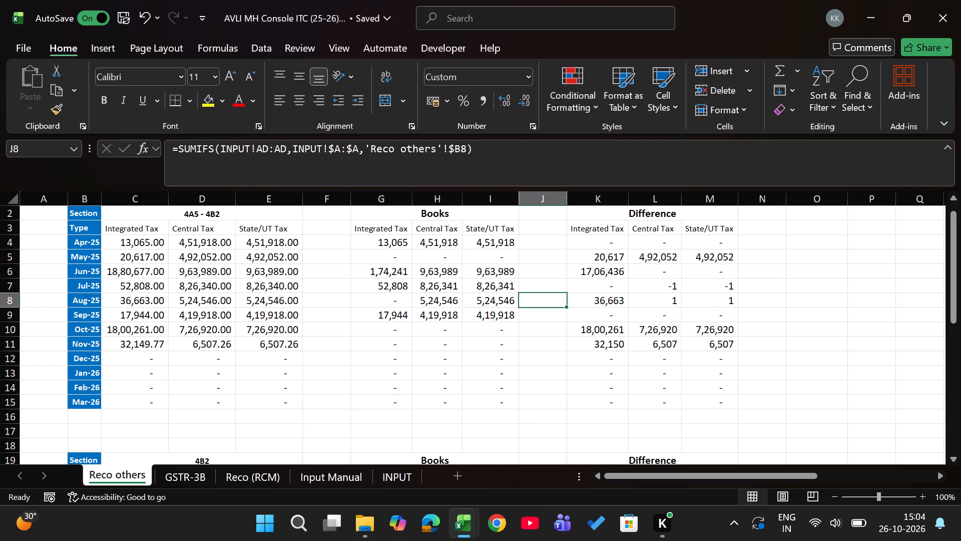
{"action": "key", "text": "Left"}
{"action": "key", "text": "Left"}
{"action": "key", "text": "Left"}
{"action": "key", "text": "Right"}
{"action": "key", "text": "Right"}
{"action": "key", "text": "Right"}
{"action": "key", "text": "Right"}
{"action": "key", "text": "Left"}
{"action": "key", "text": "Left"}
{"action": "key", "text": "Left"}
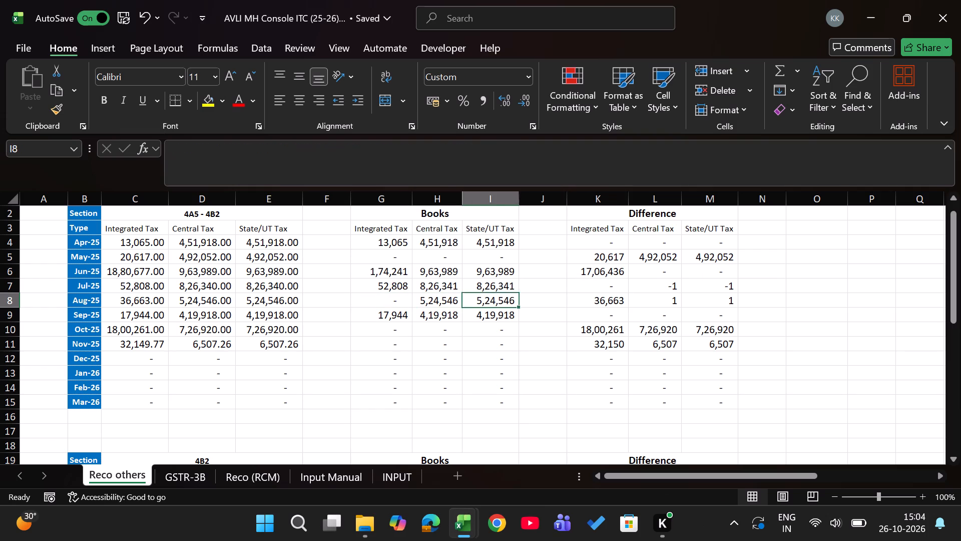
{"action": "key", "text": "Left"}
{"action": "key", "text": "Left"}
{"action": "key", "text": "Left"}
{"action": "key", "text": "Left"}
{"action": "key", "text": "Left"}
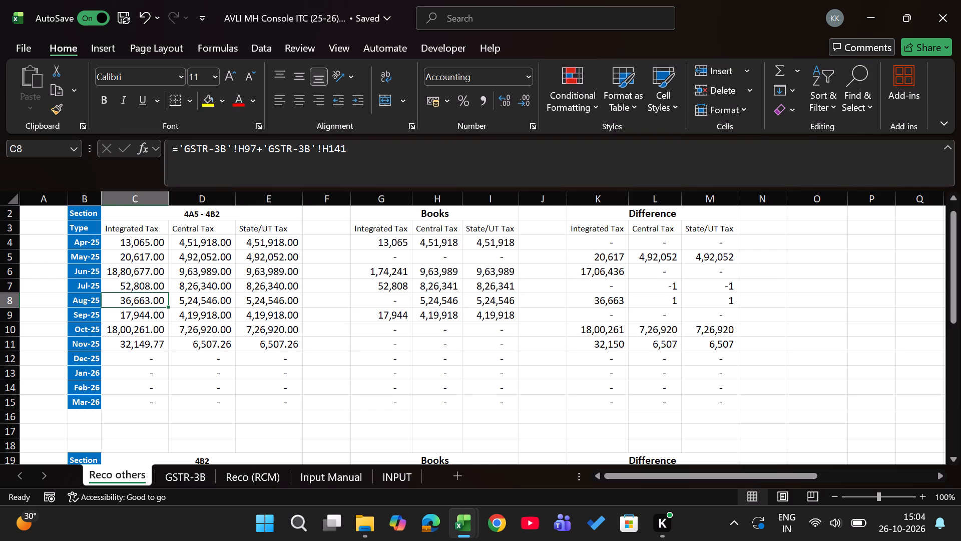
Copy the availed months in A3:A6 of Input Manual and paste them below the last INPUT entry, starting at A358.
{"action": "key", "text": "ctrl+Page_Down"}
{"action": "key", "text": "ctrl+Page_Down"}
{"action": "key", "text": "ctrl+Page_Down"}
{"action": "key", "text": "ctrl+Page_Down"}
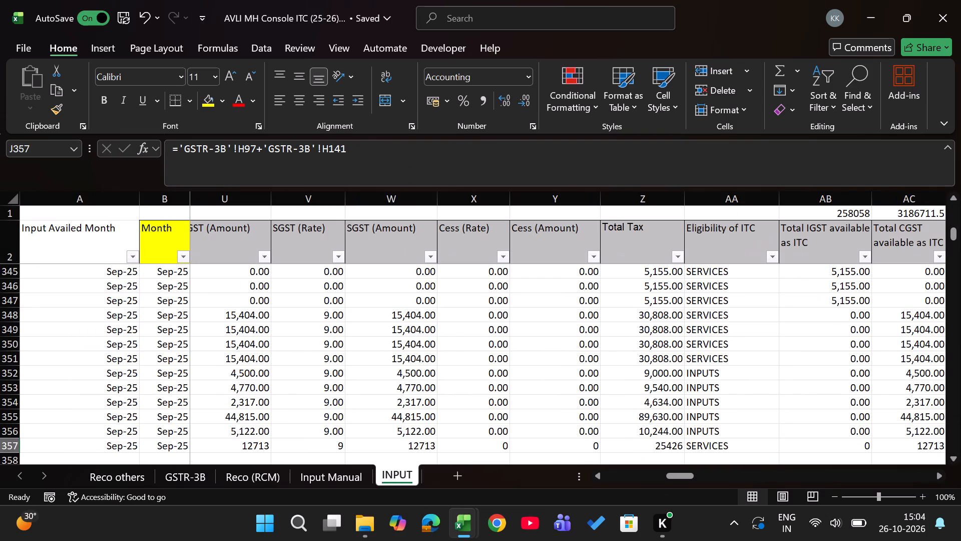
{"action": "key", "text": "ctrl+Page_Up"}
{"action": "key", "text": "Right"}
{"action": "key", "text": "Up"}
{"action": "key", "text": "Left"}
{"action": "key", "text": "ctrl+shift+Down"}
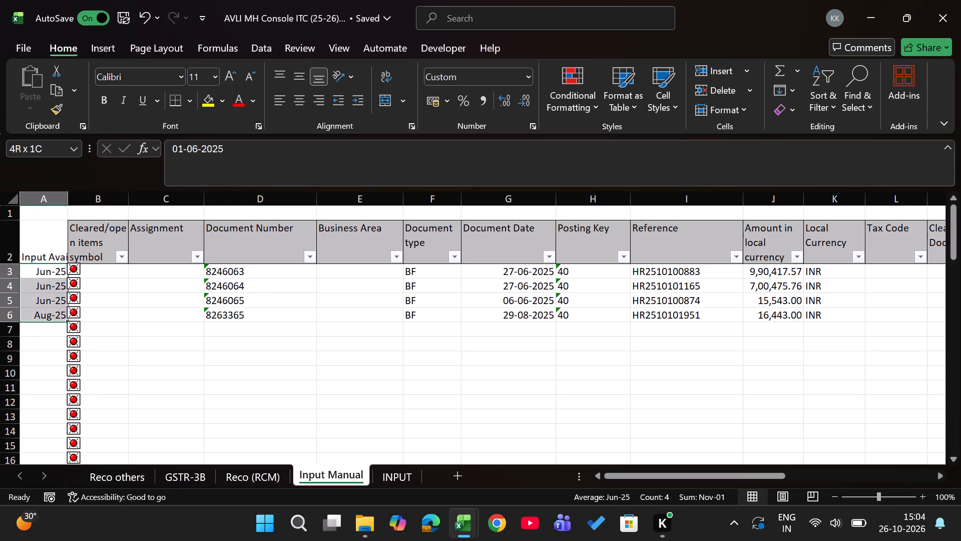
{"action": "key", "text": "ctrl+c"}
{"action": "key", "text": "ctrl+Page_Down"}
{"action": "key", "text": "Down"}
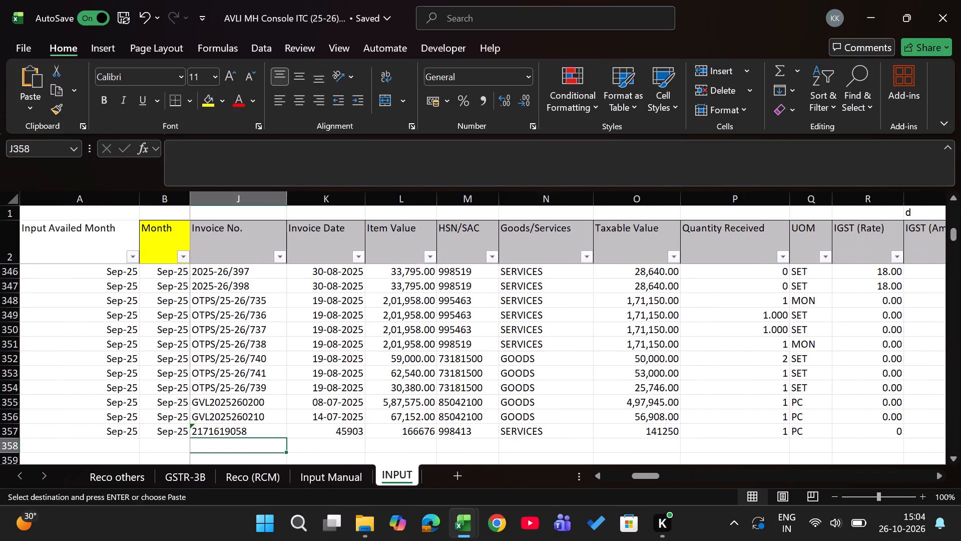
{"action": "key", "text": "Left"}
{"action": "key", "text": "Left"}
{"action": "key", "text": "Left"}
{"action": "key", "text": "Left"}
{"action": "key", "text": "ctrl+Left"}
{"action": "key", "text": "ctrl+Left"}
{"action": "key", "text": "ctrl+Left"}
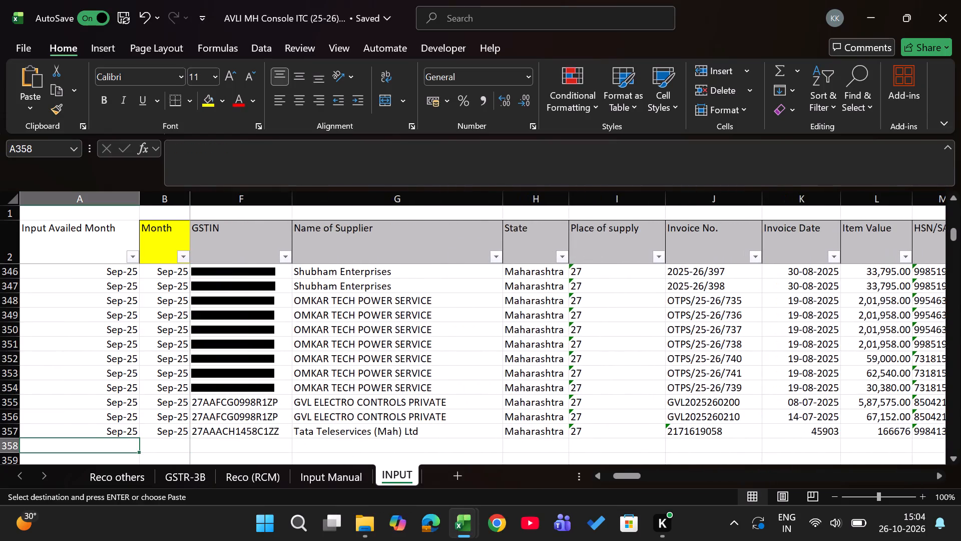
{"action": "key", "text": "Down"}
{"action": "key", "text": "Up"}
{"action": "key", "text": "Return"}
Enter "Input mannual" in the Check column for the four new INPUT rows, C358:C361.
{"action": "key", "text": "Right"}
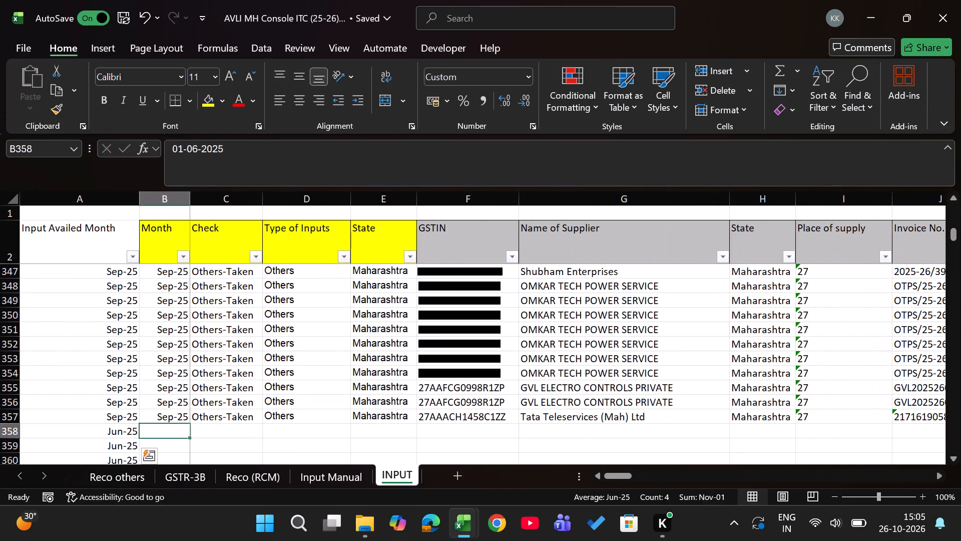
{"action": "key", "text": "Right"}
{"action": "type", "text": "Input mannual"}
{"action": "key", "text": "Return"}
{"action": "key", "text": "Up"}
{"action": "key", "text": "shift+Down"}
{"action": "key", "text": "shift+Down"}
{"action": "key", "text": "shift+Down"}
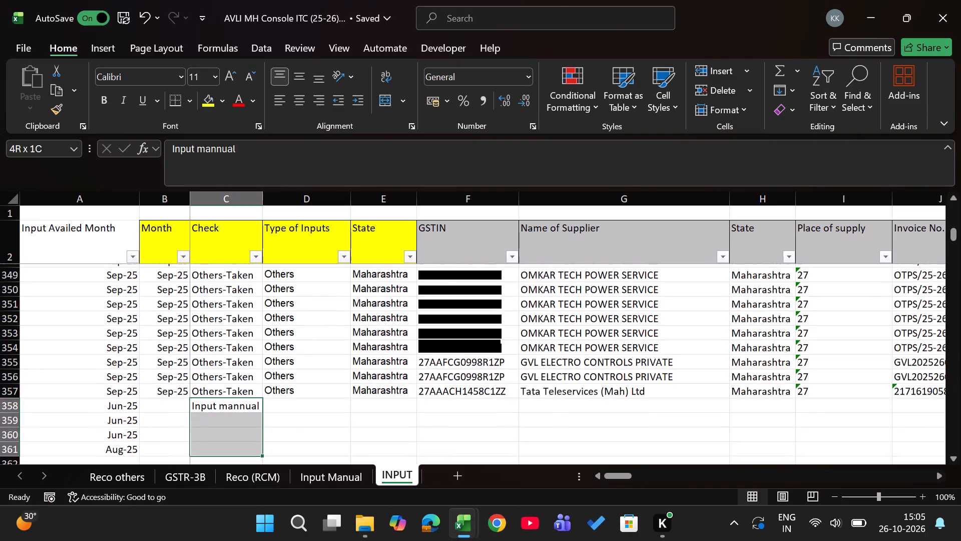
{"action": "key", "text": "ctrl+d"}
Copy the "Input mannual" labels from C358:C361 into the Type of Inputs column at D358:D361.
{"action": "key", "text": "Right"}
{"action": "key", "text": "Right"}
{"action": "key", "text": "Left"}
{"action": "key", "text": "Left"}
{"action": "key", "text": "ctrl+shift+Down"}
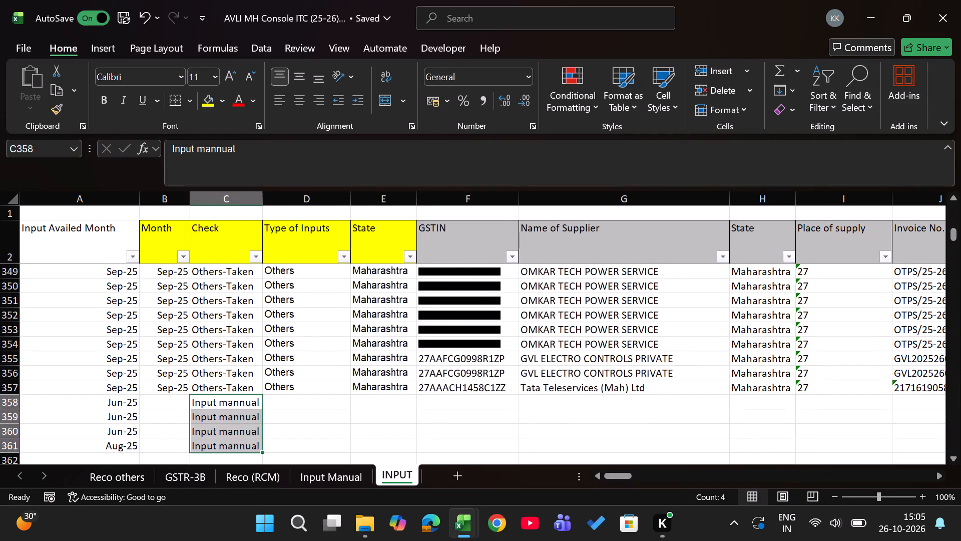
{"action": "key", "text": "ctrl+c"}
{"action": "key", "text": "Right"}
{"action": "key", "text": "Return"}
Fill the State value Maharashtra from E357 down through E361 for the new INPUT rows.
{"action": "key", "text": "Right"}
{"action": "key", "text": "Up"}
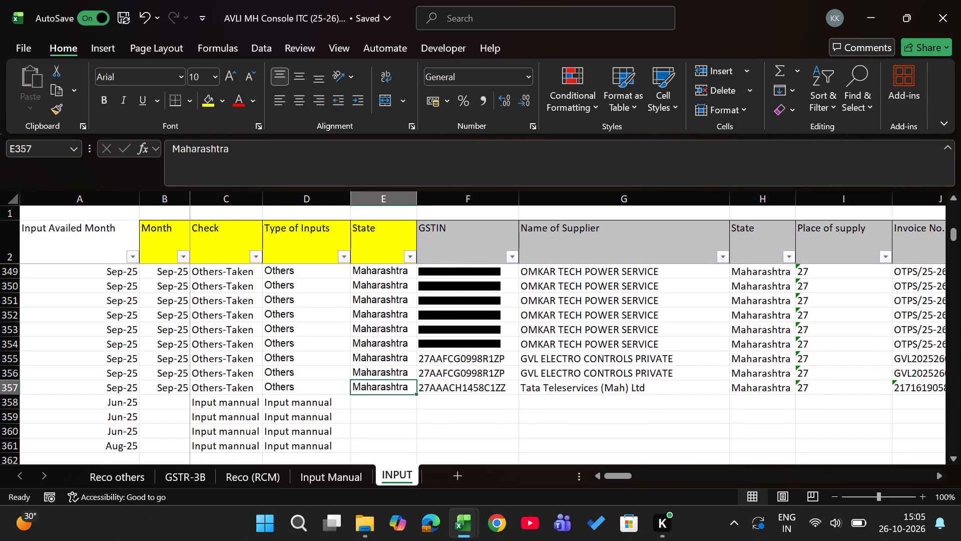
{"action": "key", "text": "ctrl+c"}
{"action": "key", "text": "shift+Down"}
{"action": "key", "text": "shift+Down"}
{"action": "key", "text": "shift+Down"}
{"action": "key", "text": "shift+Down"}
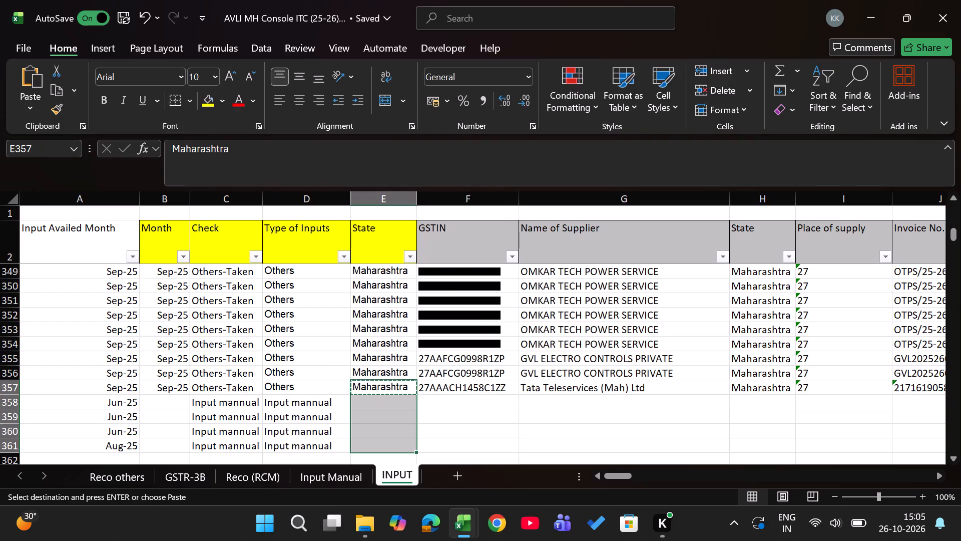
{"action": "key", "text": "ctrl+d"}
Select the document numbers in D3:D6 of Input Manual for the Invoice No. column of the new INPUT rows.
{"action": "key", "text": "Right"}
{"action": "key", "text": "Right"}
{"action": "key", "text": "Right"}
{"action": "key", "text": "Right"}
{"action": "key", "text": "Down"}
{"action": "key", "text": "Left"}
{"action": "key", "text": "Right"}
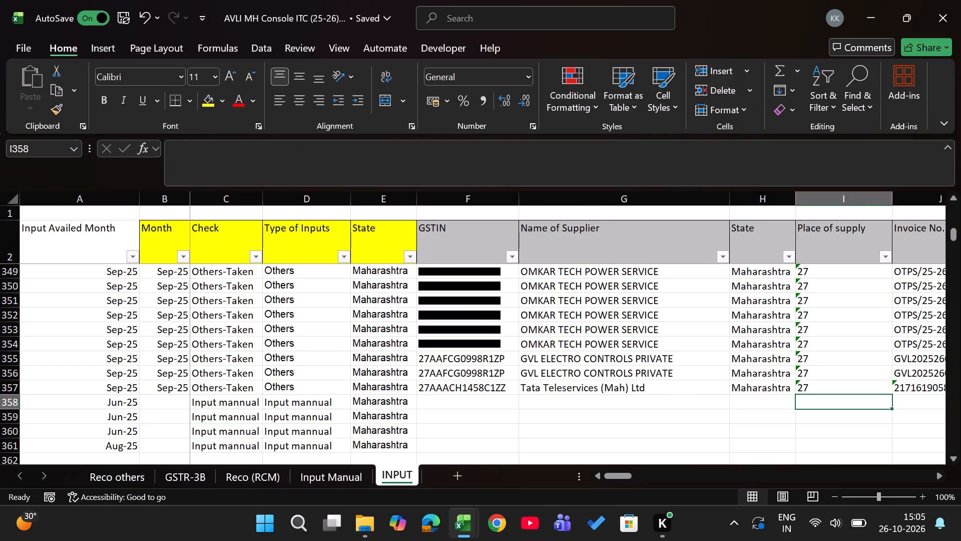
{"action": "key", "text": "Right"}
{"action": "key", "text": "ctrl+Page_Up"}
{"action": "key", "text": "Left"}
{"action": "key", "text": "Right"}
{"action": "key", "text": "Right"}
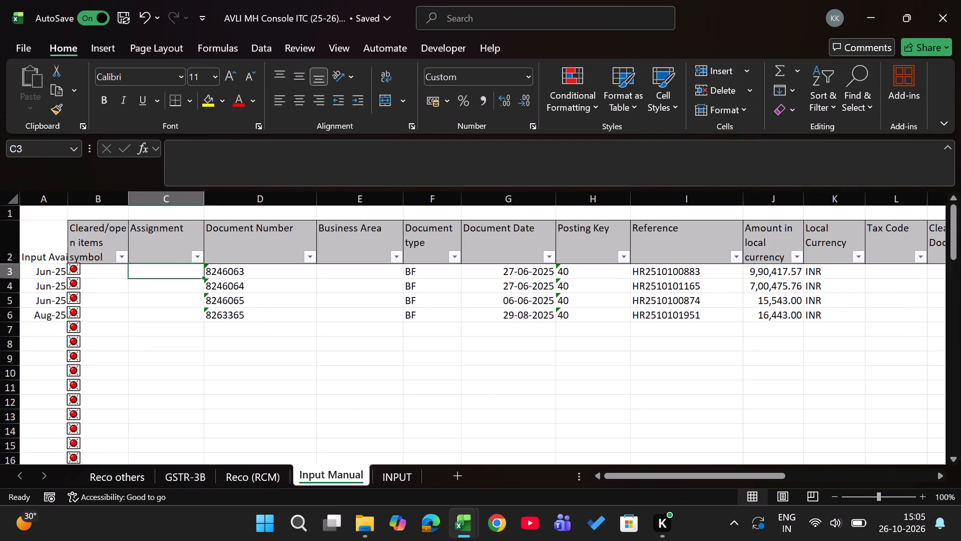
{"action": "key", "text": "Right"}
{"action": "key", "text": "ctrl+shift+Down"}
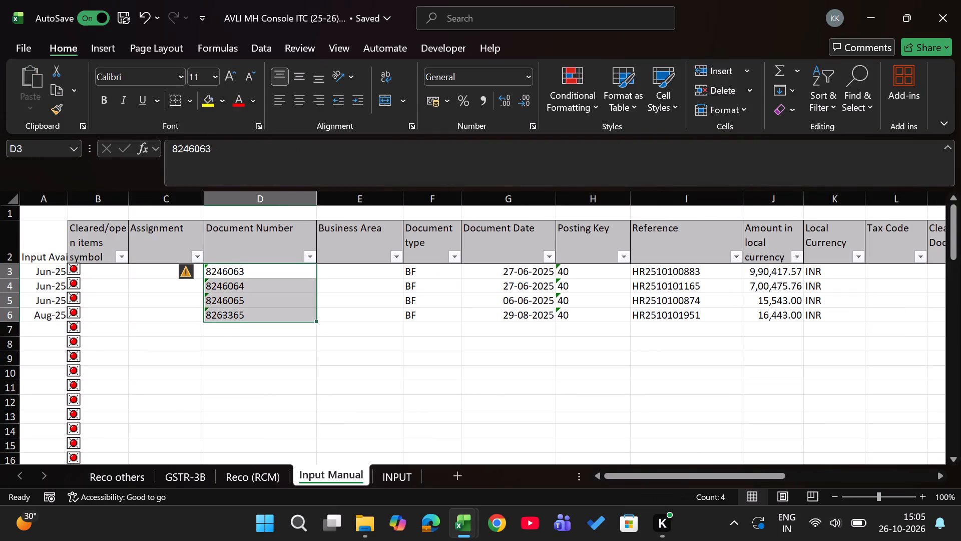
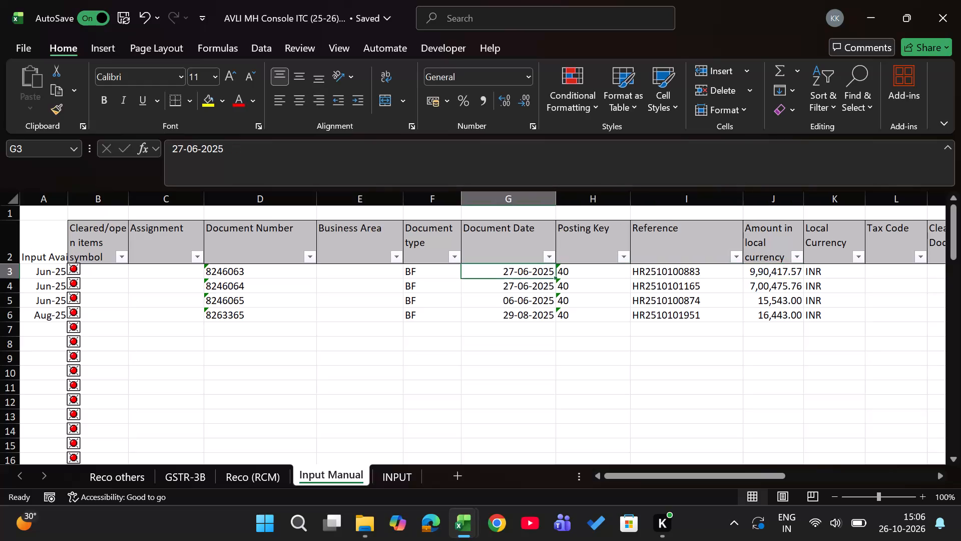
Copy the document dates G3:G6 from Input Manual into the Invoice Date column at K358:K361 of INPUT.
{"action": "key", "text": "ctrl+shift+Down"}
{"action": "key", "text": "ctrl+c"}
{"action": "key", "text": "ctrl+Page_Down"}
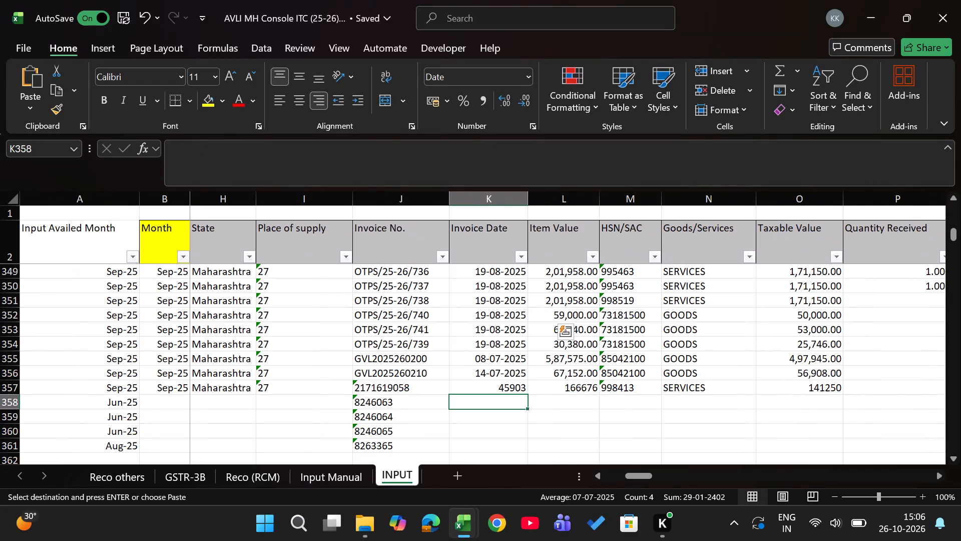
{"action": "key", "text": "Return"}
Apply the date format of K358 to the invoice date in K357 by pasting formats only.
{"action": "key", "text": "Right"}
{"action": "key", "text": "Right"}
{"action": "key", "text": "Left"}
{"action": "key", "text": "Left"}
{"action": "key", "text": "ctrl+c"}
{"action": "key", "text": "Up"}
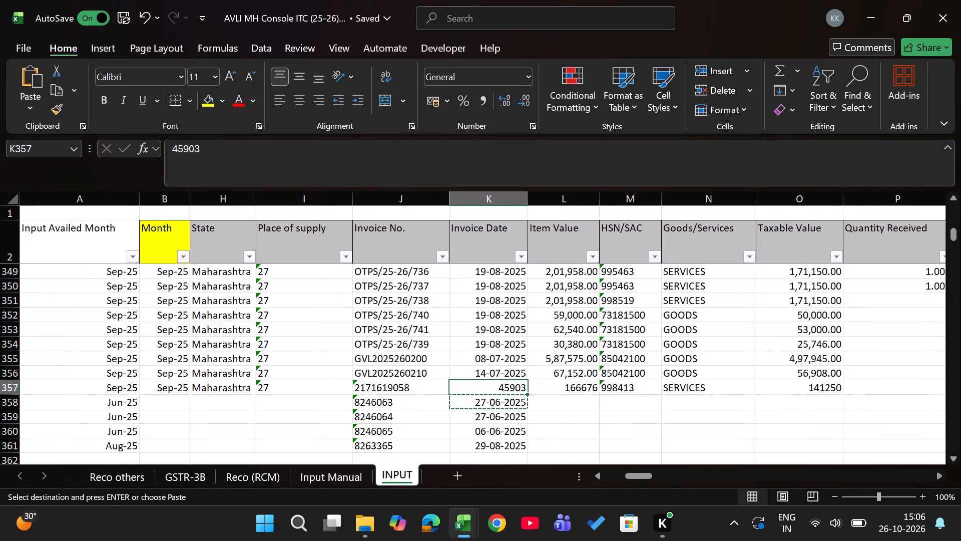
{"action": "key", "text": "ctrl+alt+v"}
{"action": "key", "text": "t"}
{"action": "key", "text": "Return"}
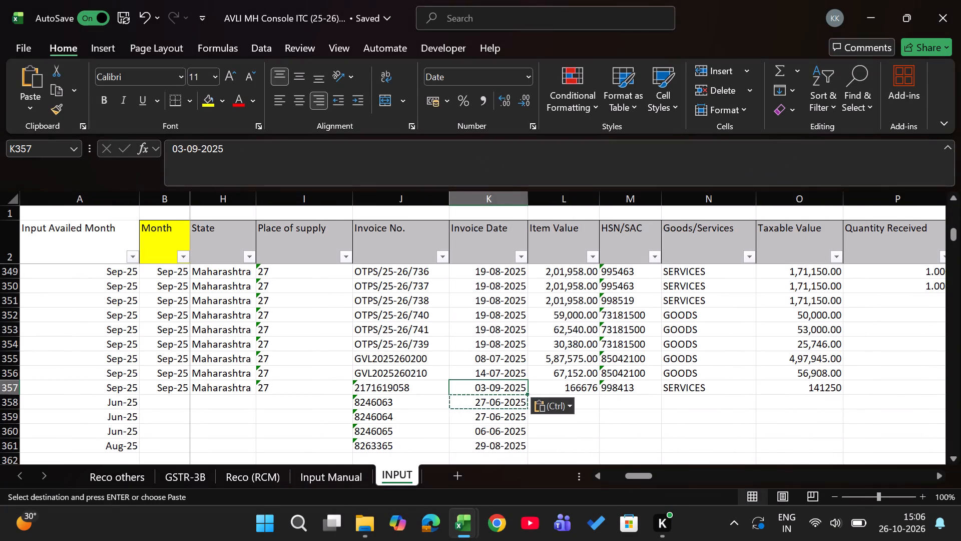
Copy the local currency amounts J3:J6 from Input Manual into the IGST (Rate) column at R358:R361 of INPUT.
{"action": "key", "text": "Right"}
{"action": "key", "text": "Down"}
{"action": "key", "text": "Right"}
{"action": "key", "text": "Right"}
{"action": "key", "text": "Left"}
{"action": "key", "text": "Left"}
{"action": "key", "text": "Right"}
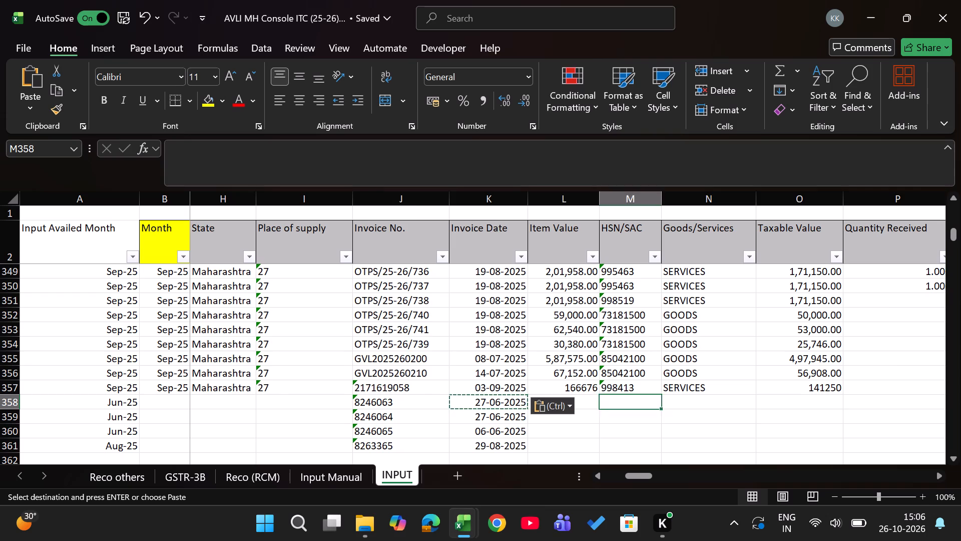
{"action": "key", "text": "Right"}
{"action": "key", "text": "Right"}
{"action": "key", "text": "Right"}
{"action": "key", "text": "Right"}
{"action": "key", "text": "Right"}
{"action": "key", "text": "Left"}
{"action": "key", "text": "Left"}
{"action": "key", "text": "Left"}
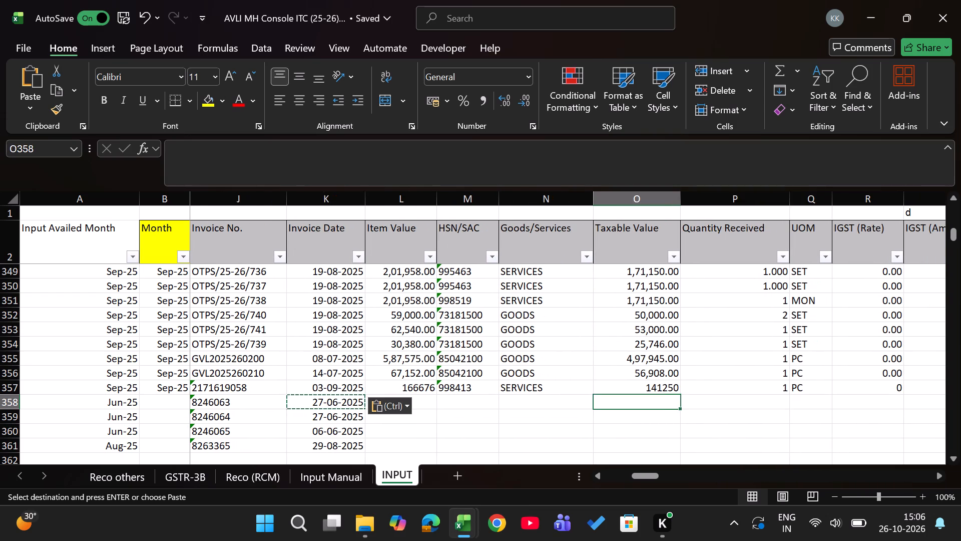
{"action": "key", "text": "Right"}
{"action": "key", "text": "Right"}
{"action": "key", "text": "Right"}
{"action": "key", "text": "ctrl+Page_Up"}
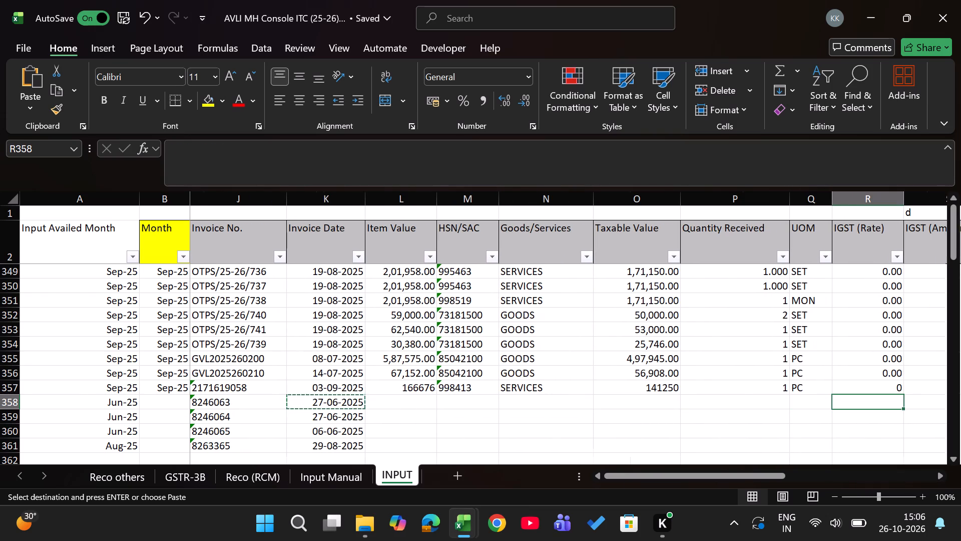
{"action": "key", "text": "Right"}
{"action": "key", "text": "Right"}
{"action": "key", "text": "Right"}
{"action": "key", "text": "Right"}
{"action": "key", "text": "Right"}
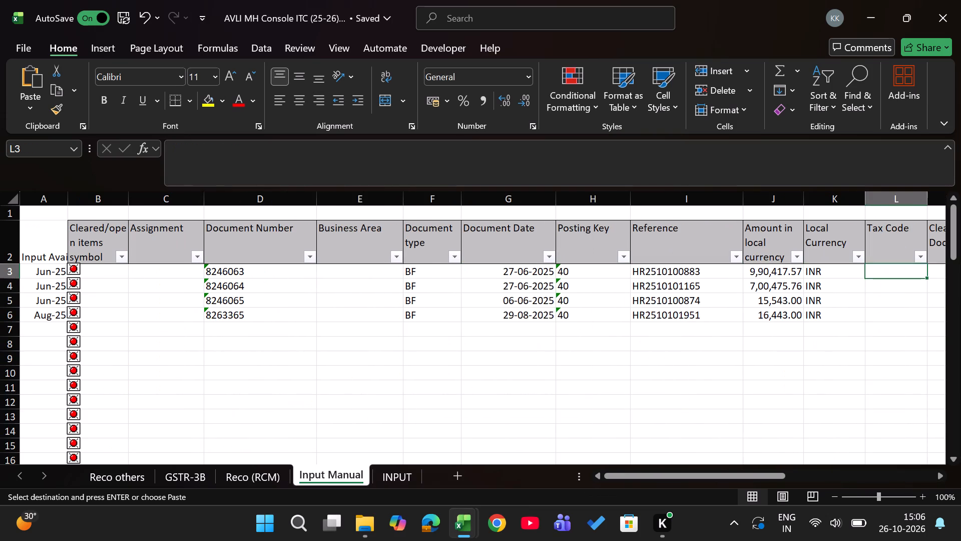
{"action": "key", "text": "Right"}
{"action": "key", "text": "Right"}
{"action": "key", "text": "Right"}
{"action": "key", "text": "Right"}
{"action": "key", "text": "Right"}
{"action": "key", "text": "Right"}
{"action": "key", "text": "Right"}
{"action": "key", "text": "Left"}
{"action": "key", "text": "Left"}
{"action": "key", "text": "Left"}
{"action": "key", "text": "Left"}
{"action": "key", "text": "Left"}
{"action": "key", "text": "Left"}
{"action": "key", "text": "Left"}
{"action": "key", "text": "Left"}
{"action": "key", "text": "Left"}
{"action": "key", "text": "Left"}
{"action": "key", "text": "Left"}
{"action": "key", "text": "Left"}
{"action": "key", "text": "Left"}
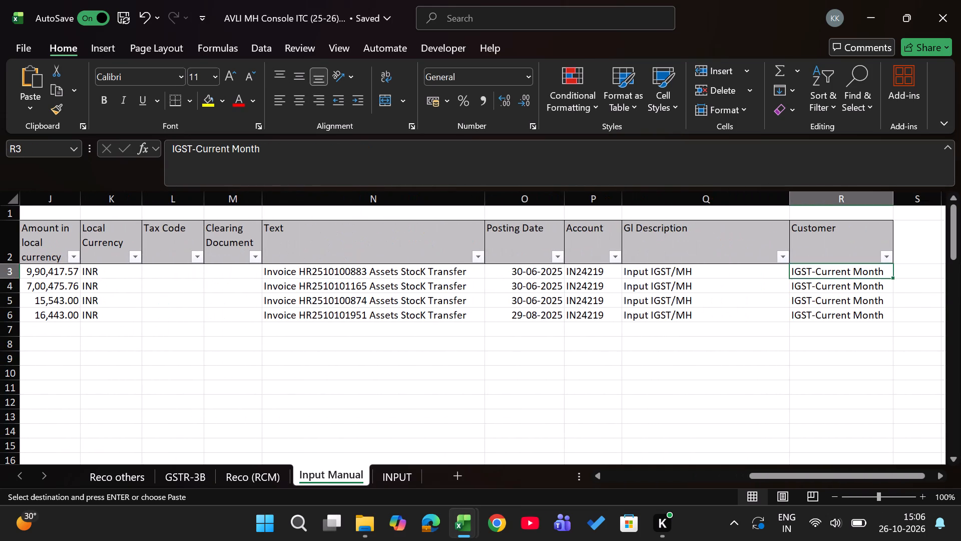
{"action": "key", "text": "Right"}
{"action": "key", "text": "Right"}
{"action": "key", "text": "Right"}
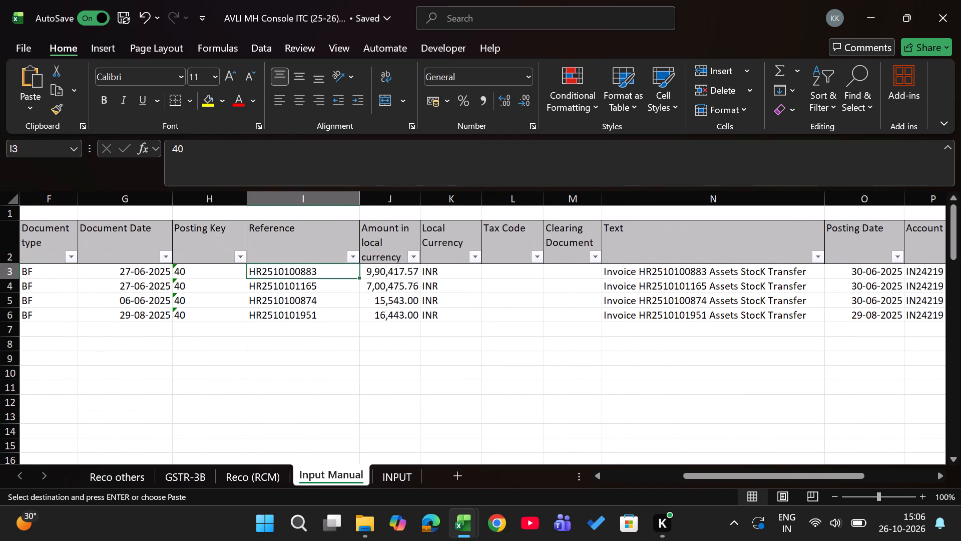
{"action": "key", "text": "Right"}
{"action": "key", "text": "ctrl+shift+Down"}
{"action": "key", "text": "ctrl+c"}
{"action": "key", "text": "Left"}
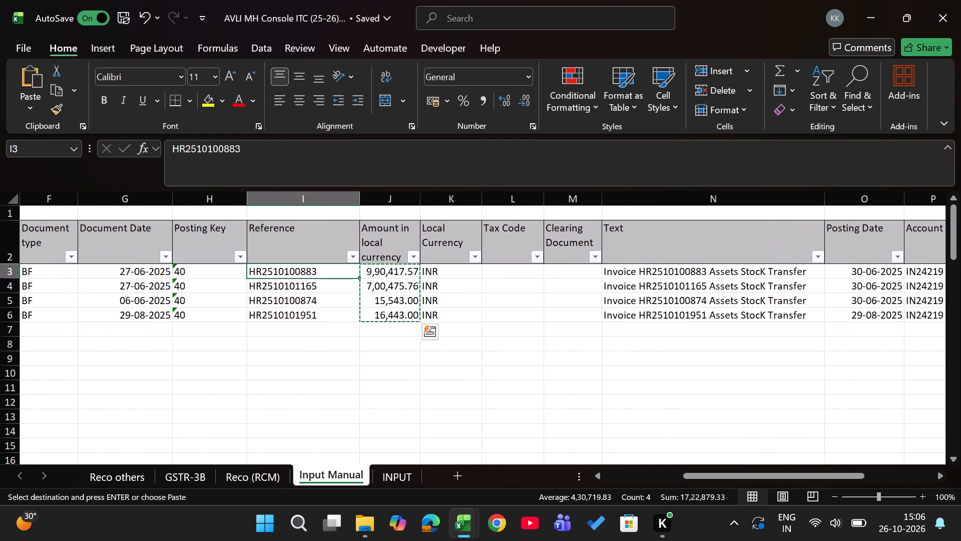
{"action": "key", "text": "Left"}
{"action": "key", "text": "Left"}
{"action": "key", "text": "Left"}
{"action": "key", "text": "ctrl+Page_Down"}
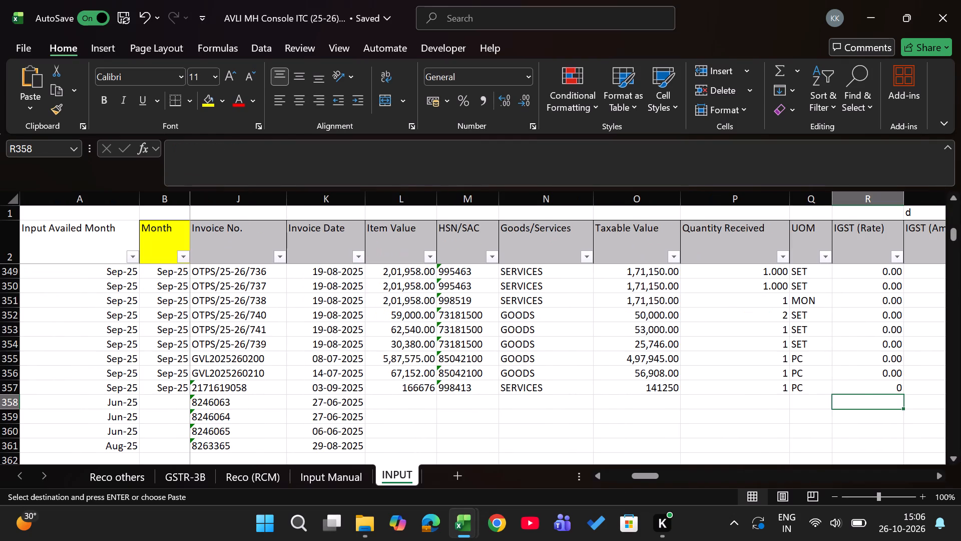
{"action": "key", "text": "Return"}
Copy the amounts from R358:R361 into the Total IGST available as ITC column at AB358:AB361.
{"action": "key", "text": "ctrl+c"}
{"action": "key", "text": "Right"}
{"action": "key", "text": "Right"}
{"action": "key", "text": "Right"}
{"action": "key", "text": "Right"}
{"action": "key", "text": "Right"}
{"action": "key", "text": "Right"}
{"action": "key", "text": "Right"}
{"action": "key", "text": "Right"}
{"action": "key", "text": "Right"}
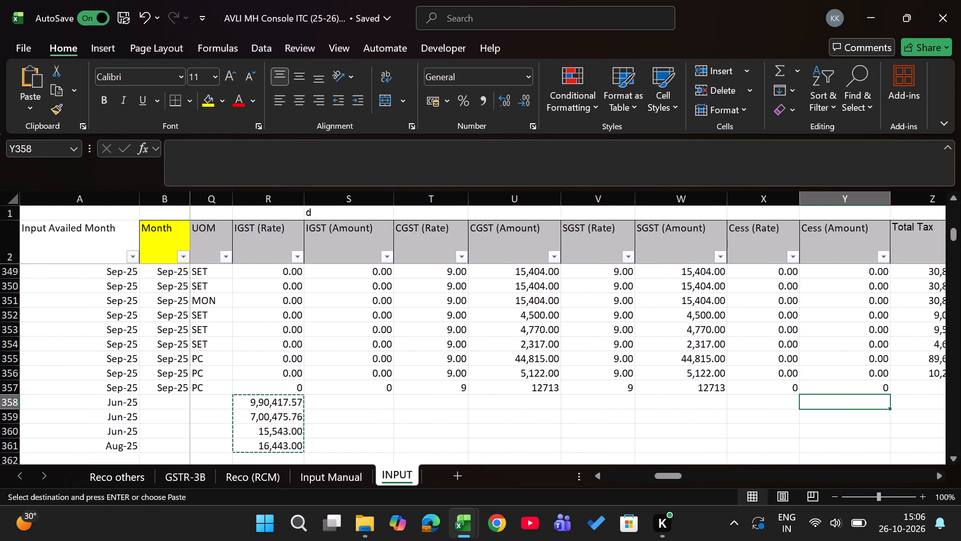
{"action": "key", "text": "Right"}
{"action": "key", "text": "Right"}
{"action": "key", "text": "Right"}
{"action": "key", "text": "Return"}
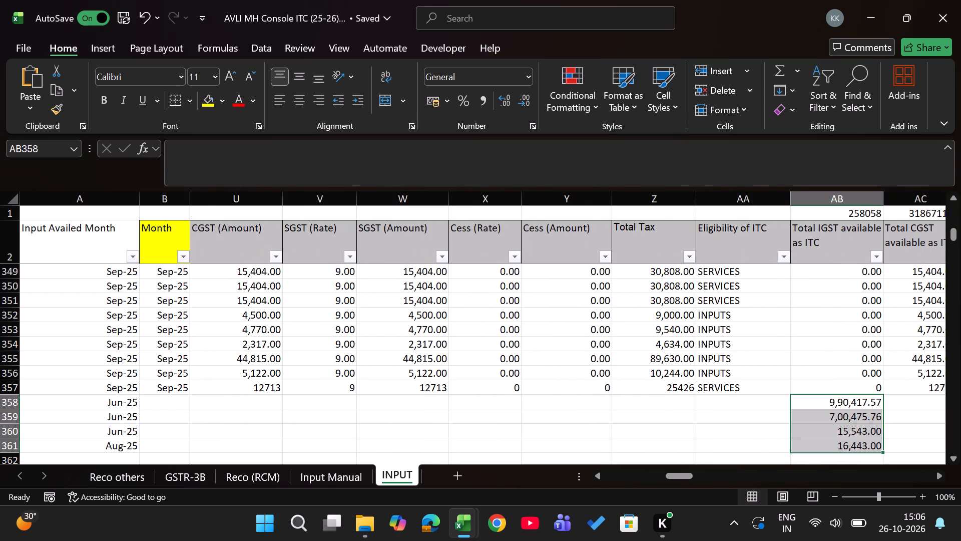
Review the monthly Books and Difference figures for sections 4A5 - 4B2 and 4B2 on the Reco others sheet.
{"action": "key", "text": "ctrl+Page_Up"}
{"action": "key", "text": "ctrl+Page_Up"}
{"action": "key", "text": "ctrl+Page_Up"}
{"action": "key", "text": "ctrl+Page_Up"}
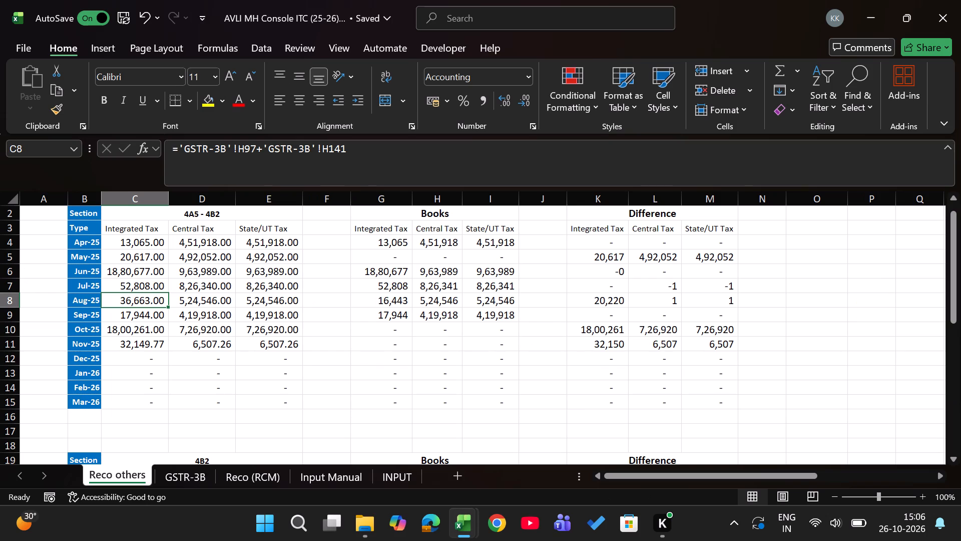
{"action": "scroll", "coordinate": [670, 372], "scroll_direction": "down", "scroll_amount": 1}
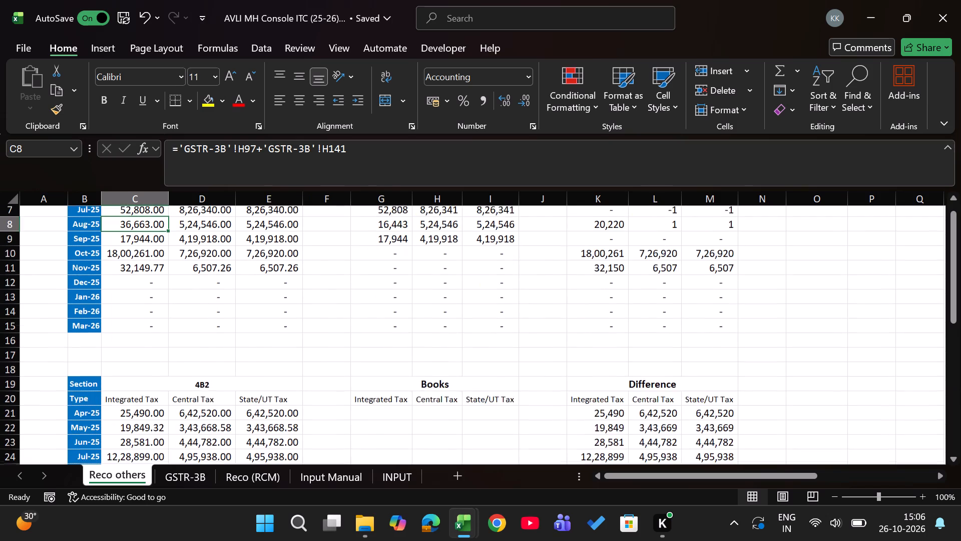
{"action": "scroll", "coordinate": [670, 372], "scroll_direction": "down", "scroll_amount": 1}
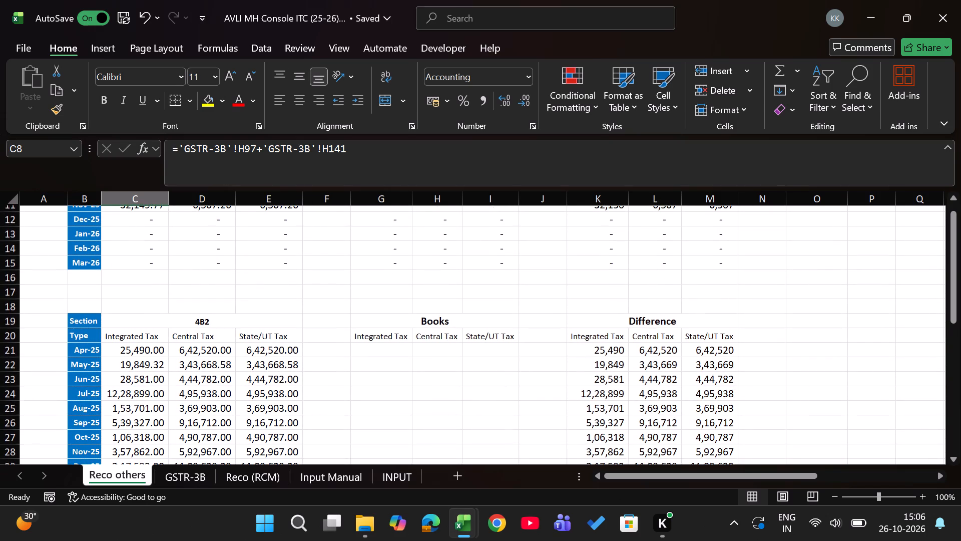
{"action": "scroll", "coordinate": [670, 372], "scroll_direction": "down", "scroll_amount": 2}
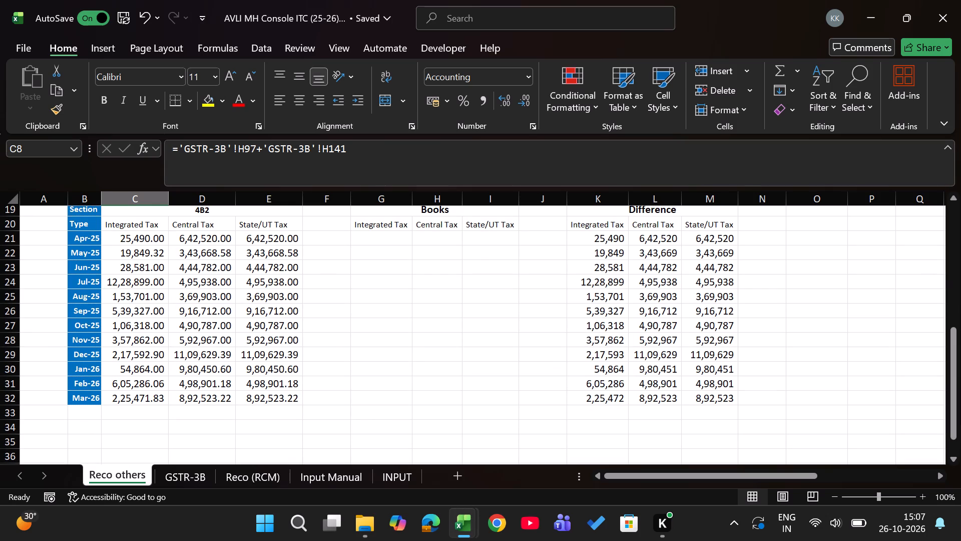
Delete the Input Manual sheet from the workbook.
{"action": "left_click", "coordinate": [343, 477]}
{"action": "right_click", "coordinate": [343, 477]}
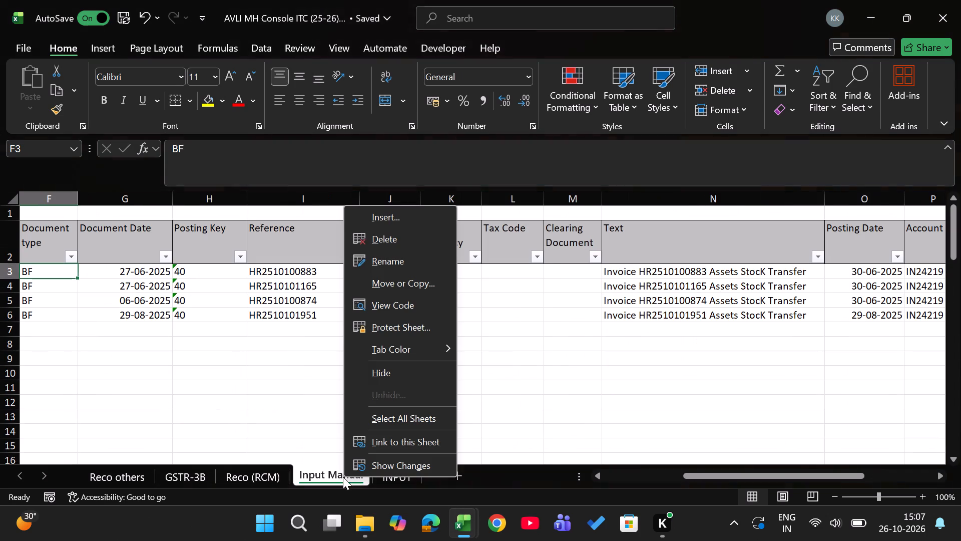
{"action": "left_click", "coordinate": [388, 239]}
{"action": "key", "text": "Return"}
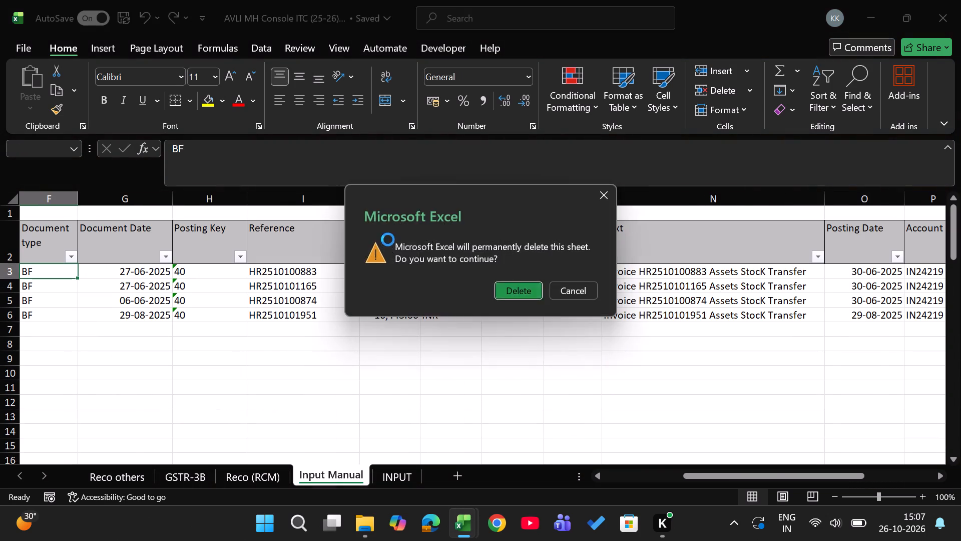
Switch to the AVLI WB Console ITC (25-26) workbook and close it.
{"action": "key", "text": "alt+Tab"}
{"action": "key", "text": "alt+Tab"}
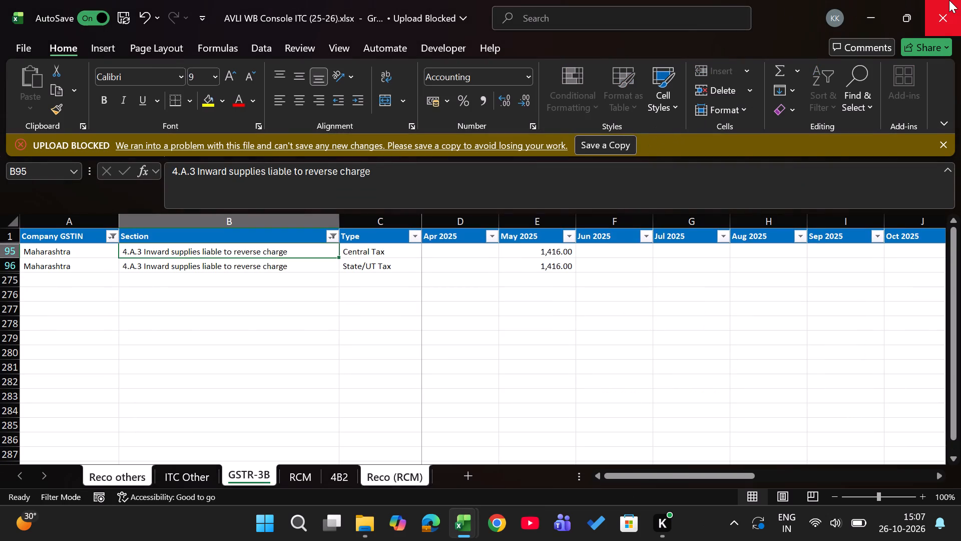
{"action": "left_click", "coordinate": [949, 0]}
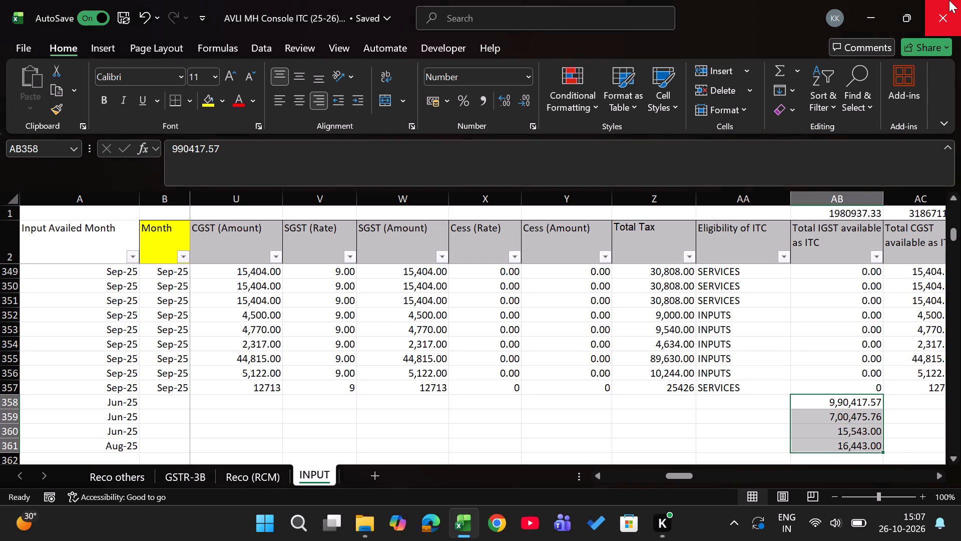
In File Explorer, go up to the AVL folder and open GSTR-9 & 9C for FY 2025-26.
{"action": "key", "text": "alt+Tab"}
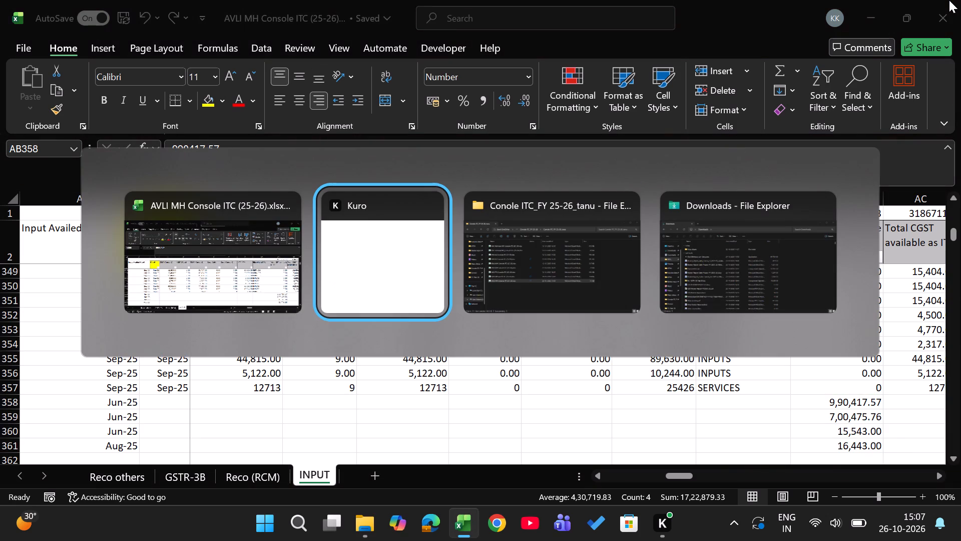
{"action": "key", "text": "alt+Tab"}
{"action": "key", "text": "BackSpace"}
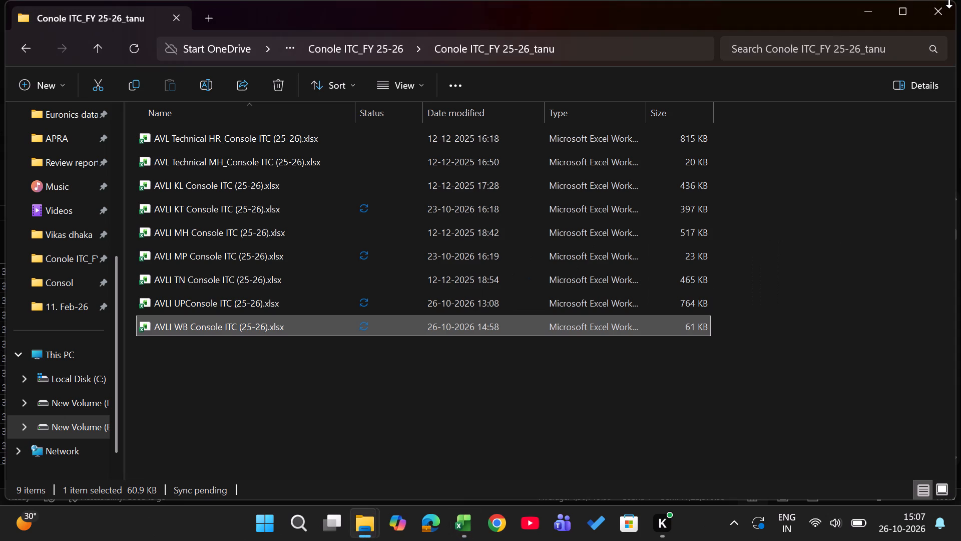
{"action": "key", "text": "Down"}
{"action": "key", "text": "Down"}
{"action": "key", "text": "BackSpace"}
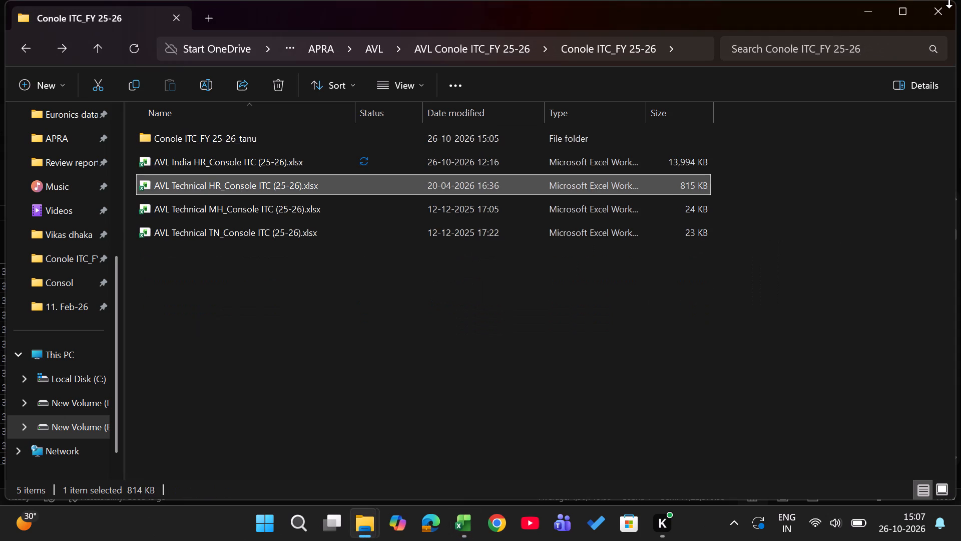
{"action": "key", "text": "Down"}
{"action": "key", "text": "BackSpace"}
{"action": "key", "text": "Down"}
{"action": "key", "text": "Down"}
{"action": "key", "text": "Down"}
{"action": "key", "text": "Down"}
{"action": "key", "text": "Down"}
{"action": "key", "text": "Down"}
{"action": "key", "text": "Down"}
{"action": "key", "text": "Down"}
{"action": "key", "text": "Down"}
{"action": "key", "text": "Down"}
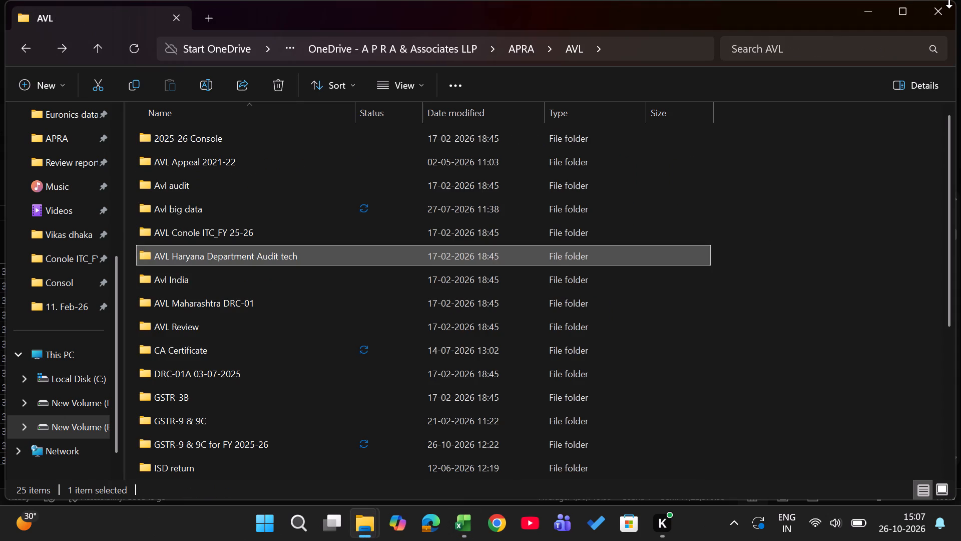
{"action": "key", "text": "Return"}
{"action": "key", "text": "BackSpace"}
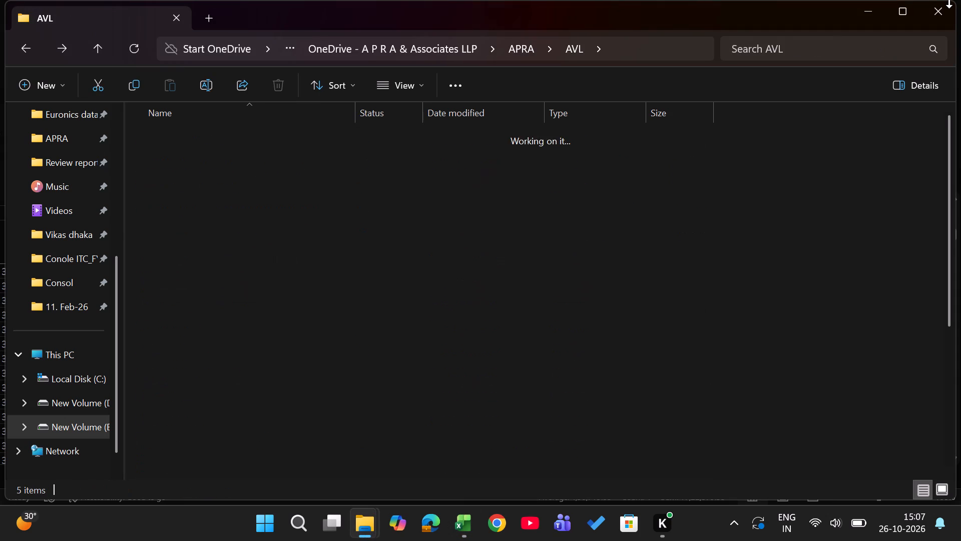
{"action": "key", "text": "Up"}
{"action": "key", "text": "Return"}
Open the AVLI WB Console ITC (25-26) workbook from the Consol folder.
{"action": "key", "text": "Down"}
{"action": "key", "text": "Down"}
{"action": "key", "text": "Down"}
{"action": "key", "text": "Down"}
{"action": "key", "text": "Down"}
{"action": "key", "text": "Down"}
{"action": "key", "text": "Down"}
{"action": "key", "text": "Down"}
{"action": "key", "text": "Down"}
{"action": "key", "text": "Down"}
{"action": "key", "text": "Down"}
{"action": "key", "text": "Down"}
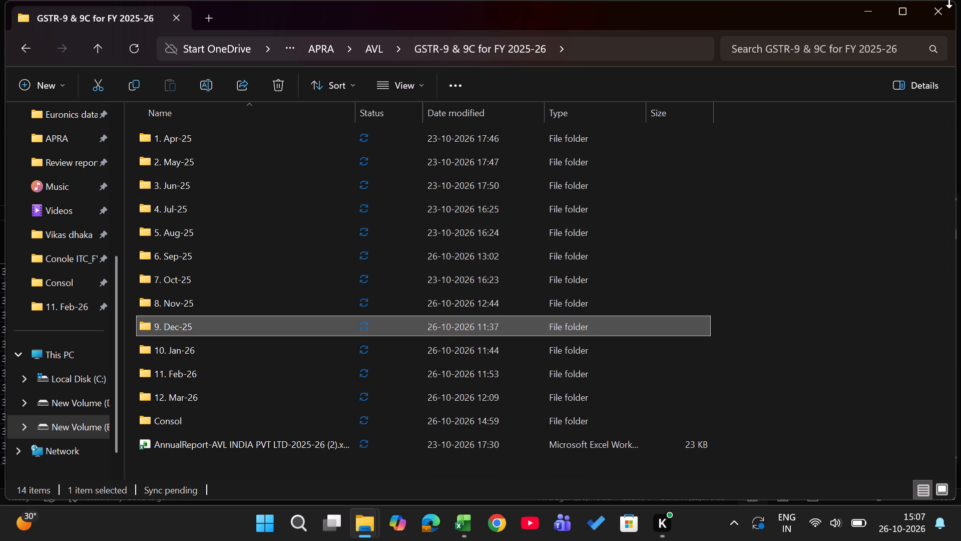
{"action": "key", "text": "Return"}
{"action": "key", "text": "Down"}
{"action": "key", "text": "Down"}
{"action": "key", "text": "Return"}
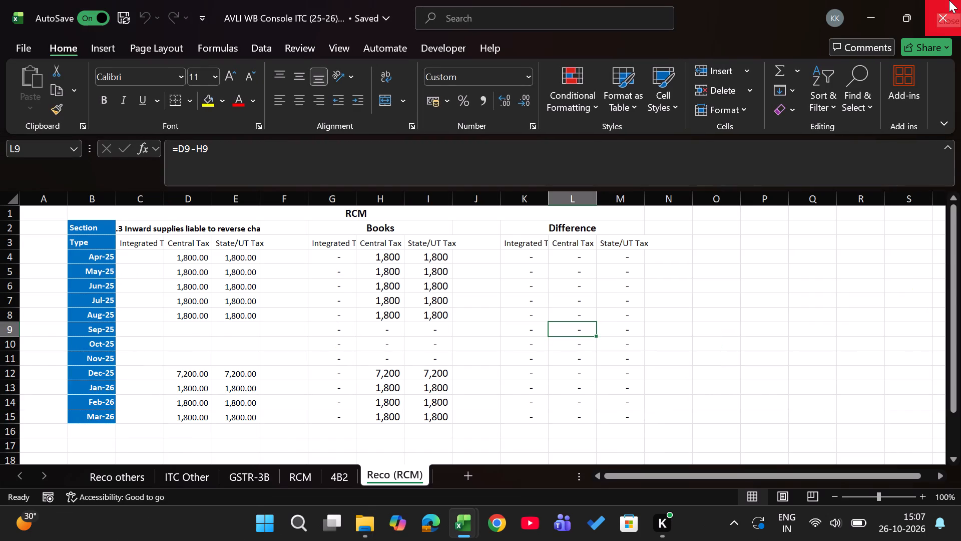
Examine the entries on the 4B2 sheet of the WB console workbook as a reference for the layout.
{"action": "key", "text": "Up"}
{"action": "key", "text": "Up"}
{"action": "key", "text": "Up"}
{"action": "key", "text": "Up"}
{"action": "key", "text": "Up"}
{"action": "key", "text": "Up"}
{"action": "key", "text": "Up"}
{"action": "key", "text": "Up"}
{"action": "key", "text": "Up"}
{"action": "key", "text": "Up"}
{"action": "key", "text": "Up"}
{"action": "key", "text": "Up"}
{"action": "key", "text": "Up"}
{"action": "key", "text": "Up"}
{"action": "key", "text": "Up"}
{"action": "key", "text": "Up"}
{"action": "key", "text": "Up"}
{"action": "key", "text": "Up"}
{"action": "key", "text": "Up"}
{"action": "key", "text": "Up"}
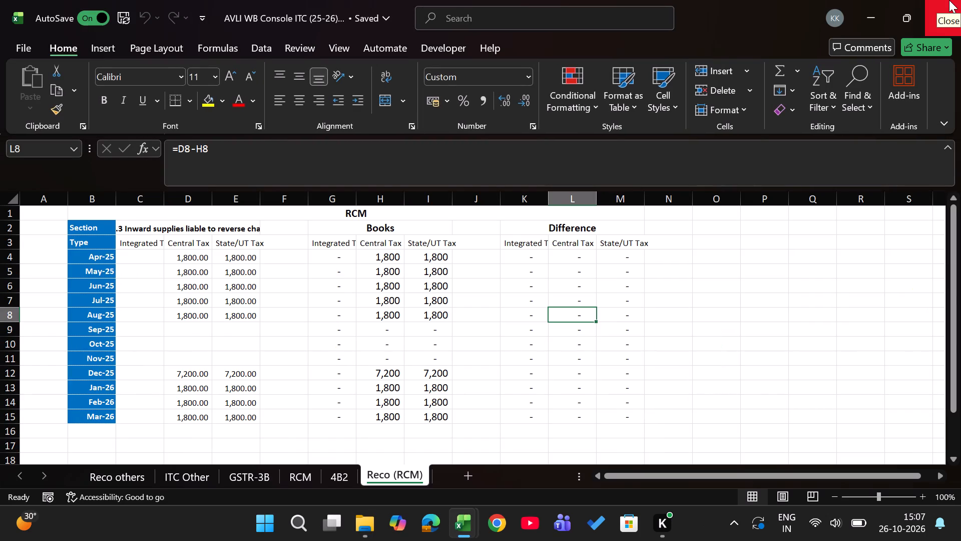
{"action": "key", "text": "ctrl+Page_Up"}
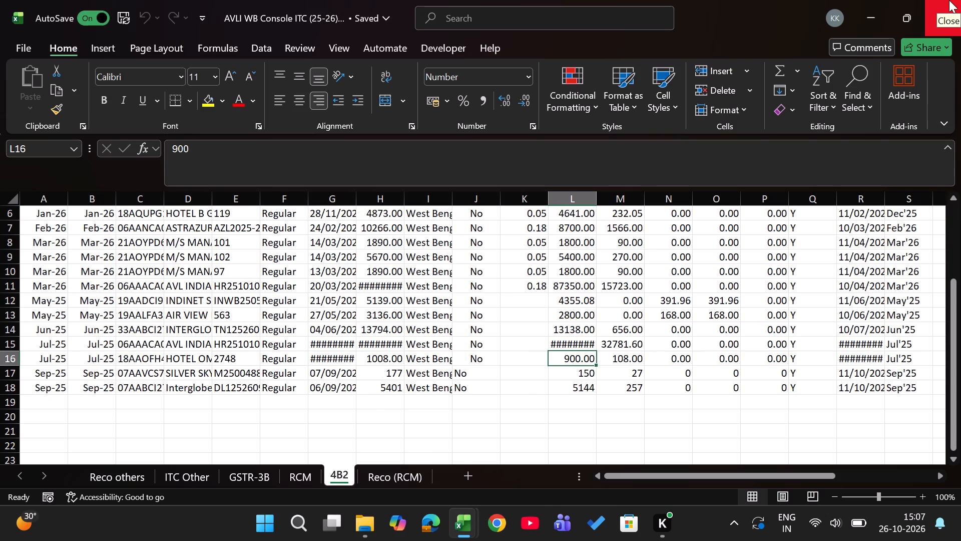
{"action": "key", "text": "Left"}
{"action": "key", "text": "ctrl+Left"}
{"action": "key", "text": "ctrl+Left"}
{"action": "key", "text": "ctrl+Left"}
{"action": "key", "text": "ctrl+Left"}
{"action": "key", "text": "ctrl+Left"}
{"action": "key", "text": "ctrl+Left"}
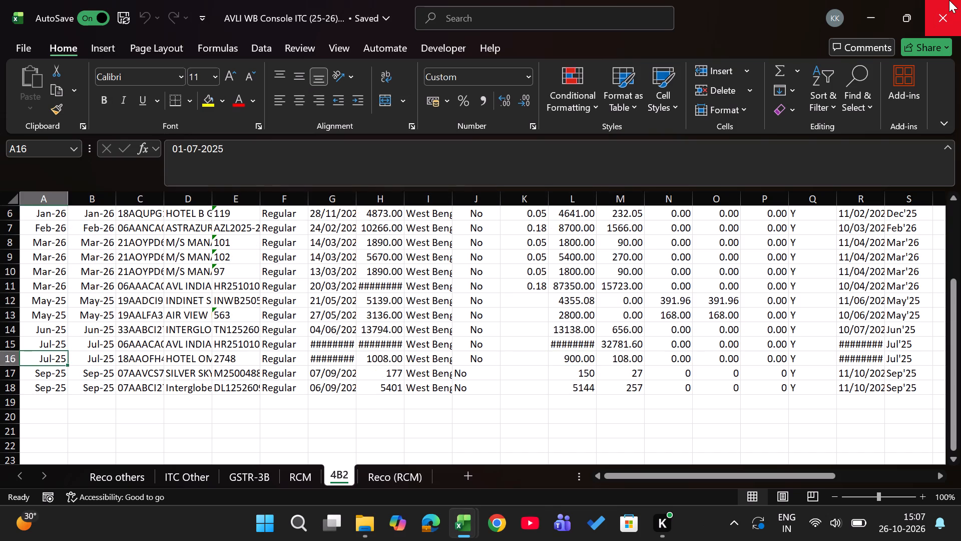
{"action": "key", "text": "ctrl+Up"}
{"action": "key", "text": "ctrl+Up"}
Review the RCM, GSTR-3B and Reco others sheets of the WB console workbook, and close the workbook.
{"action": "key", "text": "ctrl+Page_Up"}
{"action": "key", "text": "Left"}
{"action": "key", "text": "Left"}
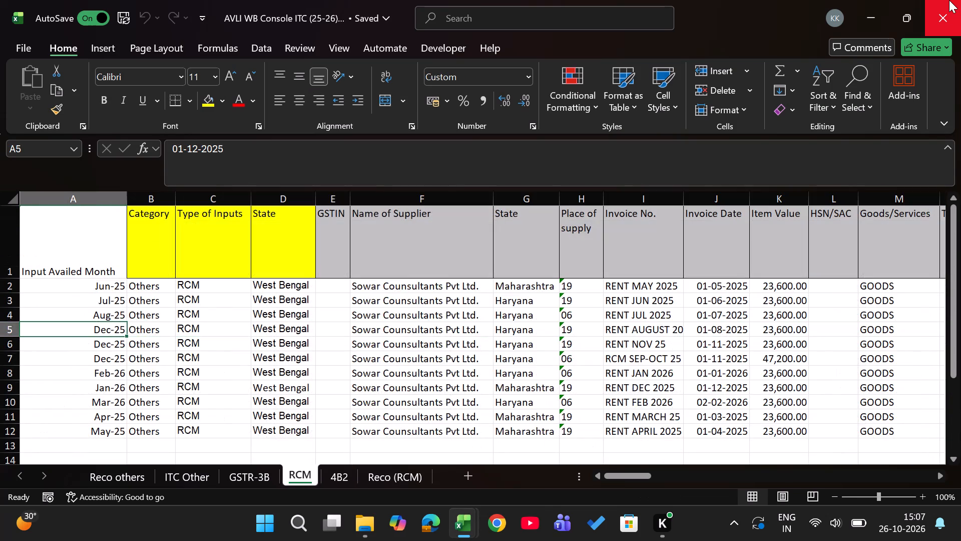
{"action": "key", "text": "Left"}
{"action": "key", "text": "Left"}
{"action": "key", "text": "Left"}
{"action": "key", "text": "ctrl+Up"}
{"action": "key", "text": "ctrl+Up"}
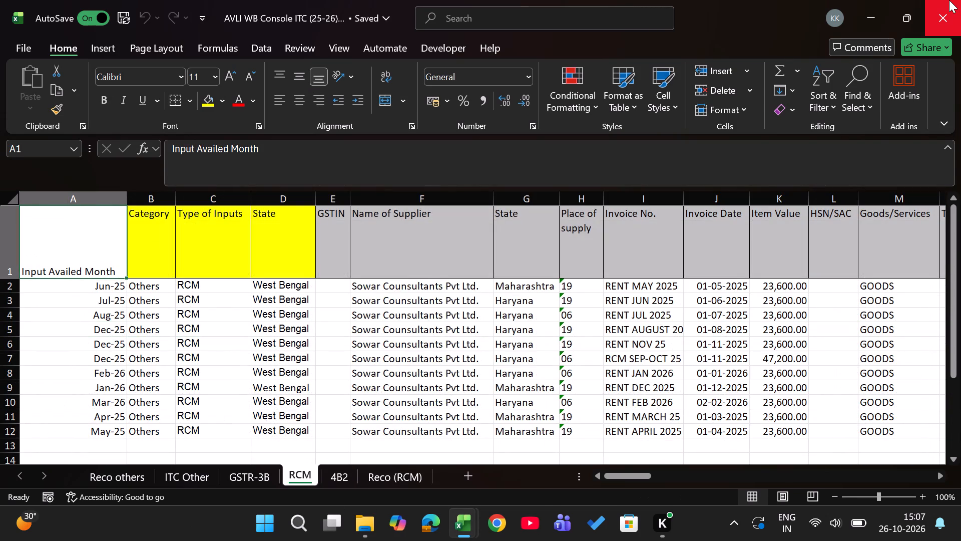
{"action": "key", "text": "Right"}
{"action": "key", "text": "Right"}
{"action": "key", "text": "Right"}
{"action": "key", "text": "ctrl+Page_Up"}
{"action": "key", "text": "ctrl+Page_Up"}
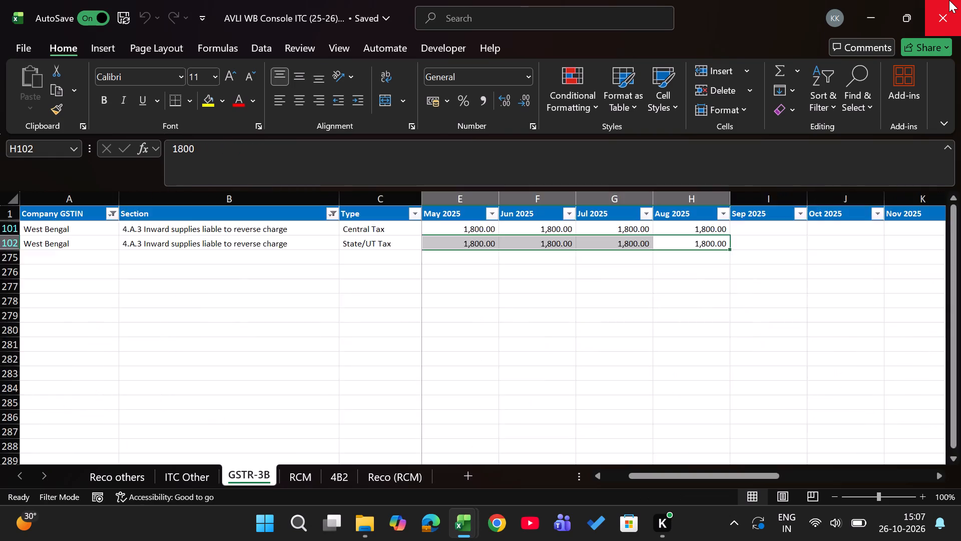
{"action": "key", "text": "ctrl+Page_Up"}
{"action": "key", "text": "ctrl+Page_Up"}
{"action": "key", "text": "Right"}
{"action": "key", "text": "Right"}
{"action": "key", "text": "Right"}
{"action": "key", "text": "Right"}
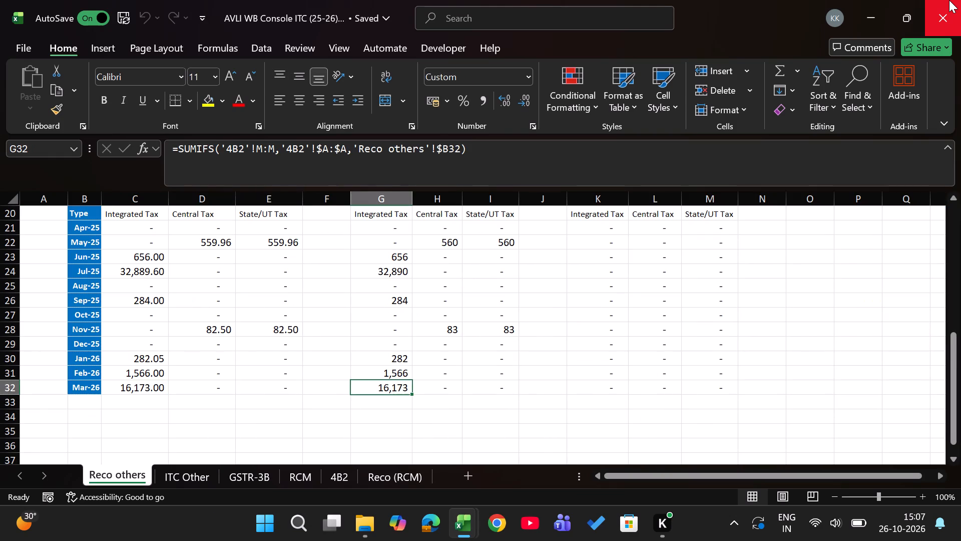
{"action": "left_click", "coordinate": [960, 0]}
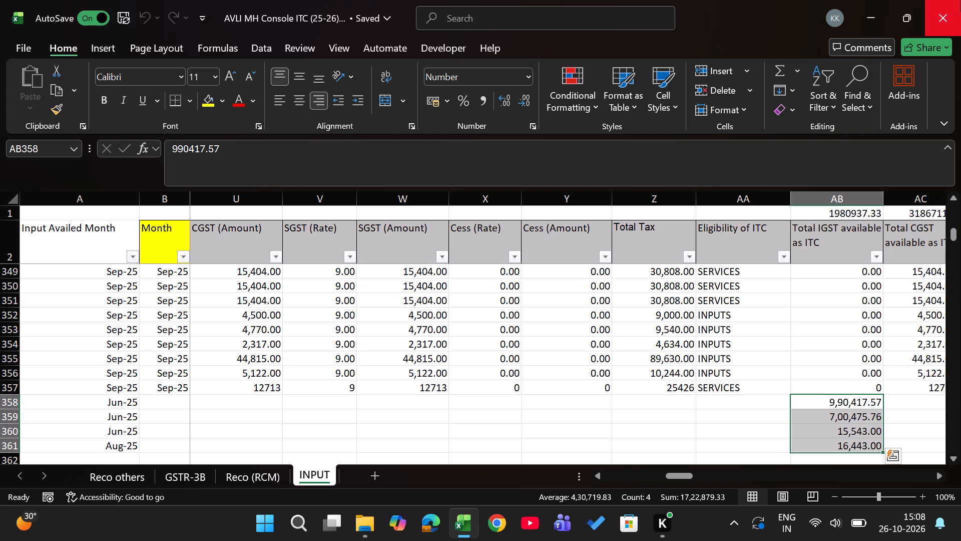
In File Explorer, go to the 1. Apr-25 folder under GSTR-9 & 9C for FY 2025-26 and open AVLT MH 3b Apr-25.xlsx.
{"action": "key", "text": "alt+Tab"}
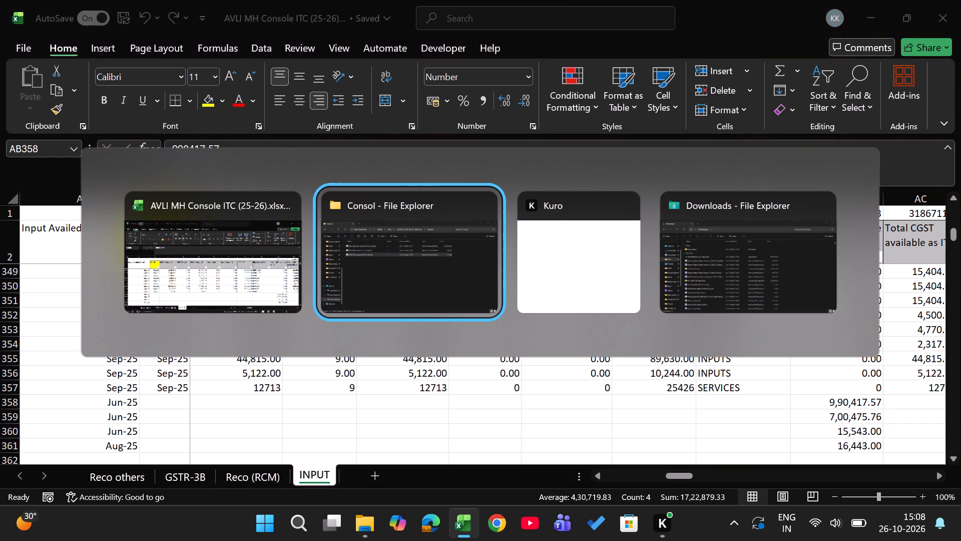
{"action": "key", "text": "BackSpace"}
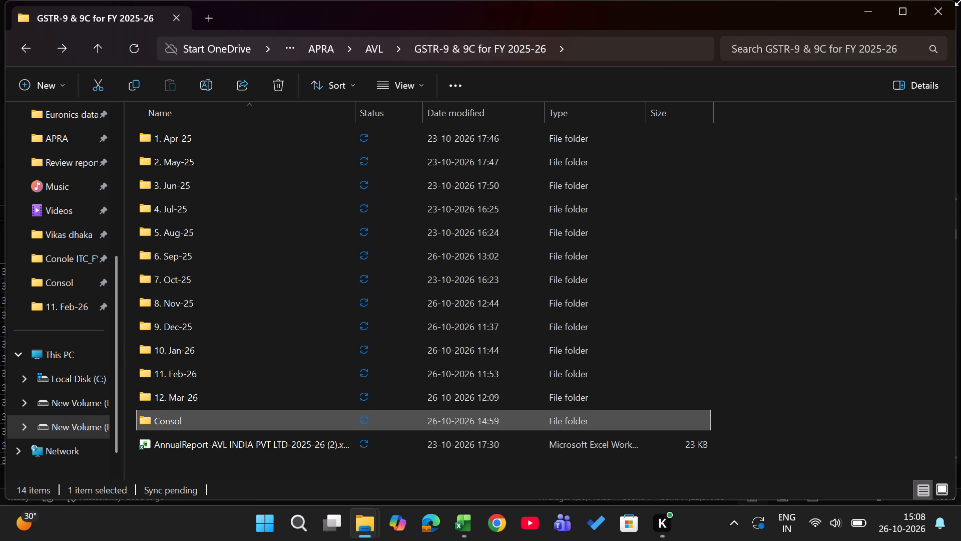
{"action": "key", "text": "Up"}
{"action": "key", "text": "Up"}
{"action": "key", "text": "Up"}
{"action": "key", "text": "Up"}
{"action": "key", "text": "Up"}
{"action": "key", "text": "Up"}
{"action": "key", "text": "Up"}
{"action": "key", "text": "Up"}
{"action": "key", "text": "Up"}
{"action": "key", "text": "Up"}
{"action": "key", "text": "Up"}
{"action": "key", "text": "Up"}
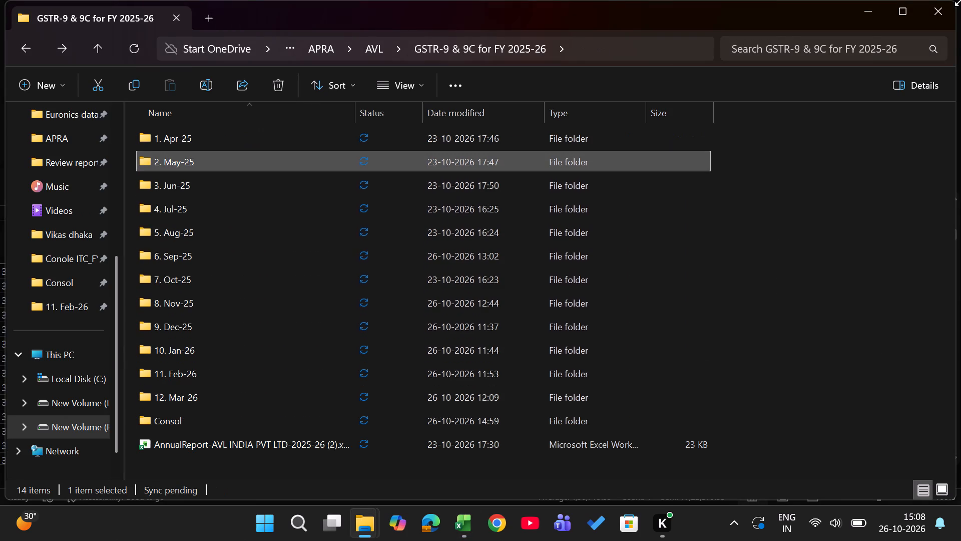
{"action": "key", "text": "Return"}
{"action": "key", "text": "Down"}
{"action": "key", "text": "Down"}
{"action": "key", "text": "Down"}
{"action": "key", "text": "Down"}
{"action": "key", "text": "Down"}
{"action": "key", "text": "Down"}
{"action": "key", "text": "Down"}
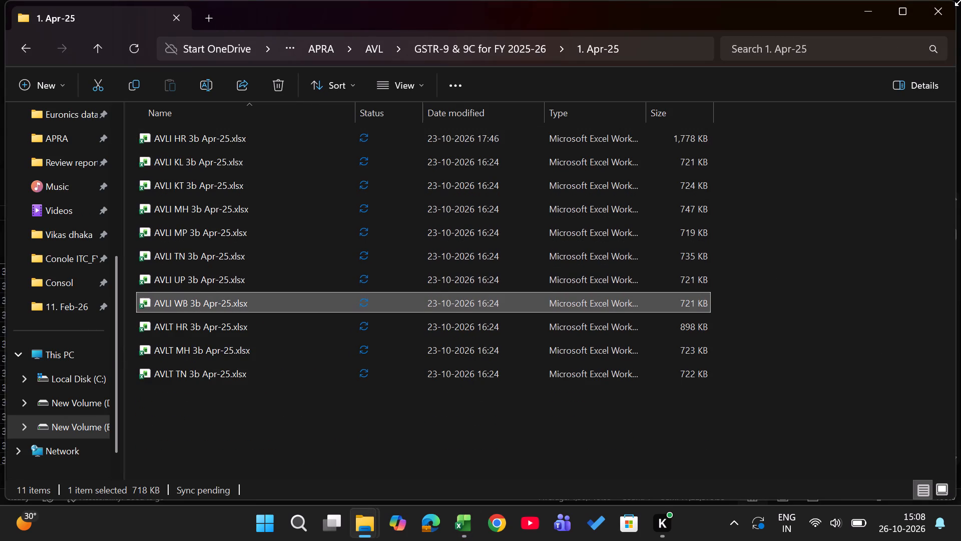
{"action": "key", "text": "Up"}
{"action": "key", "text": "Up"}
{"action": "key", "text": "Down"}
{"action": "key", "text": "Down"}
{"action": "key", "text": "Down"}
{"action": "key", "text": "Down"}
{"action": "key", "text": "Return"}
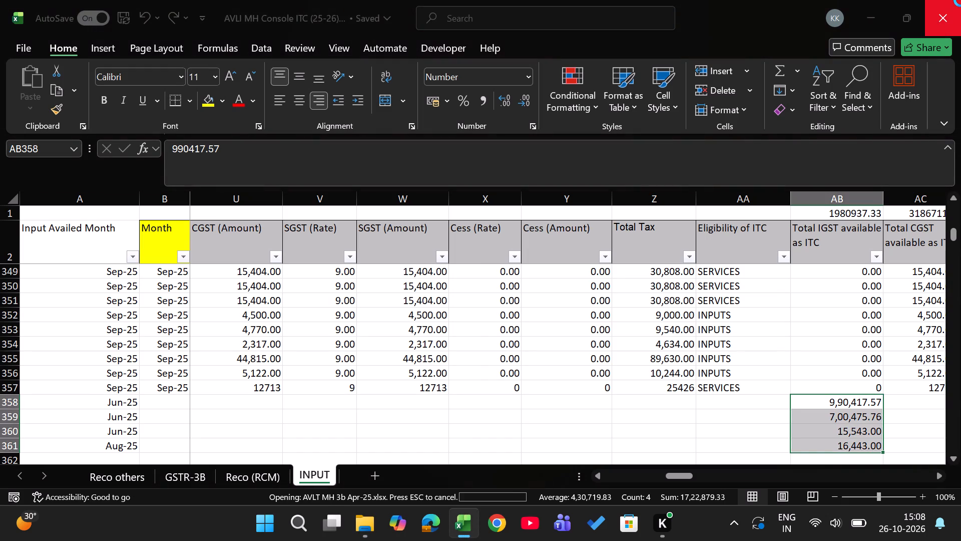
Look through the last sheets of the Apr-25 workbook, including INELIGIBLE and INPUT, and settle on Not Taken Same month 2b.
{"action": "key", "text": "ctrl+Page_Down"}
{"action": "key", "text": "ctrl+Page_Down"}
{"action": "key", "text": "ctrl+Page_Down"}
{"action": "key", "text": "ctrl+Page_Down"}
{"action": "key", "text": "ctrl+Page_Down"}
{"action": "key", "text": "ctrl+Page_Down"}
{"action": "key", "text": "ctrl+Page_Down"}
{"action": "key", "text": "ctrl+Page_Down"}
{"action": "key", "text": "ctrl+Page_Down"}
{"action": "key", "text": "ctrl+Page_Down"}
{"action": "key", "text": "ctrl+Page_Down"}
{"action": "key", "text": "ctrl+Page_Down"}
{"action": "key", "text": "ctrl+Page_Down"}
{"action": "key", "text": "ctrl+Page_Down"}
{"action": "key", "text": "ctrl+Page_Down"}
{"action": "key", "text": "ctrl+Page_Down"}
{"action": "key", "text": "ctrl+Page_Down"}
{"action": "key", "text": "ctrl+Page_Down"}
{"action": "key", "text": "ctrl+Page_Down"}
{"action": "key", "text": "ctrl+Page_Down"}
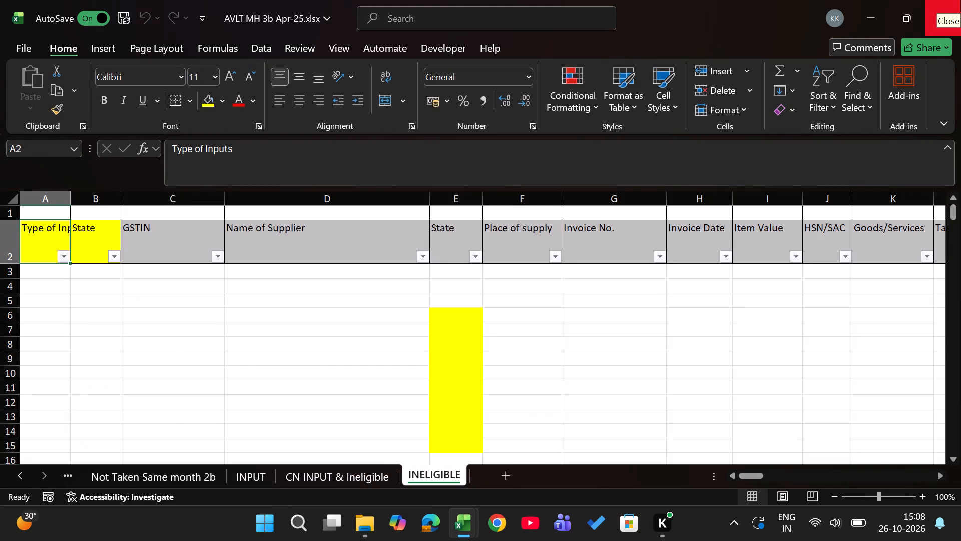
{"action": "key", "text": "ctrl+Page_Up"}
{"action": "key", "text": "ctrl+Page_Up"}
{"action": "key", "text": "ctrl+Page_Up"}
{"action": "key", "text": "ctrl+Page_Down"}
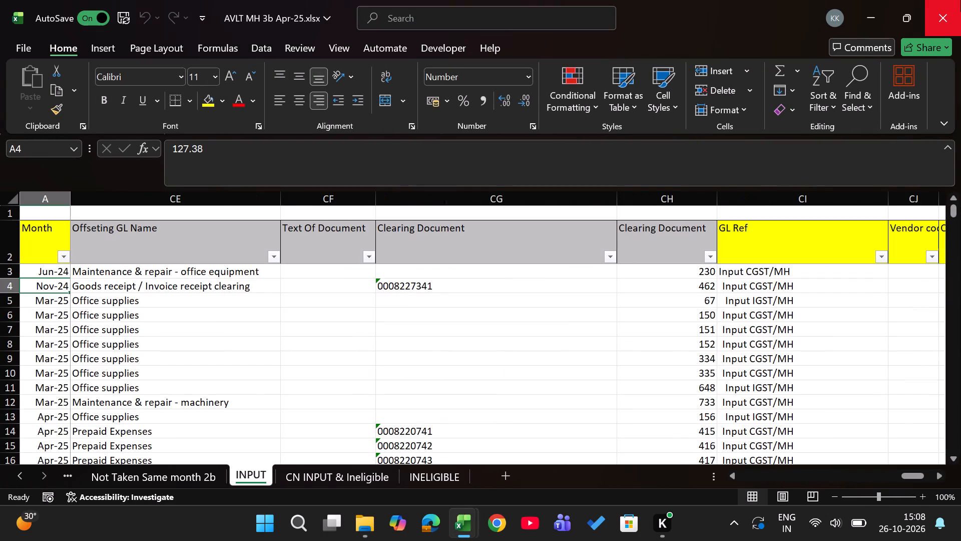
{"action": "key", "text": "ctrl+Page_Down"}
{"action": "key", "text": "ctrl+Page_Down"}
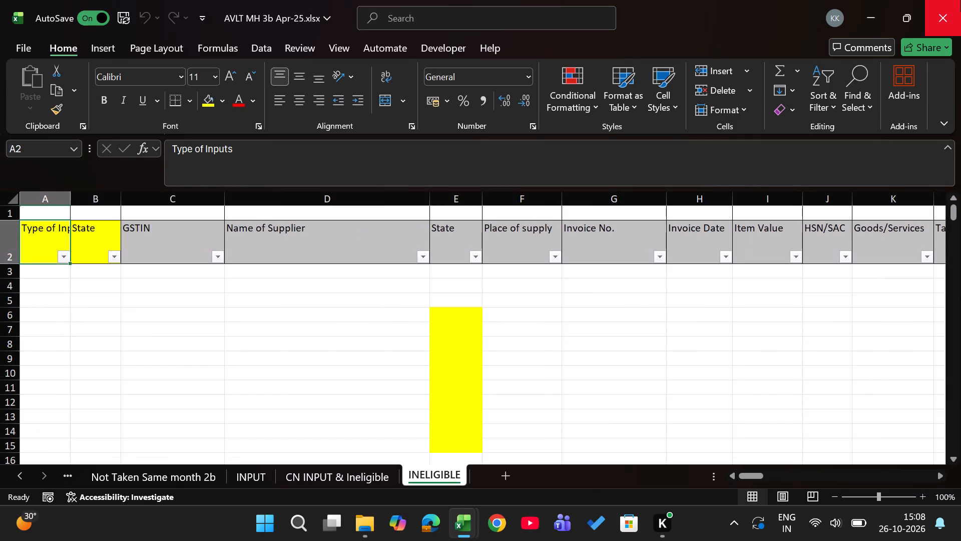
{"action": "key", "text": "ctrl+Page_Up"}
{"action": "key", "text": "ctrl+Page_Up"}
{"action": "key", "text": "ctrl+Page_Up"}
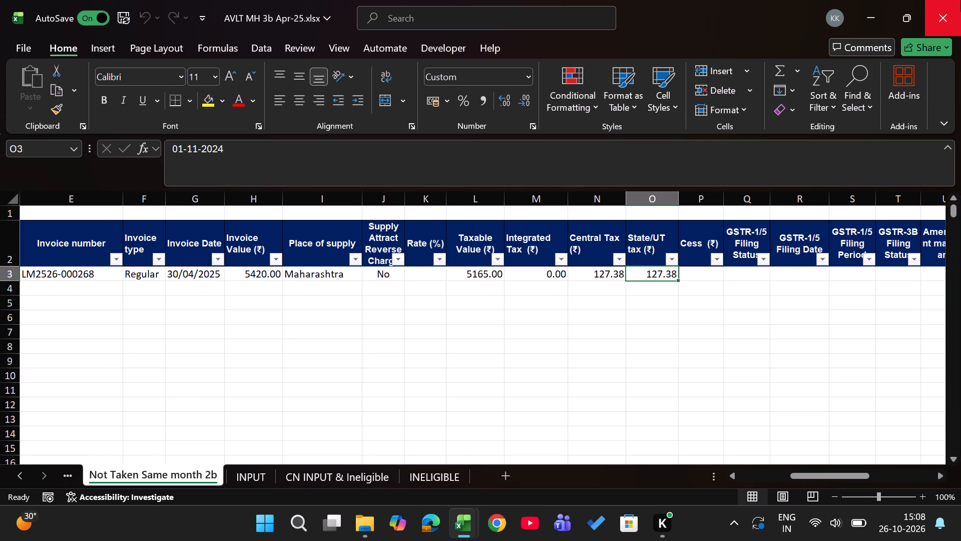
Add a new sheet after INPUT in the AVLI MH Console ITC (25-26) workbook and name it 4B2.
{"action": "key", "text": "alt+Tab"}
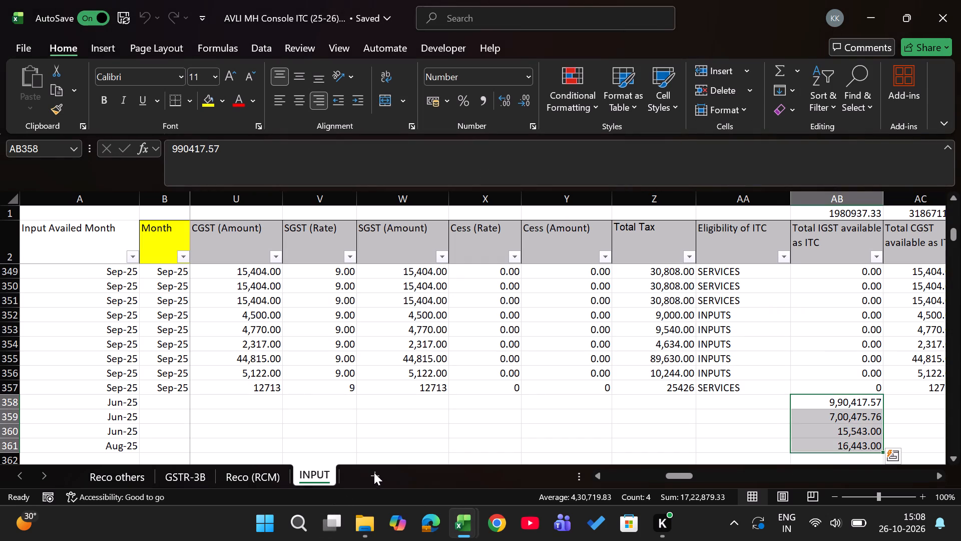
{"action": "left_click", "coordinate": [376, 474]}
{"action": "double_click", "coordinate": [355, 476]}
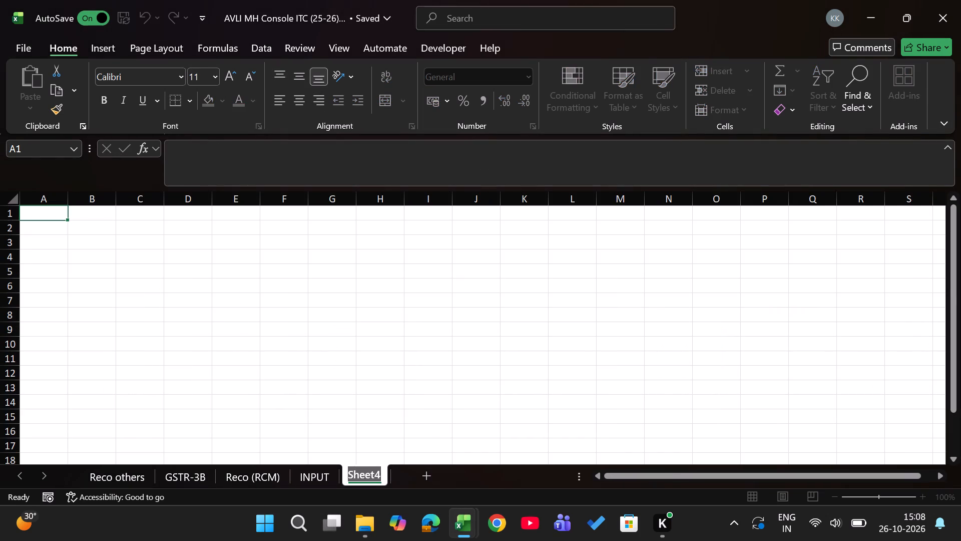
{"action": "type", "text": "4B2"}
{"action": "key", "text": "Return"}
Copy the Not Taken Same month 2b table with headers, from Month through IRN date, into the 4B2 sheet starting at B2.
{"action": "key", "text": "alt+Tab"}
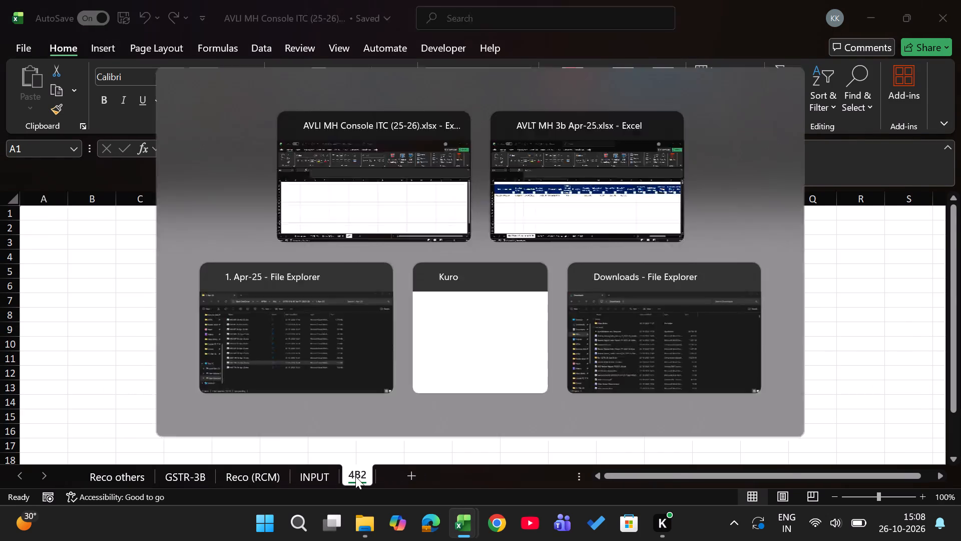
{"action": "key", "text": "Left"}
{"action": "key", "text": "Left"}
{"action": "key", "text": "Up"}
{"action": "key", "text": "ctrl+Left"}
{"action": "key", "text": "Down"}
{"action": "key", "text": "Left"}
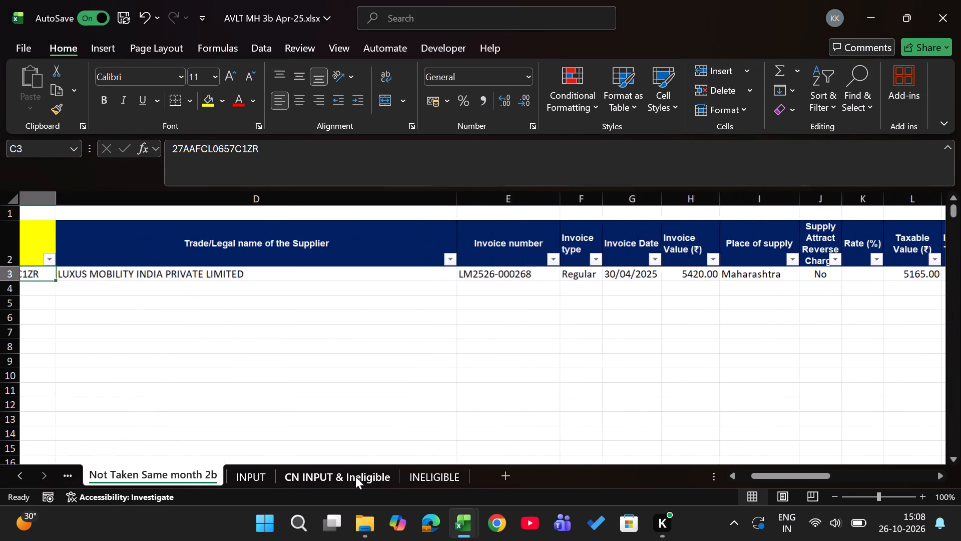
{"action": "key", "text": "Left"}
{"action": "key", "text": "Left"}
{"action": "key", "text": "Up"}
{"action": "key", "text": "Right"}
{"action": "key", "text": "ctrl+shift+Down"}
{"action": "key", "text": "ctrl+shift+Right"}
{"action": "key", "text": "ctrl+shift+Right"}
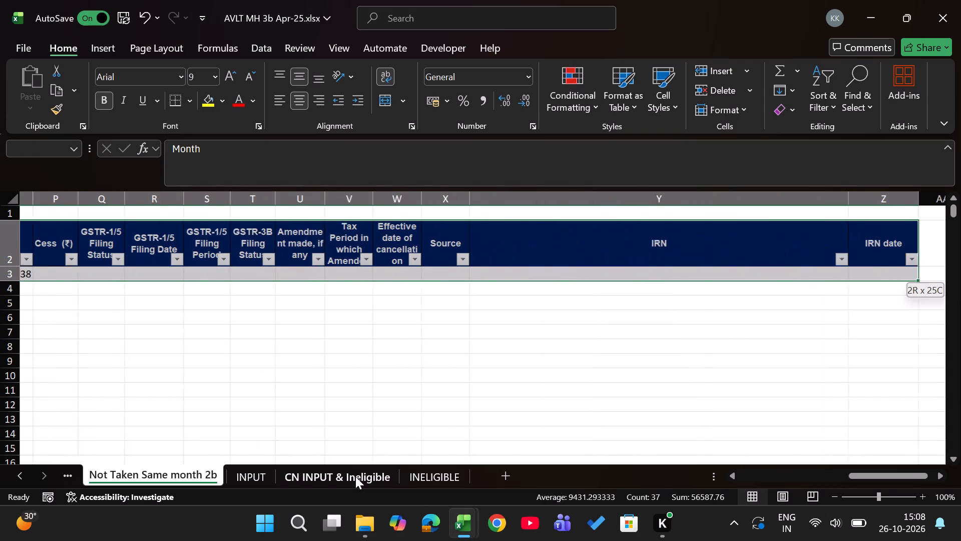
{"action": "key", "text": "ctrl+c"}
{"action": "key", "text": "alt+Tab"}
{"action": "key", "text": "Right"}
{"action": "key", "text": "Down"}
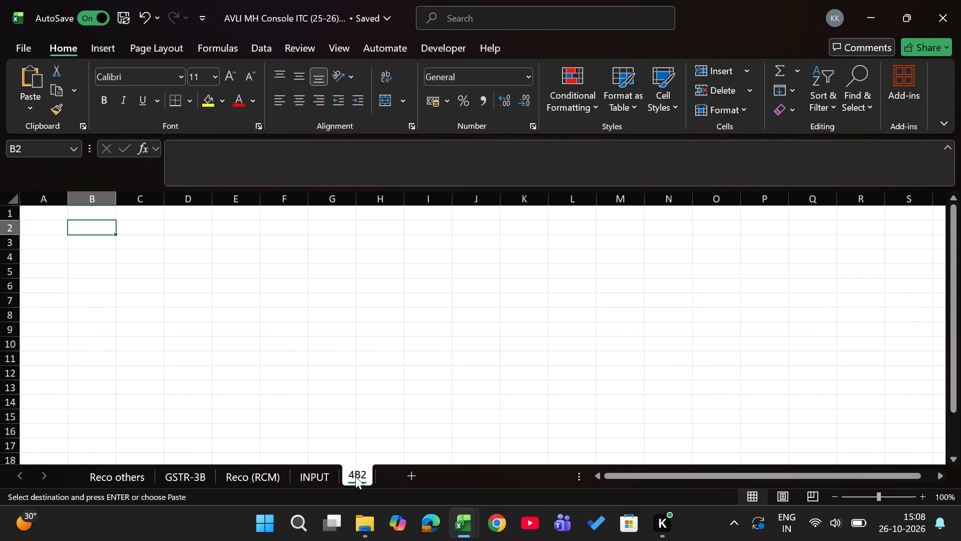
{"action": "key", "text": "Return"}
Copy the Apr-25 month from B3 into A3 and enter 4B2 as the column A header in A2.
{"action": "key", "text": "Down"}
{"action": "key", "text": "Left"}
{"action": "key", "text": "Right"}
{"action": "key", "text": "ctrl+c"}
{"action": "key", "text": "Left"}
{"action": "key", "text": "Return"}
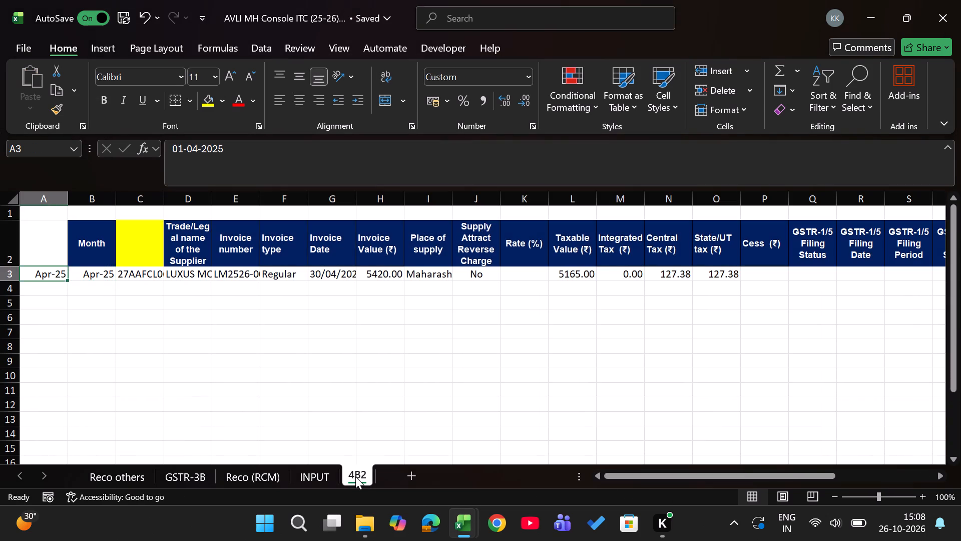
{"action": "key", "text": "Up"}
{"action": "type", "text": "4B2"}
{"action": "key", "text": "Return"}
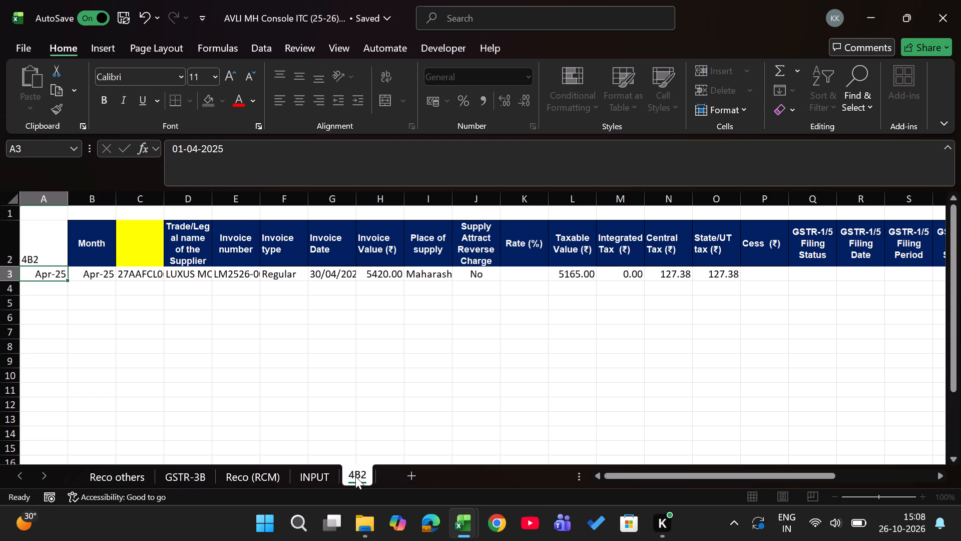
In Reco others, enter a SUMIFS in G21 totalling 4B2 column M where 4B2 column $A matches the month in $B21.
{"action": "key", "text": "ctrl+Page_Up"}
{"action": "key", "text": "ctrl+Page_Up"}
{"action": "key", "text": "ctrl+Page_Up"}
{"action": "key", "text": "ctrl+Page_Up"}
{"action": "key", "text": "Right"}
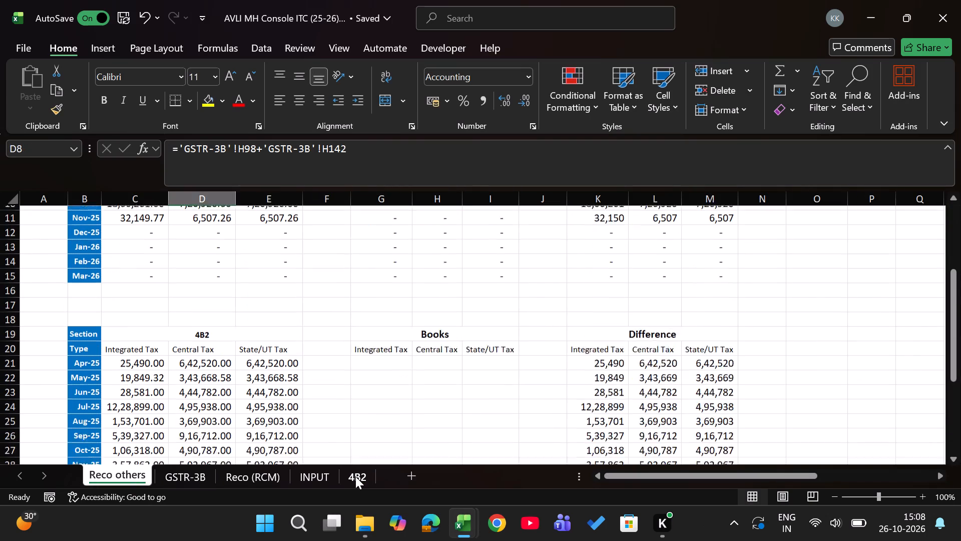
{"action": "key", "text": "Right"}
{"action": "key", "text": "Right"}
{"action": "key", "text": "Down"}
{"action": "key", "text": "Down"}
{"action": "key", "text": "Down"}
{"action": "key", "text": "Down"}
{"action": "key", "text": "Down"}
{"action": "key", "text": "Down"}
{"action": "key", "text": "Down"}
{"action": "key", "text": "Down"}
{"action": "key", "text": "Down"}
{"action": "key", "text": "Down"}
{"action": "key", "text": "Down"}
{"action": "key", "text": "Down"}
{"action": "key", "text": "Down"}
{"action": "key", "text": "Down"}
{"action": "key", "text": "Right"}
{"action": "key", "text": "Up"}
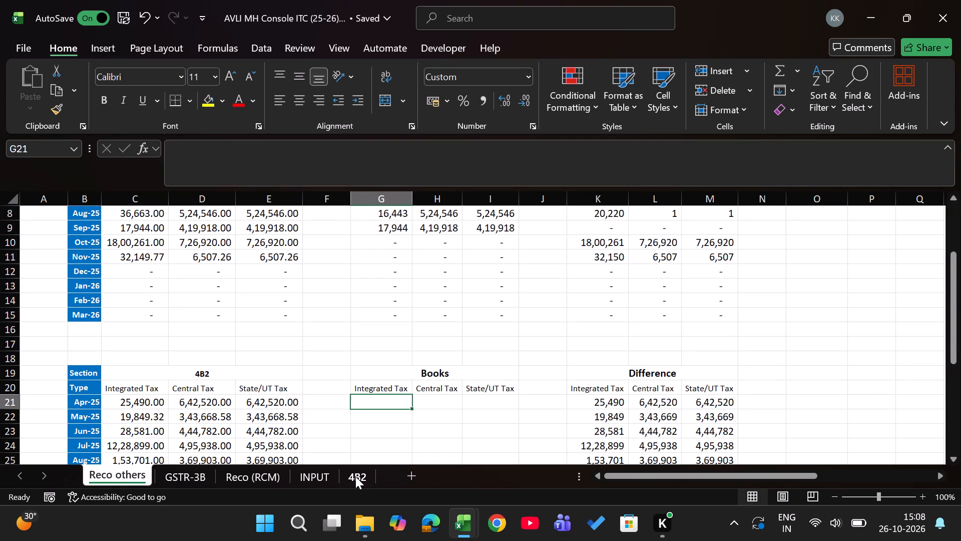
{"action": "key", "text": "equal"}
{"action": "type", "text": "sumifs"}
{"action": "key", "text": "Tab"}
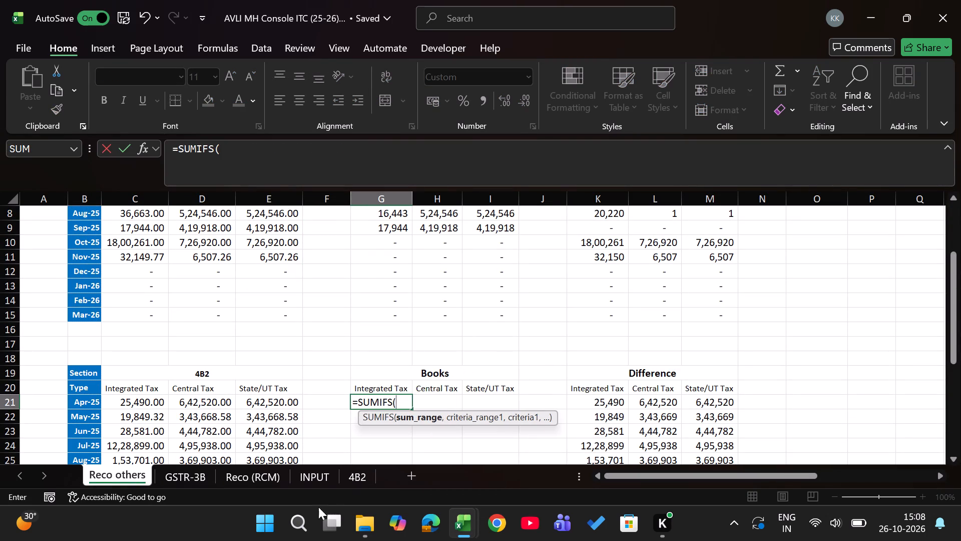
{"action": "left_click", "coordinate": [360, 483]}
{"action": "scroll", "coordinate": [536, 326], "scroll_direction": "left", "scroll_amount": 1}
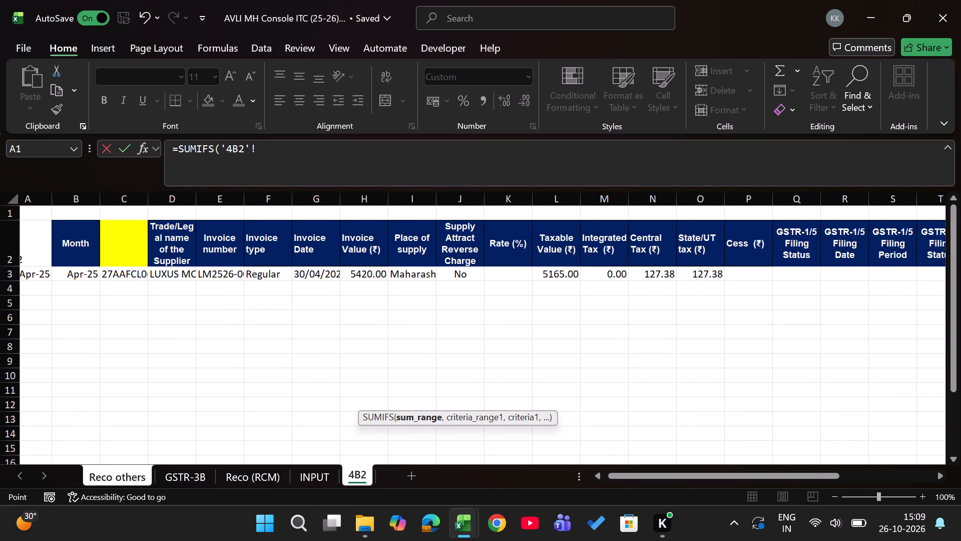
{"action": "left_click", "coordinate": [605, 205]}
{"action": "key", "text": "comma"}
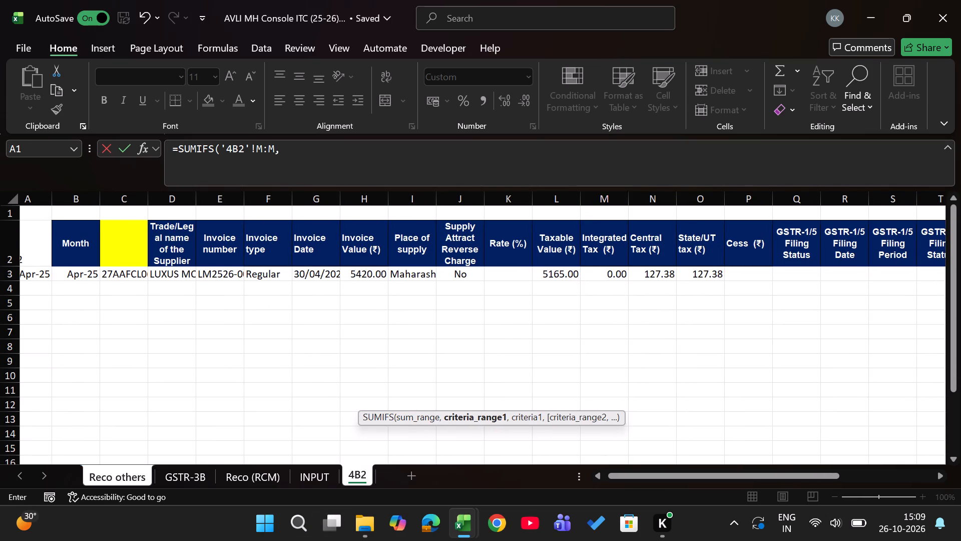
{"action": "left_click", "coordinate": [32, 198]}
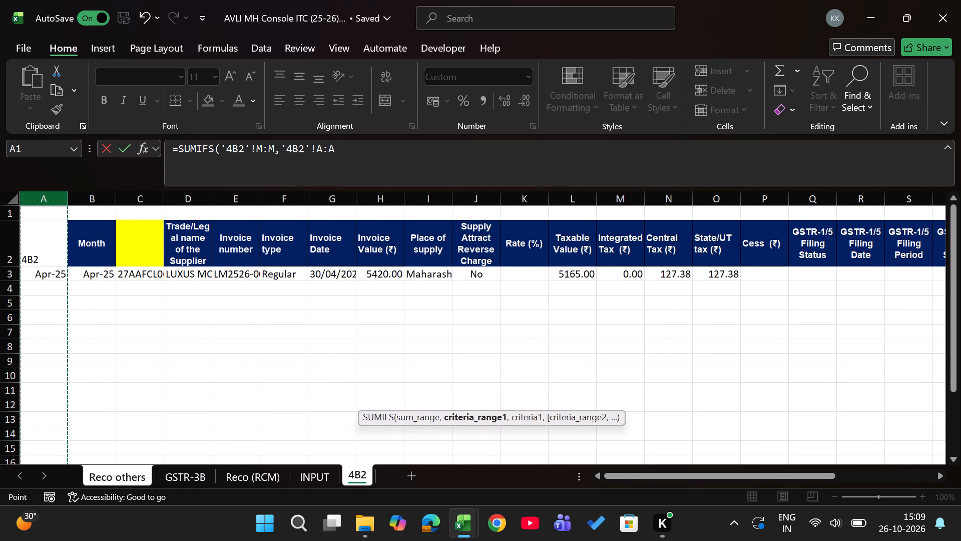
{"action": "key", "text": "F4"}
{"action": "key", "text": "comma"}
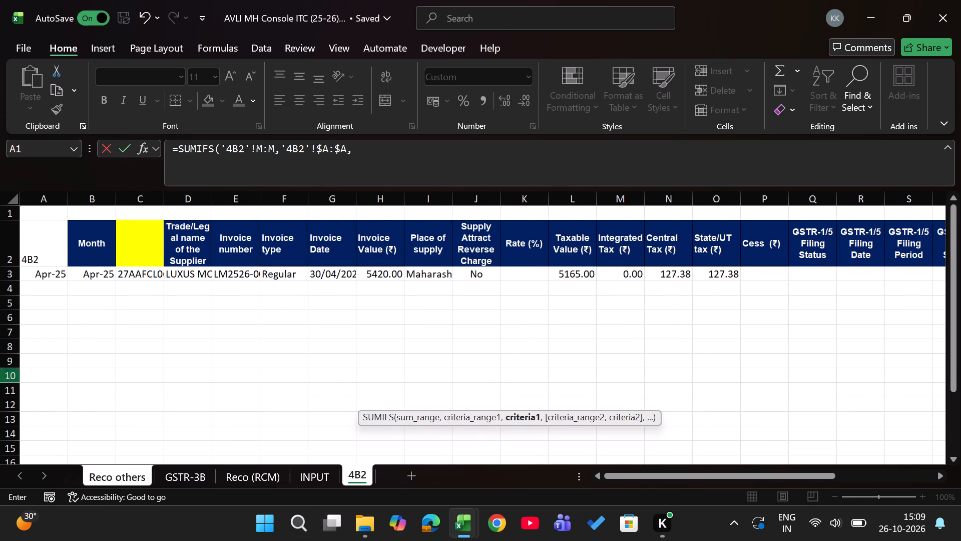
{"action": "left_click", "coordinate": [129, 484]}
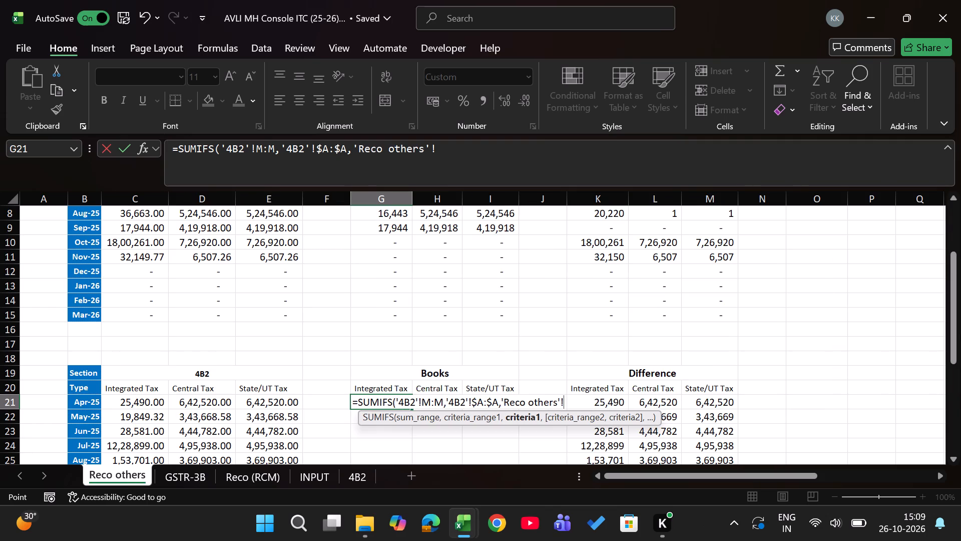
{"action": "left_click", "coordinate": [89, 401]}
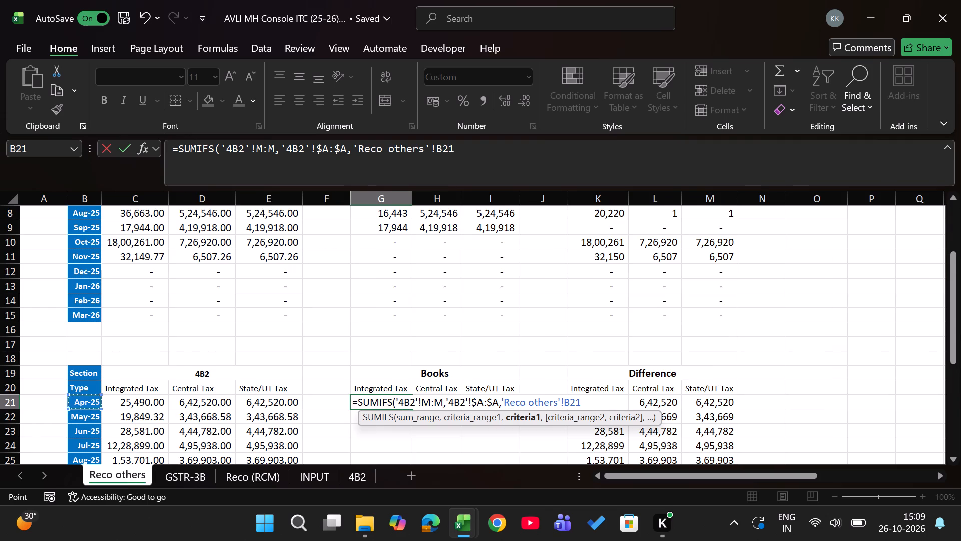
{"action": "key", "text": "F4"}
{"action": "key", "text": "F4"}
{"action": "key", "text": "F4"}
{"action": "key", "text": "Return"}
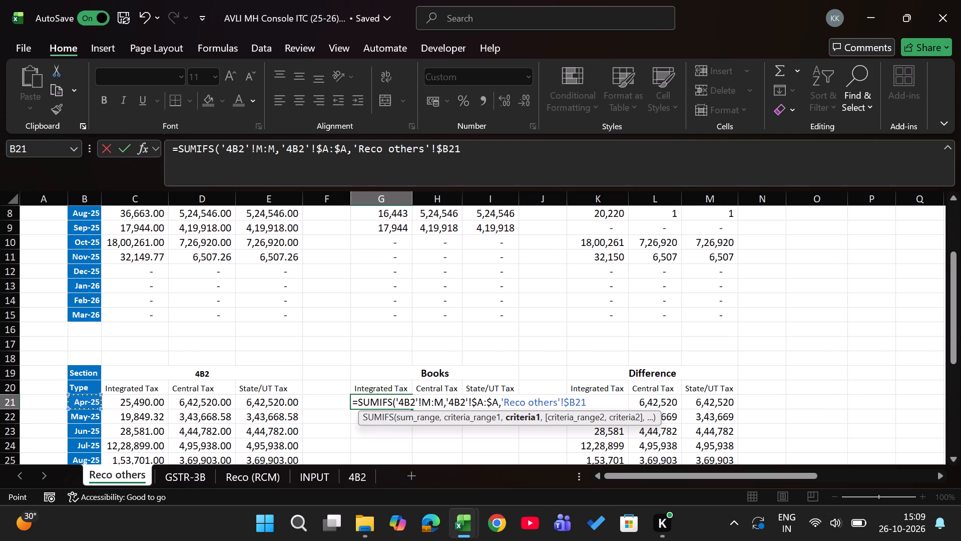
Filter the Section column on the GSTR-3B sheet to only 4.B.2 Others - ITC reversed.
{"action": "key", "text": "Up"}
{"action": "key", "text": "shift+Right"}
{"action": "key", "text": "shift+Right"}
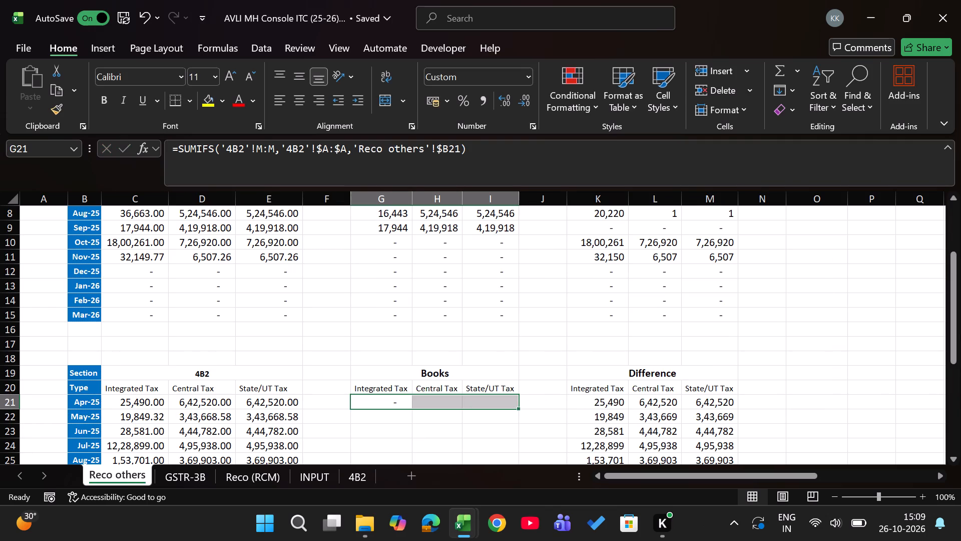
{"action": "key", "text": "Right"}
{"action": "key", "text": "Left"}
{"action": "key", "text": "Left"}
{"action": "key", "text": "Left"}
{"action": "key", "text": "Left"}
{"action": "key", "text": "Left"}
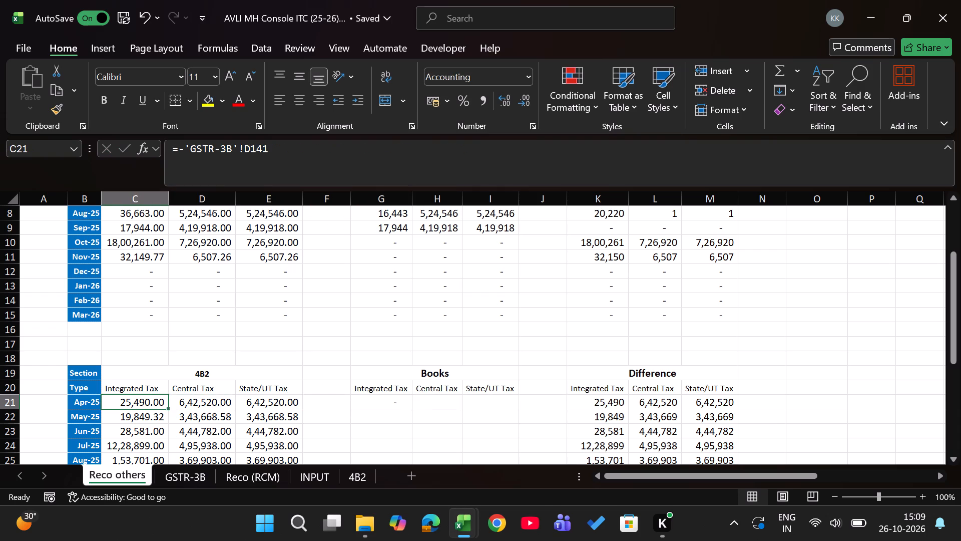
{"action": "key", "text": "ctrl+Page_Down"}
{"action": "key", "text": "Left"}
{"action": "key", "text": "Left"}
{"action": "key", "text": "Up"}
{"action": "key", "text": "alt+Down"}
{"action": "key", "text": "alt+Down"}
{"action": "key", "text": "alt+Down"}
{"action": "key", "text": "alt+Down"}
{"action": "key", "text": "alt+Down"}
{"action": "key", "text": "alt+Down"}
{"action": "key", "text": "alt+Down"}
{"action": "key", "text": "alt+Down"}
{"action": "key", "text": "alt+Down"}
{"action": "key", "text": "alt+Down"}
{"action": "key", "text": "alt+Down"}
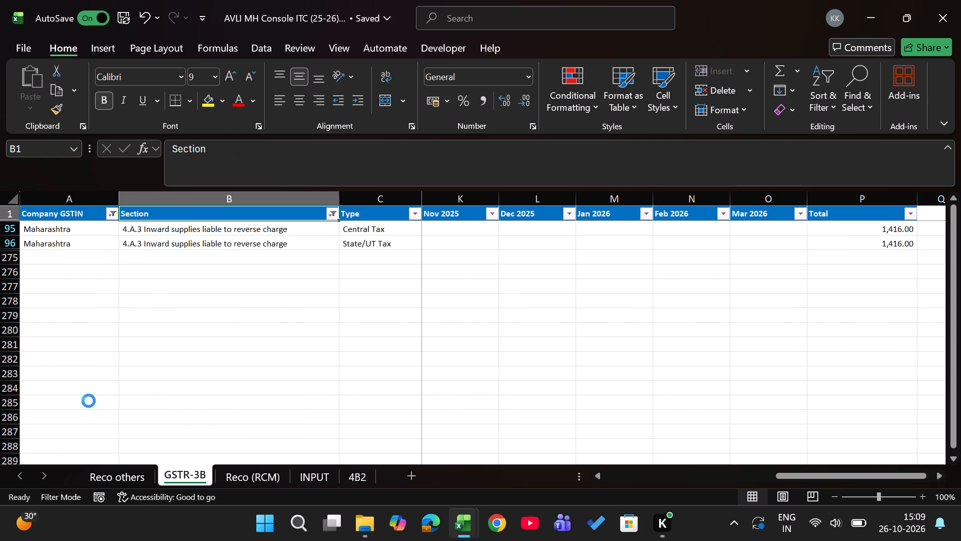
{"action": "key", "text": "Down"}
{"action": "key", "text": "Down"}
{"action": "key", "text": "Down"}
{"action": "key", "text": "space"}
{"action": "key", "text": "Down"}
{"action": "key", "text": "Down"}
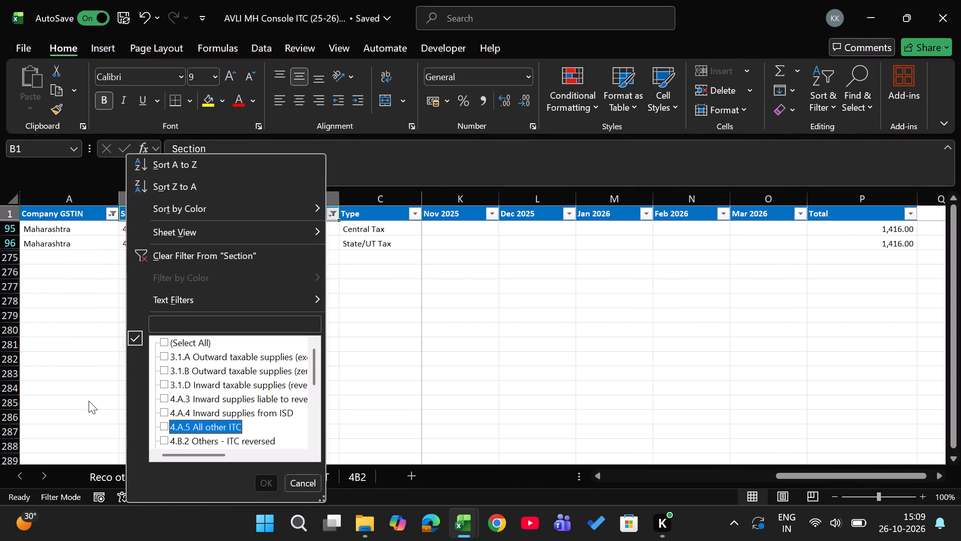
{"action": "key", "text": "Down"}
{"action": "key", "text": "space"}
{"action": "key", "text": "Return"}
Examine the Apr 2025 tax amounts in the filtered 4.B.2 rows.
{"action": "key", "text": "Right"}
{"action": "key", "text": "Right"}
{"action": "key", "text": "Right"}
{"action": "key", "text": "Down"}
{"action": "key", "text": "Down"}
{"action": "key", "text": "Left"}
{"action": "key", "text": "Left"}
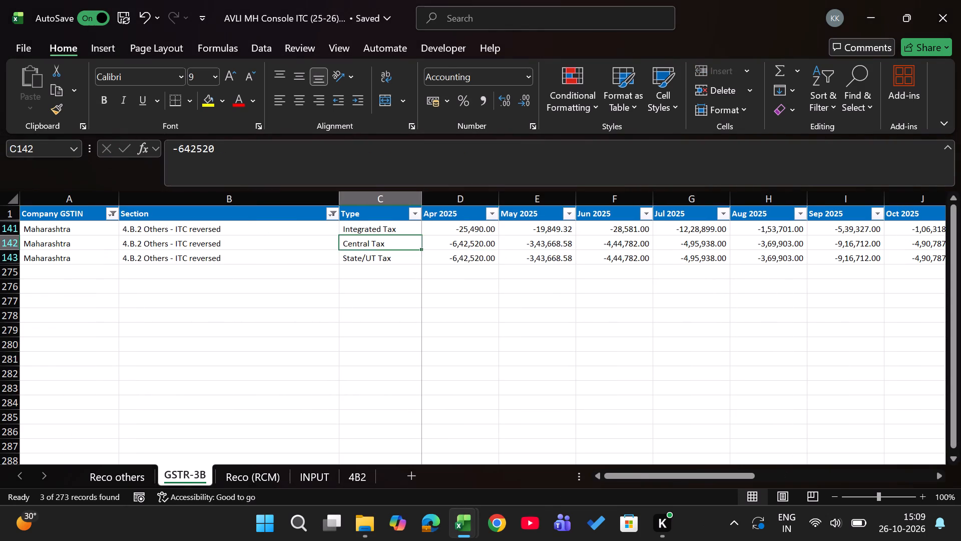
{"action": "key", "text": "Right"}
Switch to the AVLT MH 3b Apr-25 workbook and review the invoice and tax columns of Not Taken Same month 2b.
{"action": "key", "text": "alt+Tab"}
{"action": "key", "text": "alt+Tab"}
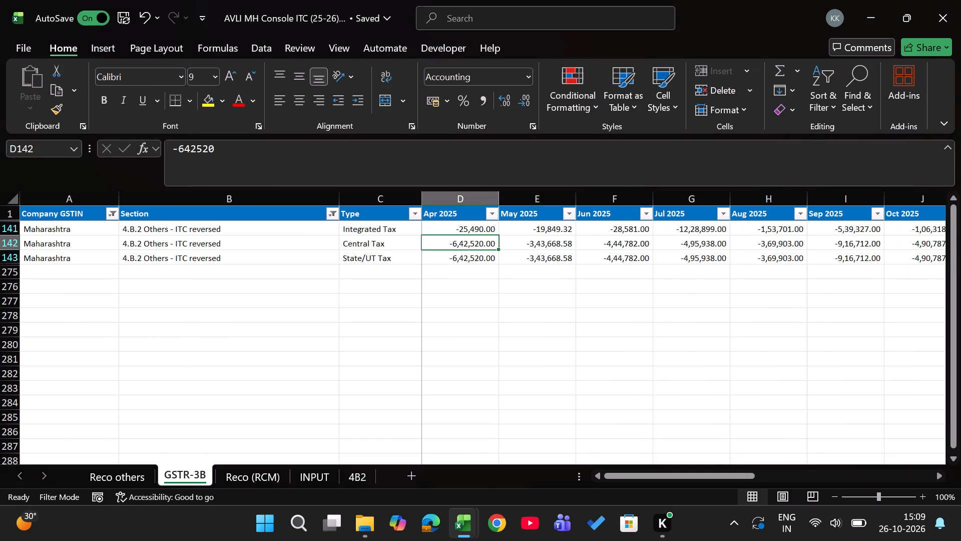
{"action": "key", "text": "alt+Tab"}
{"action": "key", "text": "alt+Tab"}
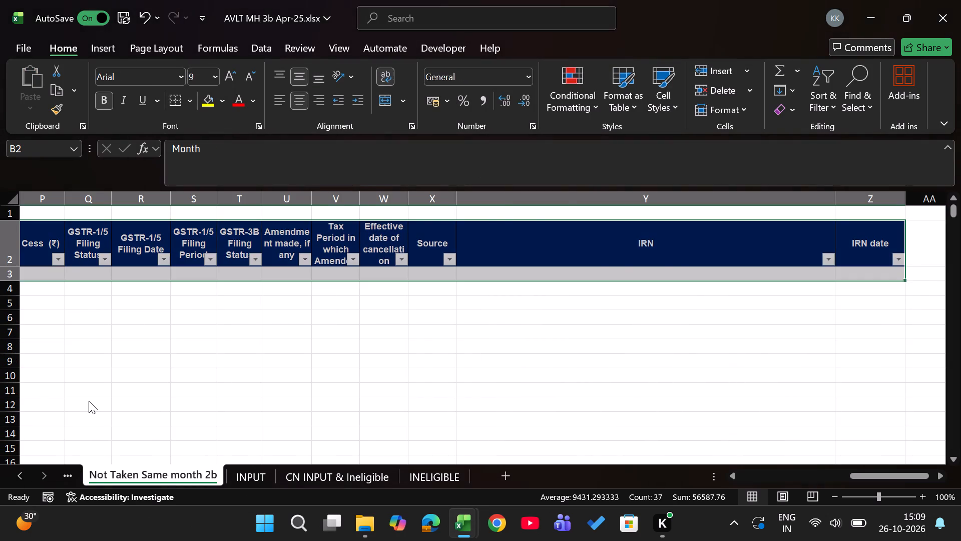
{"action": "key", "text": "alt+Tab"}
{"action": "key", "text": "Left"}
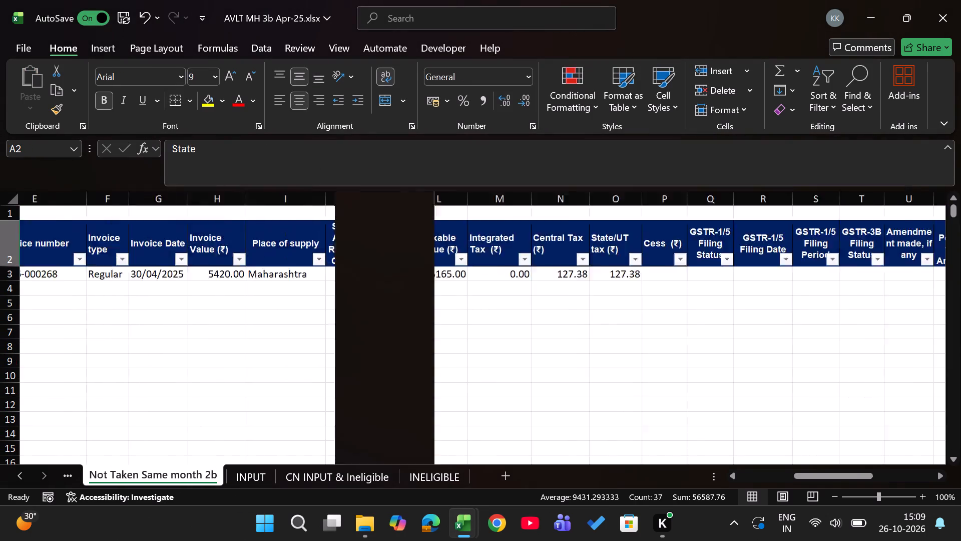
{"action": "key", "text": "Right"}
{"action": "key", "text": "Right"}
{"action": "key", "text": "Right"}
{"action": "key", "text": "Right"}
{"action": "key", "text": "Down"}
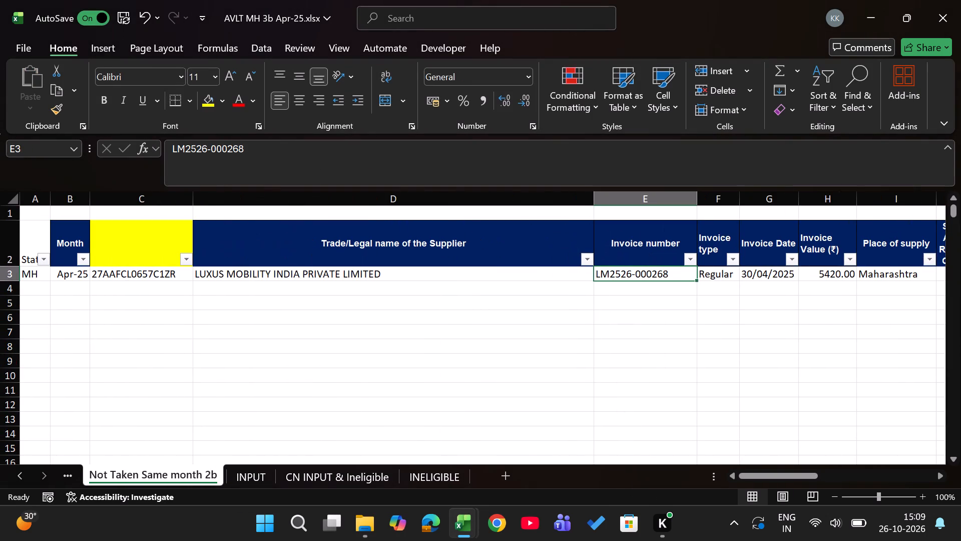
{"action": "scroll", "coordinate": [467, 301], "scroll_direction": "left", "scroll_amount": 4}
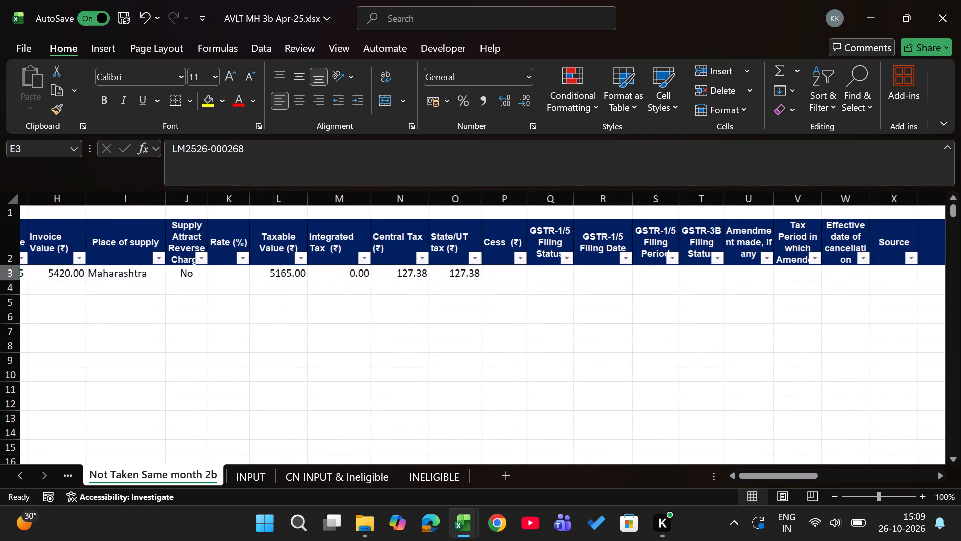
{"action": "scroll", "coordinate": [467, 301], "scroll_direction": "down", "scroll_amount": 2}
Look through the Taken Curr Mon-Rever PRevious m, Input Manual, RCM Pre month and Credit note RCM Pre Month sheets for ITC reversal entries.
{"action": "key", "text": "ctrl+Page_Up"}
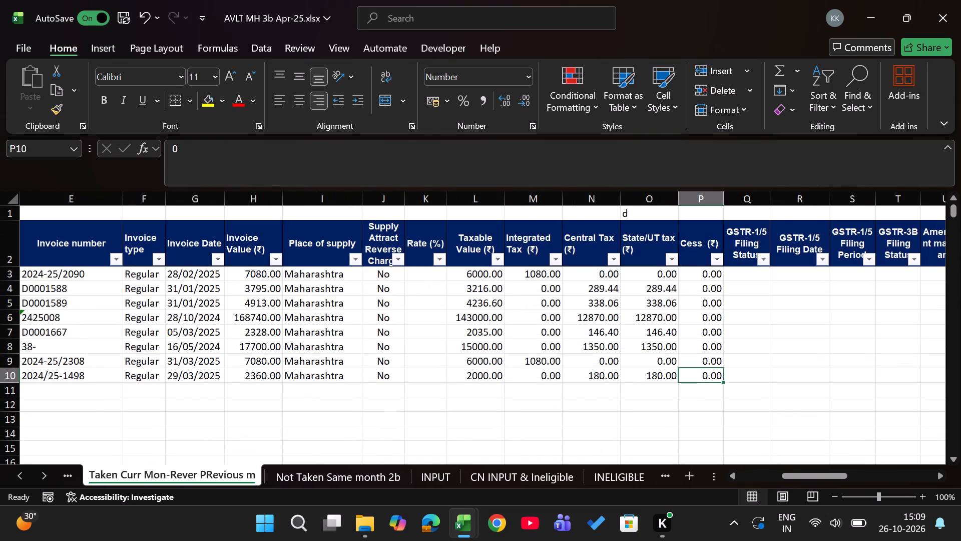
{"action": "key", "text": "Left"}
{"action": "key", "text": "Left"}
{"action": "key", "text": "Left"}
{"action": "key", "text": "Left"}
{"action": "key", "text": "Left"}
{"action": "key", "text": "Left"}
{"action": "key", "text": "Left"}
{"action": "key", "text": "Left"}
{"action": "key", "text": "Left"}
{"action": "key", "text": "Left"}
{"action": "key", "text": "Right"}
{"action": "key", "text": "Right"}
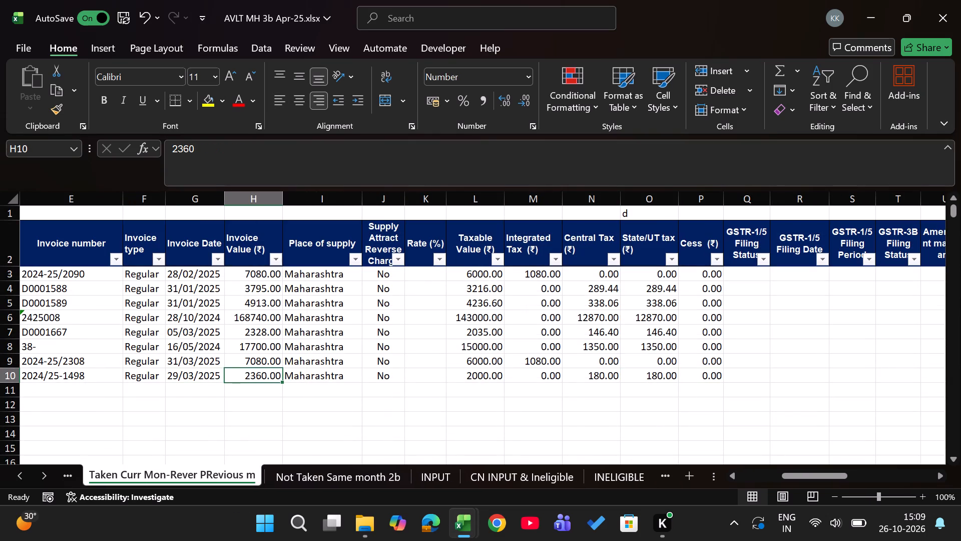
{"action": "key", "text": "Left"}
{"action": "key", "text": "ctrl+Page_Up"}
{"action": "key", "text": "Left"}
{"action": "key", "text": "Left"}
{"action": "key", "text": "Left"}
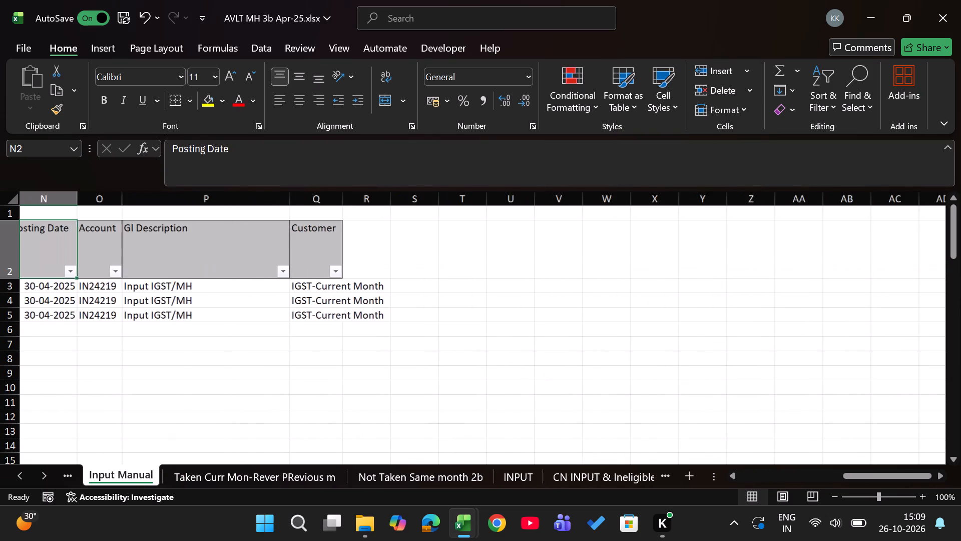
{"action": "key", "text": "Left"}
{"action": "key", "text": "Left"}
{"action": "key", "text": "Left"}
{"action": "key", "text": "Left"}
{"action": "key", "text": "Left"}
{"action": "key", "text": "Left"}
{"action": "key", "text": "Left"}
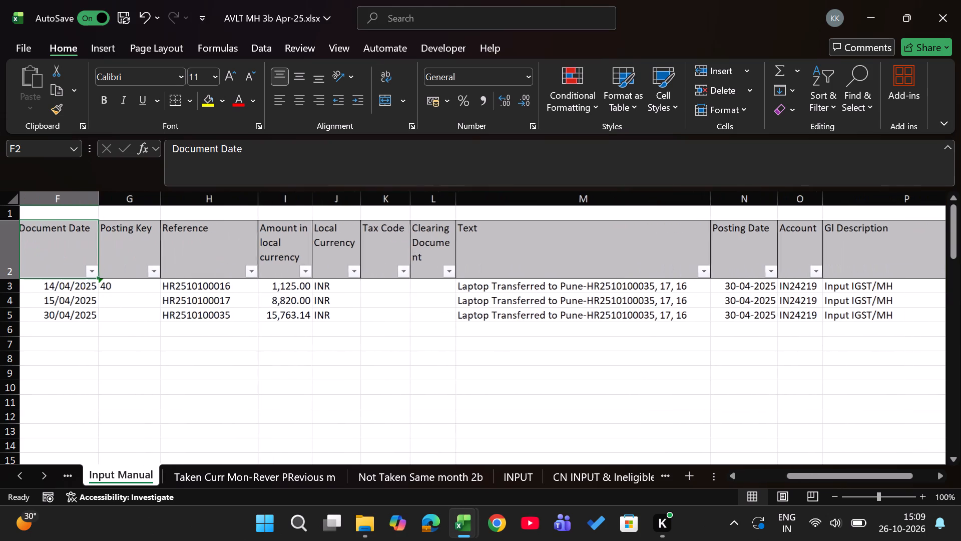
{"action": "key", "text": "Left"}
{"action": "key", "text": "Left"}
{"action": "key", "text": "Left"}
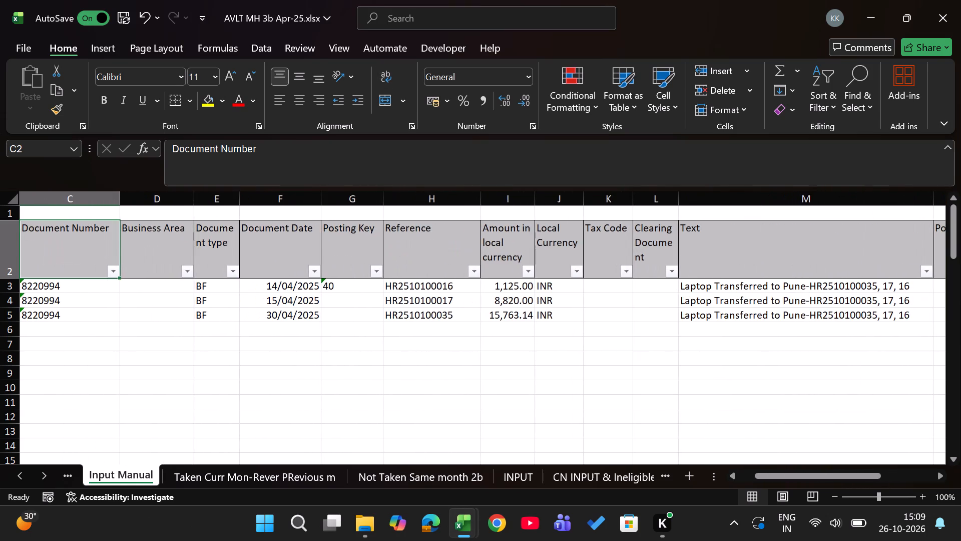
{"action": "key", "text": "ctrl+Page_Up"}
{"action": "key", "text": "ctrl+Page_Up"}
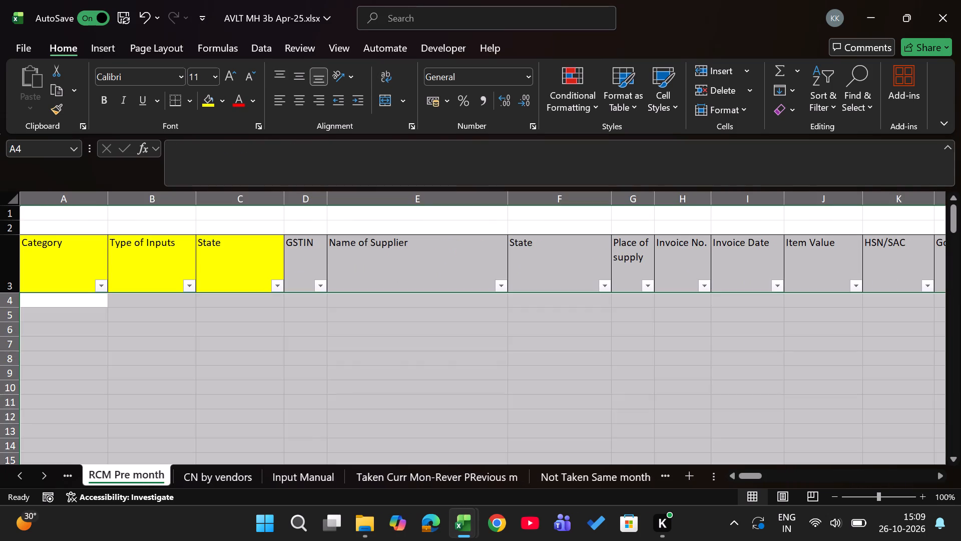
{"action": "key", "text": "Left"}
{"action": "key", "text": "Up"}
{"action": "key", "text": "ctrl+Page_Up"}
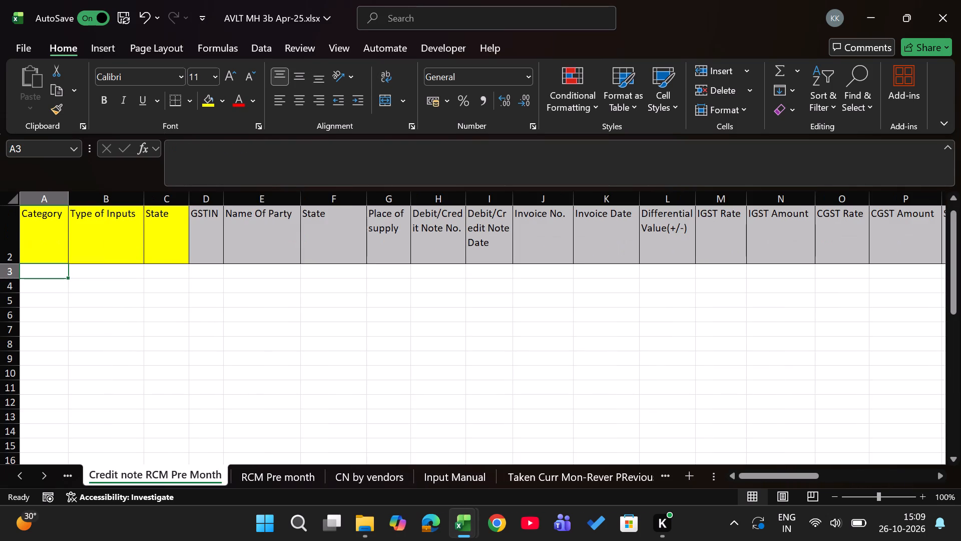
Examine the Form 3B sheet of the Apr-25 workbook, especially the ITC Reversed rows and the return month.
{"action": "key", "text": "ctrl+Page_Up"}
{"action": "key", "text": "ctrl+Page_Up"}
{"action": "key", "text": "ctrl+Page_Up"}
{"action": "key", "text": "ctrl+Page_Up"}
{"action": "key", "text": "ctrl+Page_Up"}
{"action": "key", "text": "ctrl+Page_Up"}
{"action": "key", "text": "ctrl+Page_Up"}
{"action": "key", "text": "ctrl+Page_Up"}
{"action": "key", "text": "ctrl+Page_Up"}
{"action": "key", "text": "ctrl+Page_Up"}
{"action": "key", "text": "ctrl+Page_Up"}
{"action": "key", "text": "ctrl+Page_Up"}
{"action": "key", "text": "ctrl+Page_Up"}
{"action": "key", "text": "ctrl+Page_Up"}
{"action": "key", "text": "ctrl+Page_Up"}
{"action": "key", "text": "ctrl+Page_Up"}
{"action": "key", "text": "ctrl+Page_Up"}
{"action": "key", "text": "ctrl+Page_Up"}
{"action": "key", "text": "ctrl+Page_Up"}
{"action": "key", "text": "ctrl+Page_Up"}
{"action": "key", "text": "ctrl+Page_Up"}
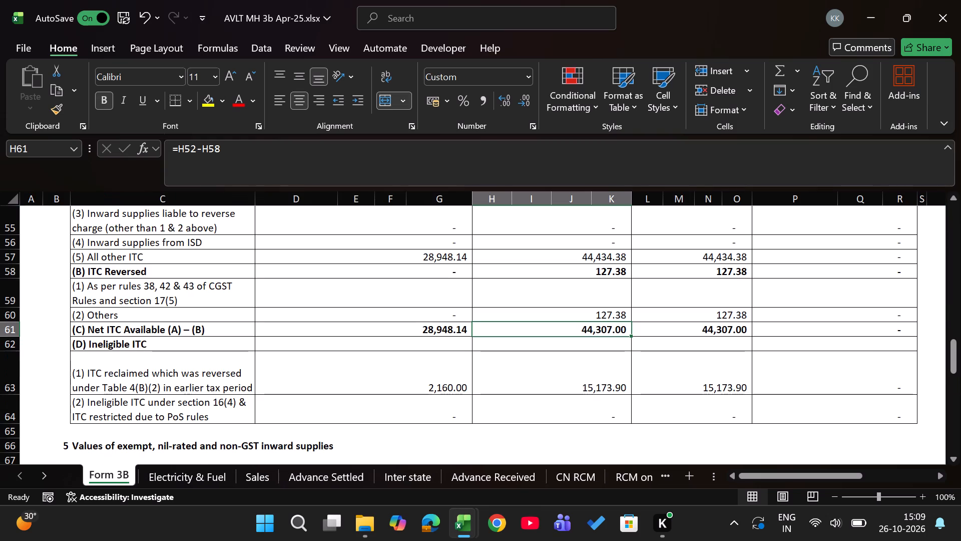
{"action": "scroll", "coordinate": [465, 327], "scroll_direction": "up", "scroll_amount": 6}
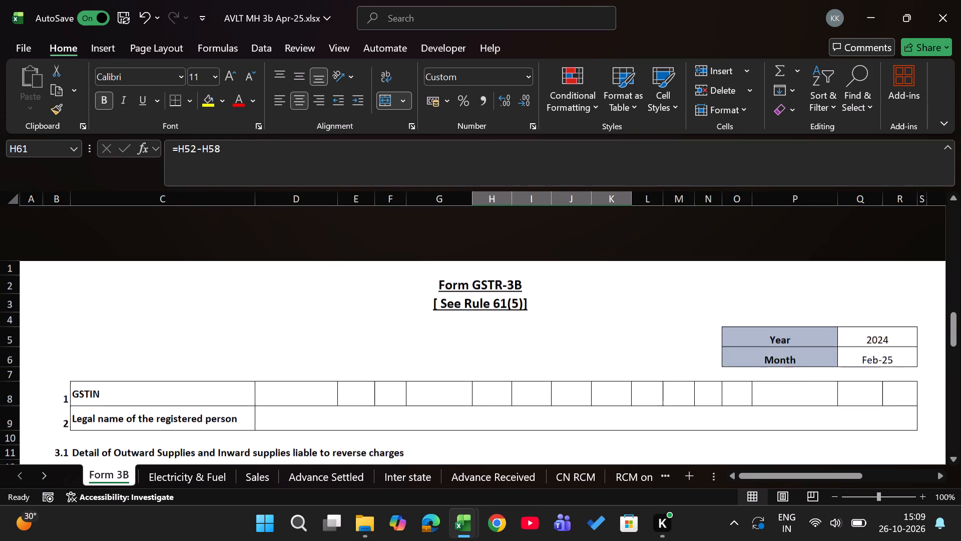
{"action": "scroll", "coordinate": [465, 327], "scroll_direction": "up", "scroll_amount": 1}
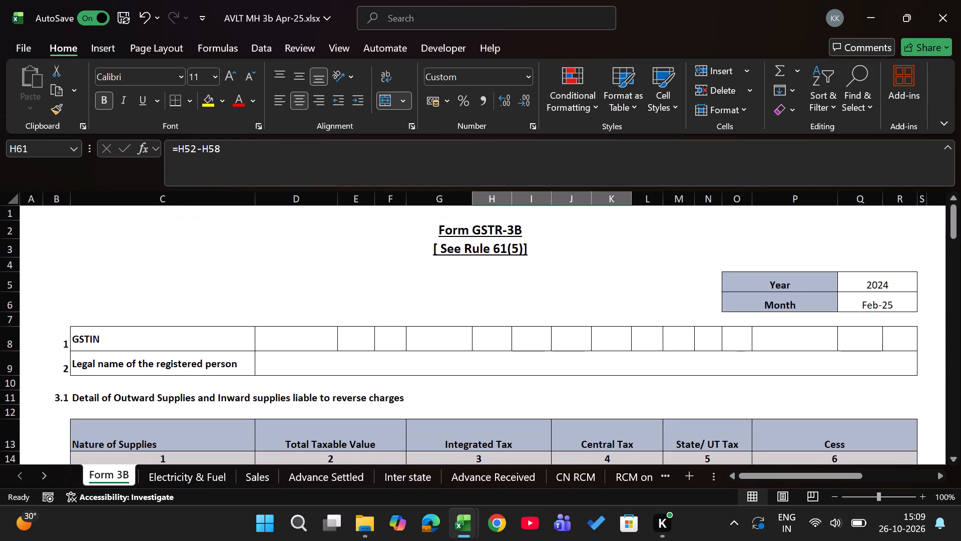
{"action": "scroll", "coordinate": [465, 327], "scroll_direction": "down", "scroll_amount": 2}
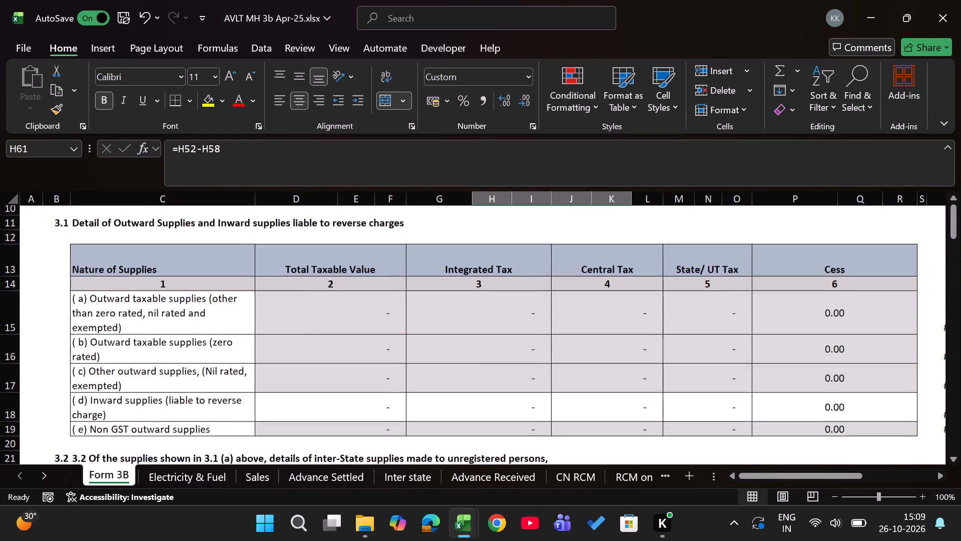
{"action": "scroll", "coordinate": [465, 327], "scroll_direction": "down", "scroll_amount": 7}
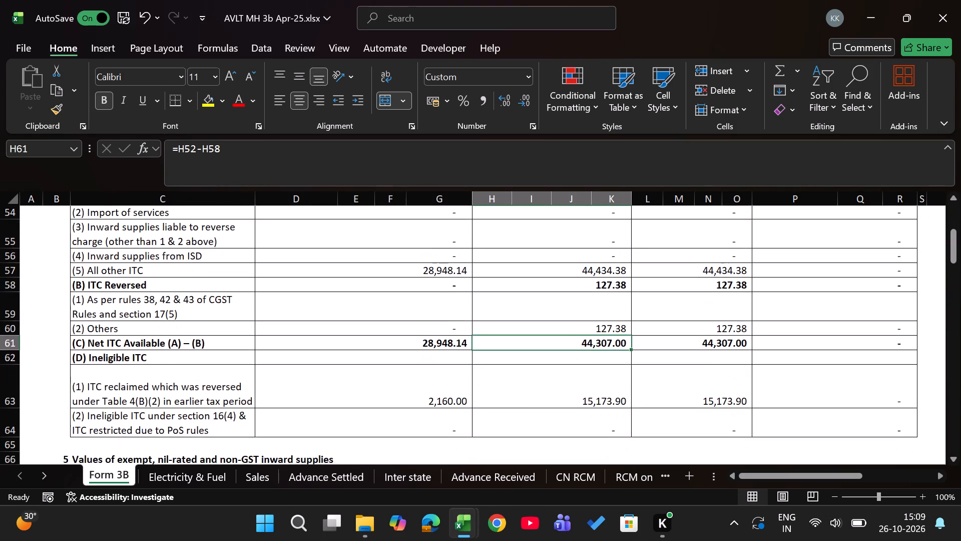
{"action": "scroll", "coordinate": [465, 327], "scroll_direction": "down", "scroll_amount": 1}
Compare the Apr 2025 4.B.2 amounts in the console's GSTR-3B sheet with the ITC Reversed rows of Form 3B in AVLT MH 3b Apr-25.
{"action": "key", "text": "alt+Tab"}
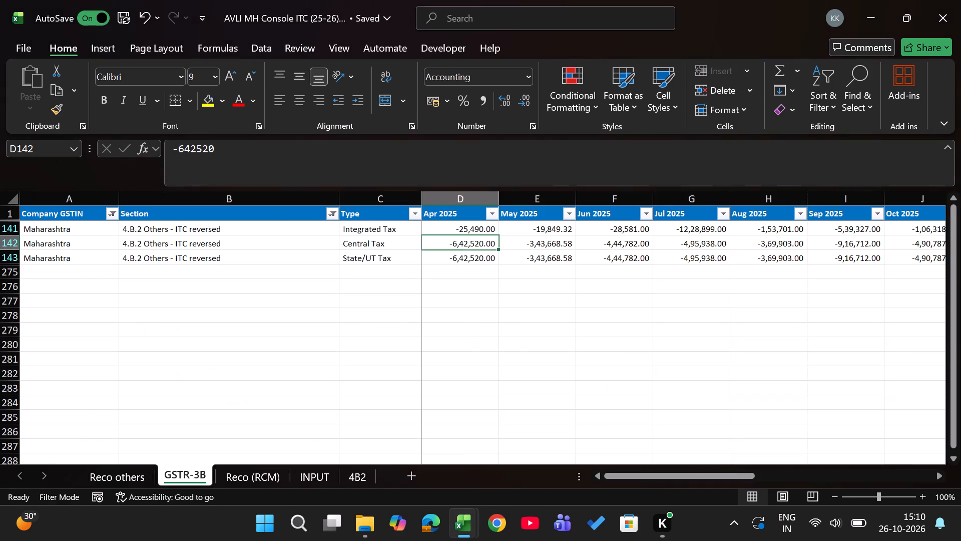
{"action": "key", "text": "alt+Tab"}
{"action": "left_click", "coordinate": [598, 179]}
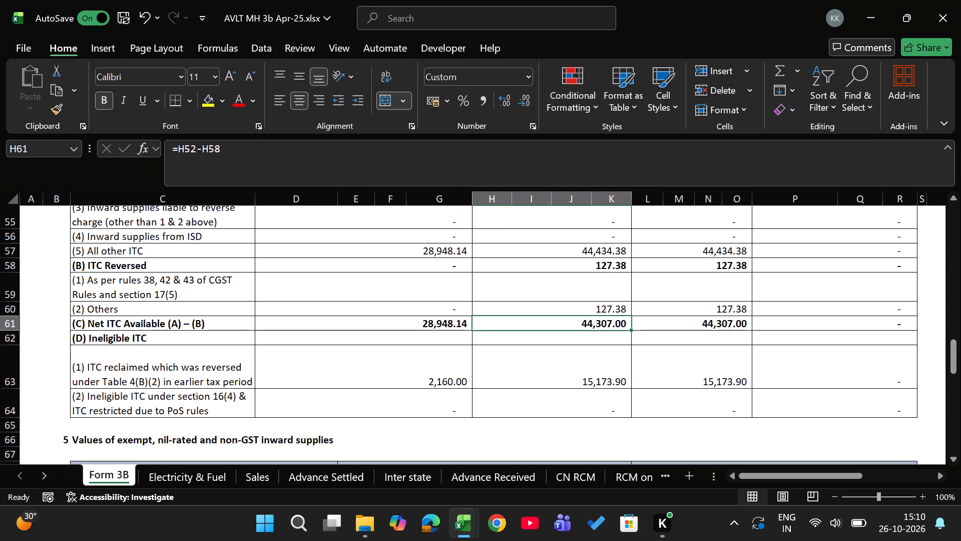
{"action": "key", "text": "alt+Tab"}
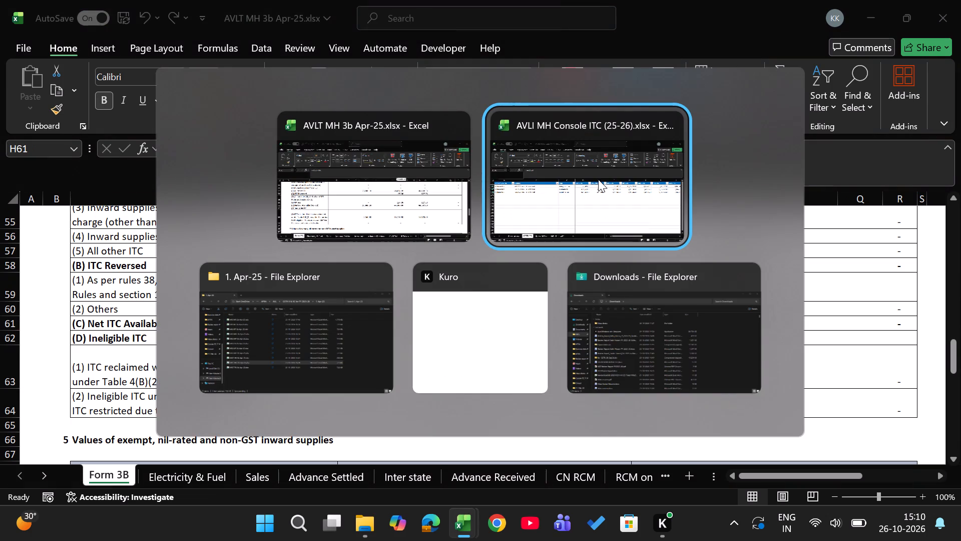
{"action": "left_click", "coordinate": [599, 178]}
Review the Apr-25 invoice row and its column headings in the 4B2 sheet, and check the 4B2 block in Reco others.
{"action": "key", "text": "ctrl+Page_Down"}
{"action": "key", "text": "ctrl+Page_Down"}
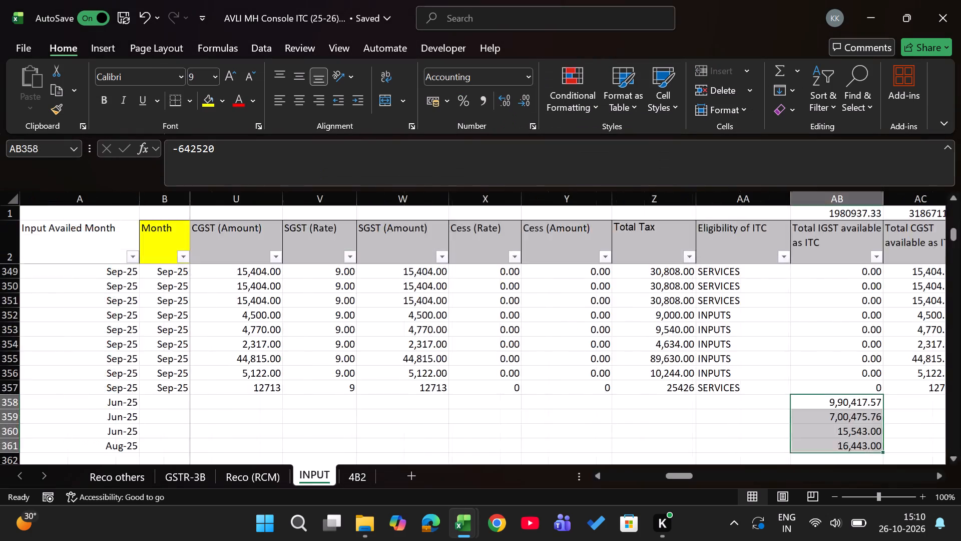
{"action": "key", "text": "ctrl+Page_Down"}
{"action": "key", "text": "Right"}
{"action": "key", "text": "Up"}
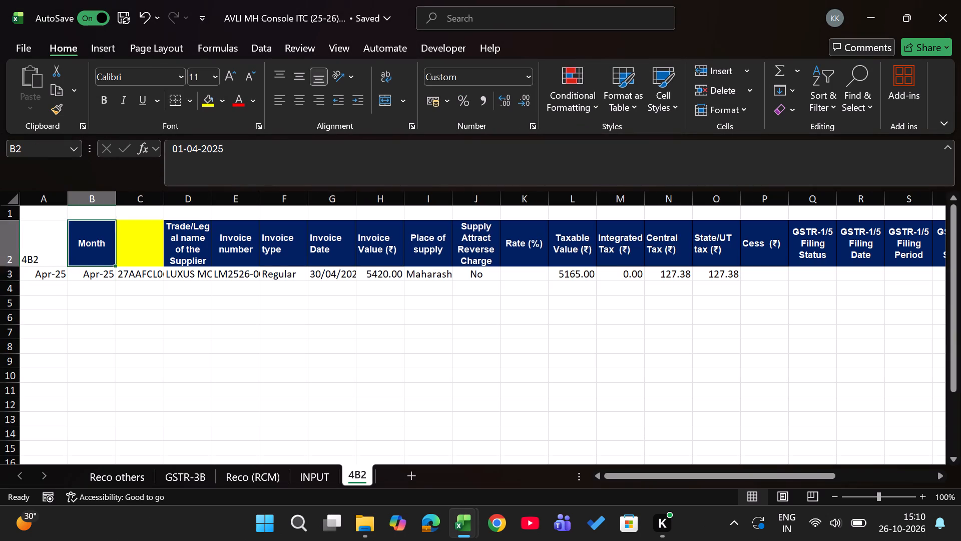
{"action": "key", "text": "Left"}
{"action": "key", "text": "Right"}
{"action": "key", "text": "Right"}
{"action": "key", "text": "Right"}
{"action": "key", "text": "Right"}
{"action": "key", "text": "Right"}
{"action": "key", "text": "Right"}
{"action": "key", "text": "Right"}
{"action": "key", "text": "Right"}
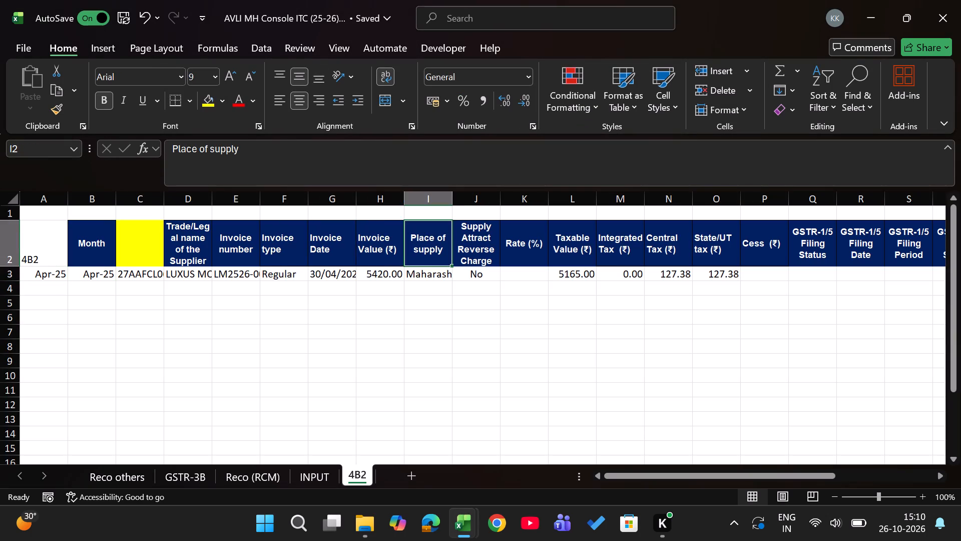
{"action": "key", "text": "Left"}
{"action": "key", "text": "Down"}
{"action": "key", "text": "Left"}
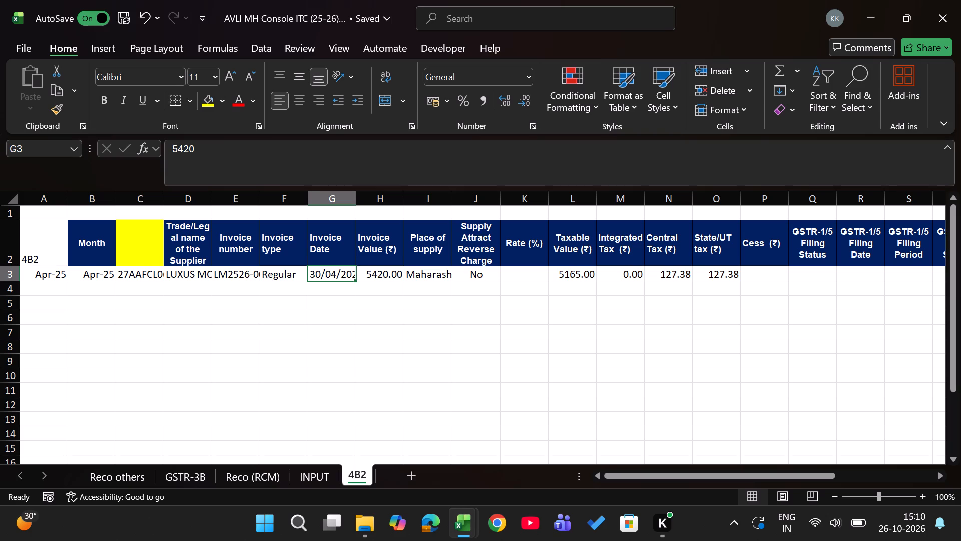
{"action": "key", "text": "ctrl+Page_Up"}
{"action": "key", "text": "ctrl+Page_Up"}
{"action": "key", "text": "ctrl+Page_Up"}
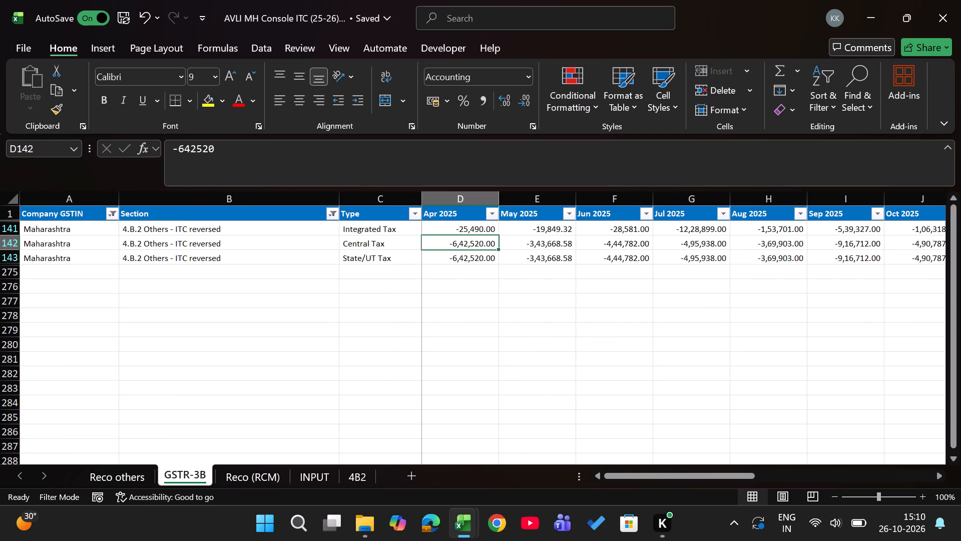
{"action": "key", "text": "ctrl+Page_Up"}
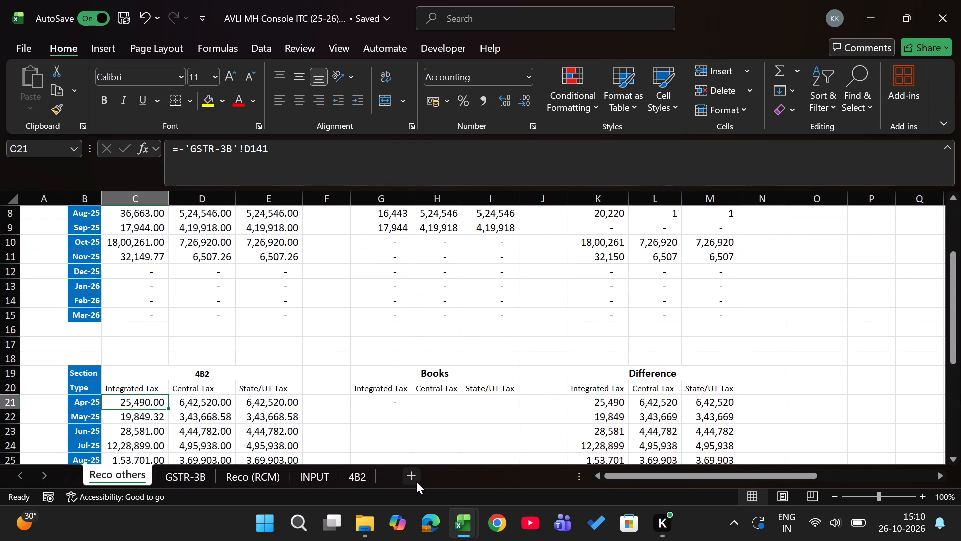
Add a new worksheet to the console workbook and name it Observatiion.
{"action": "left_click", "coordinate": [416, 481]}
{"action": "type", "text": "Ob"}
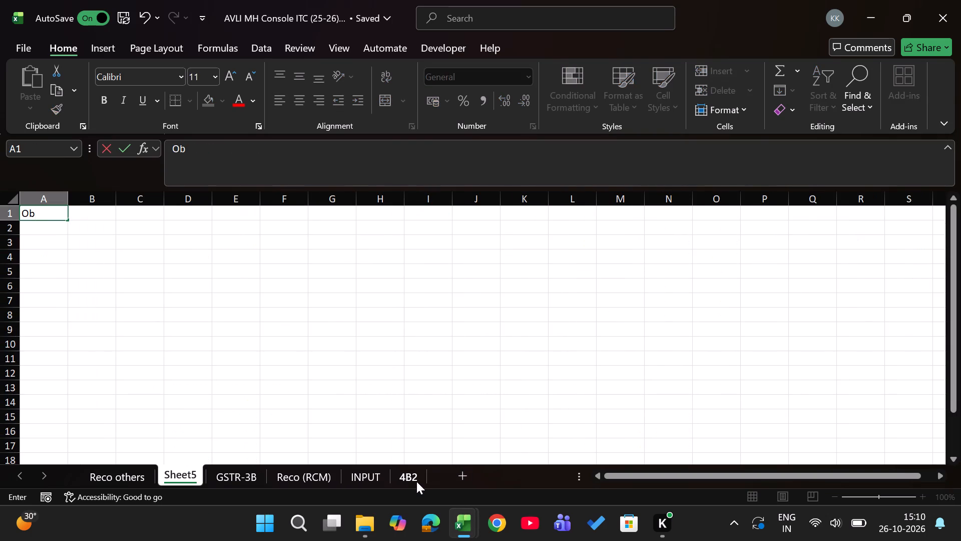
{"action": "key", "text": "BackSpace"}
{"action": "key", "text": "BackSpace"}
{"action": "key", "text": "BackSpace"}
{"action": "double_click", "coordinate": [197, 478]}
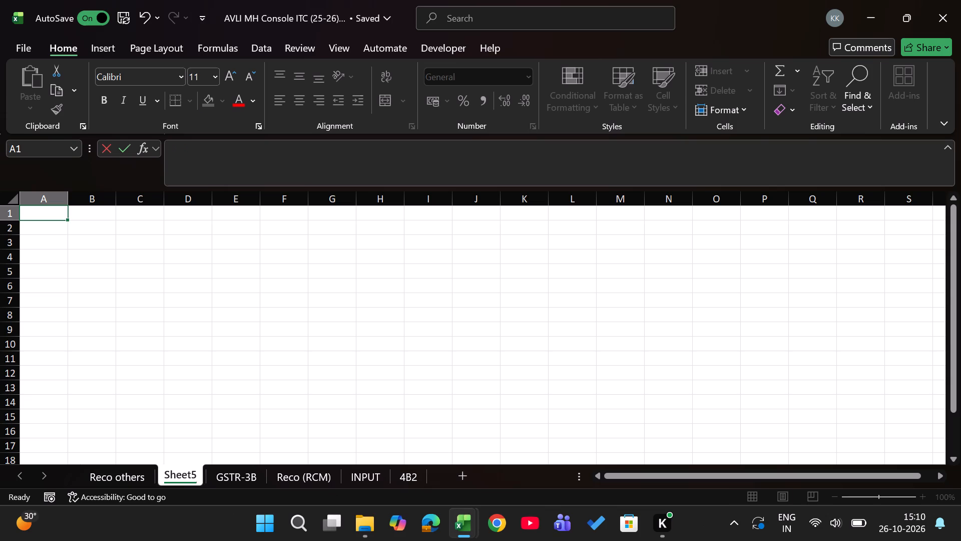
{"action": "type", "text": "Observatiion"}
{"action": "key", "text": "Return"}
Record observation 1 in row 2 of the Observatiion sheet: "Apr-25 working not matched with the filed GSTR-3B".
{"action": "key", "text": "Down"}
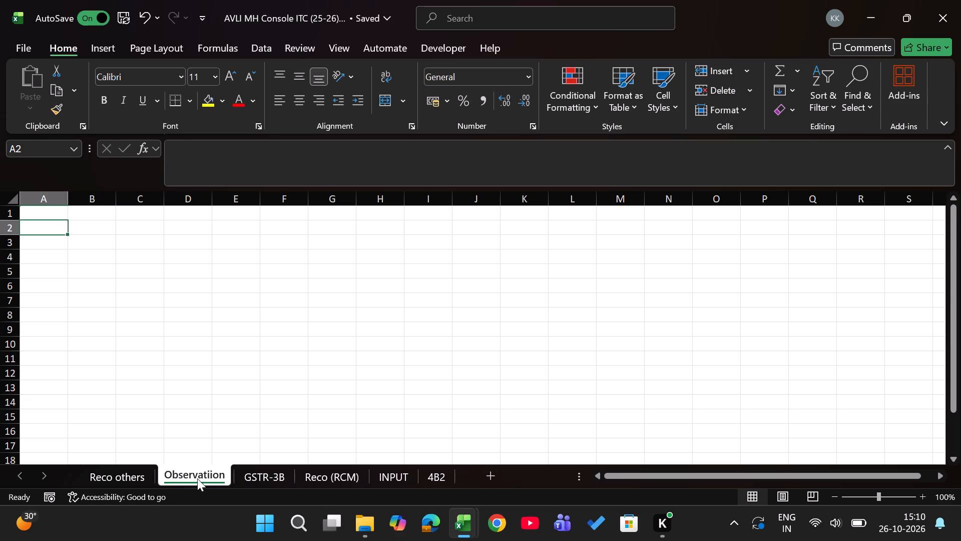
{"action": "type", "text": "1."}
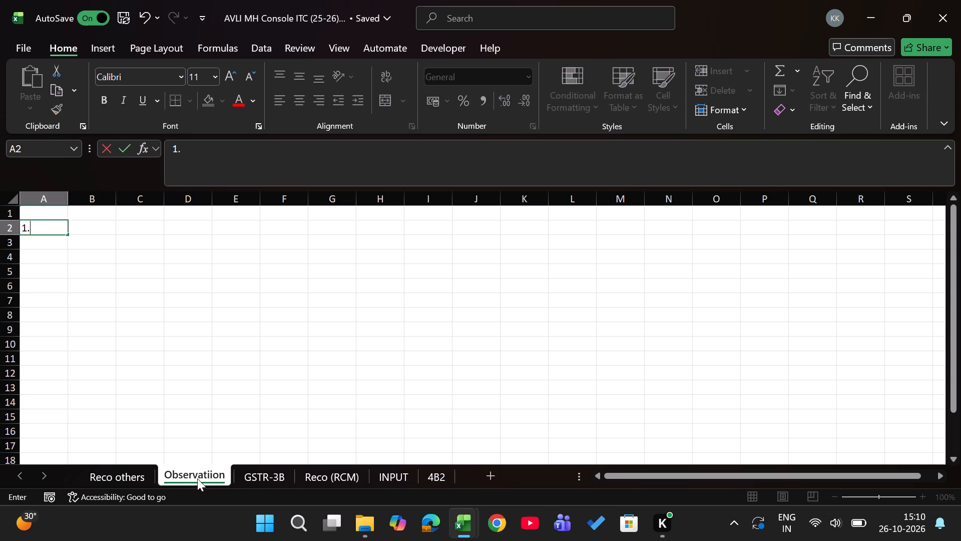
{"action": "key", "text": "Return"}
{"action": "key", "text": "Up"}
{"action": "key", "text": "Right"}
{"action": "type", "text": "Apr-25 working not matched"}
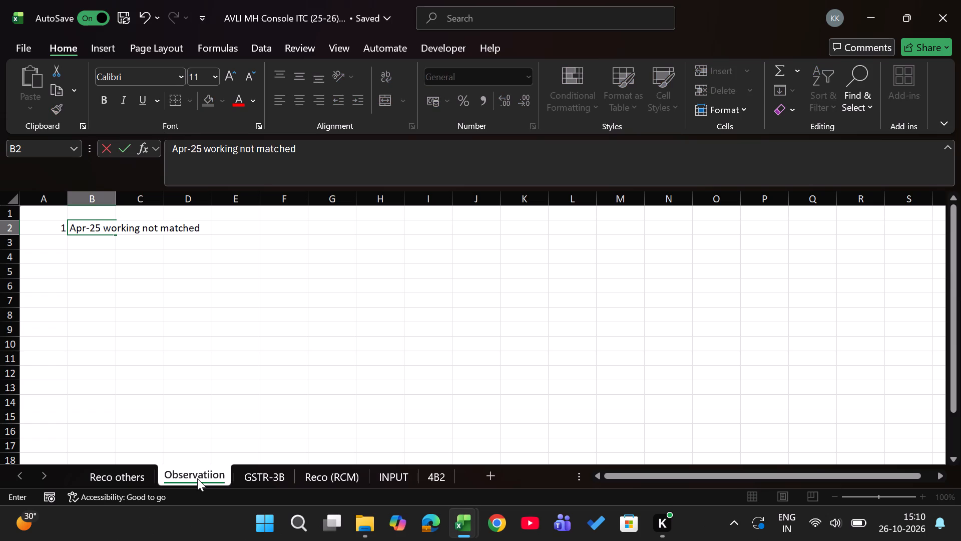
{"action": "key", "text": "space"}
{"action": "type", "text": "with GSTR"}
{"action": "type", "text": "-3B"}
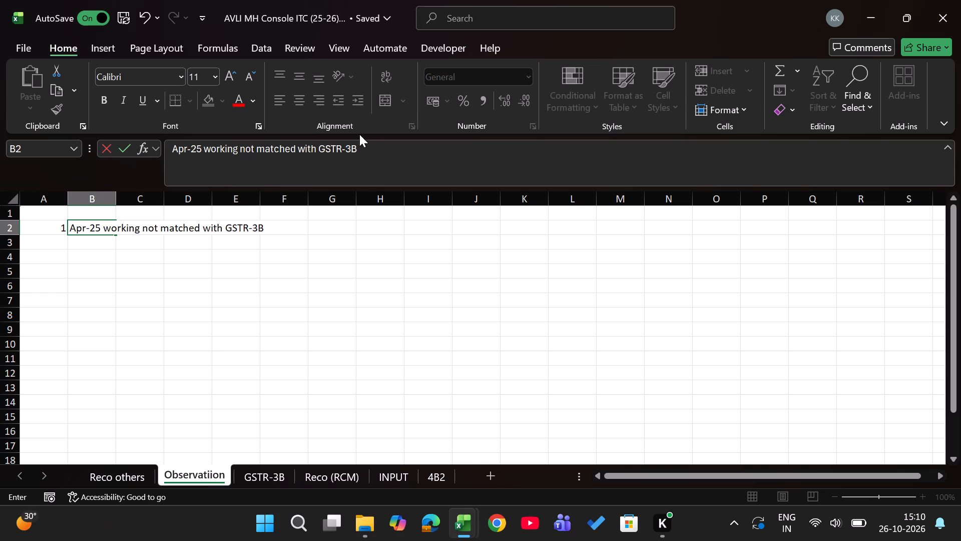
{"action": "left_click", "coordinate": [318, 148]}
{"action": "key", "text": "Left"}
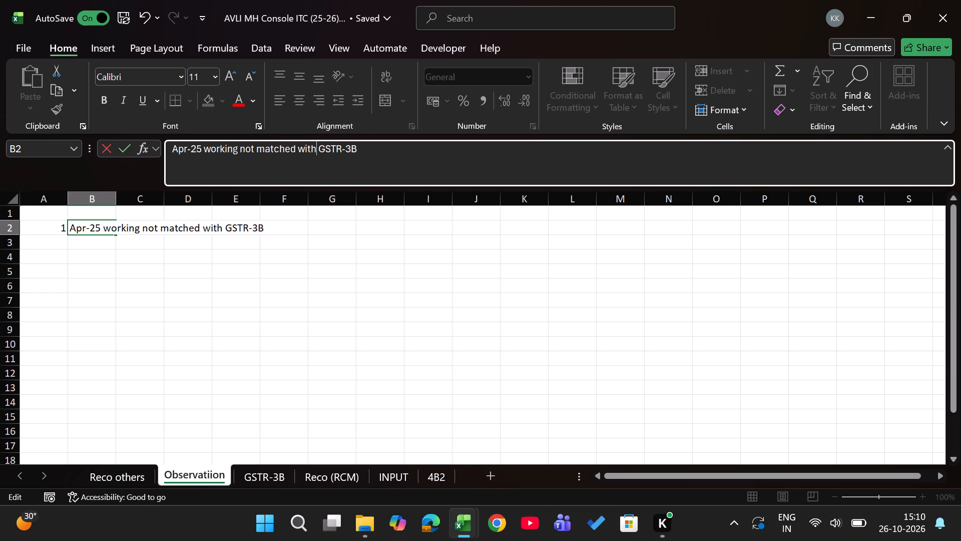
{"action": "key", "text": "space"}
{"action": "type", "text": "the"}
{"action": "key", "text": "space"}
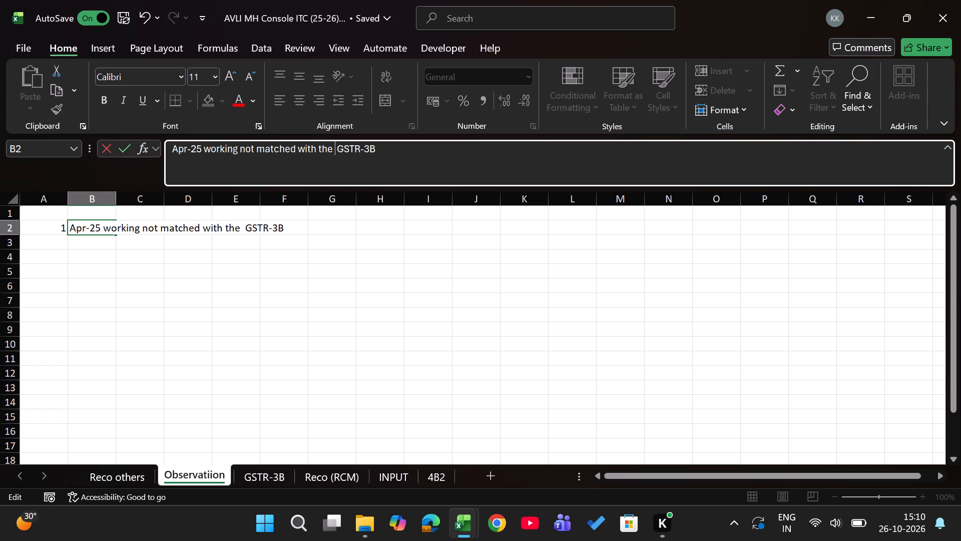
{"action": "type", "text": "filed"}
{"action": "key", "text": "Return"}
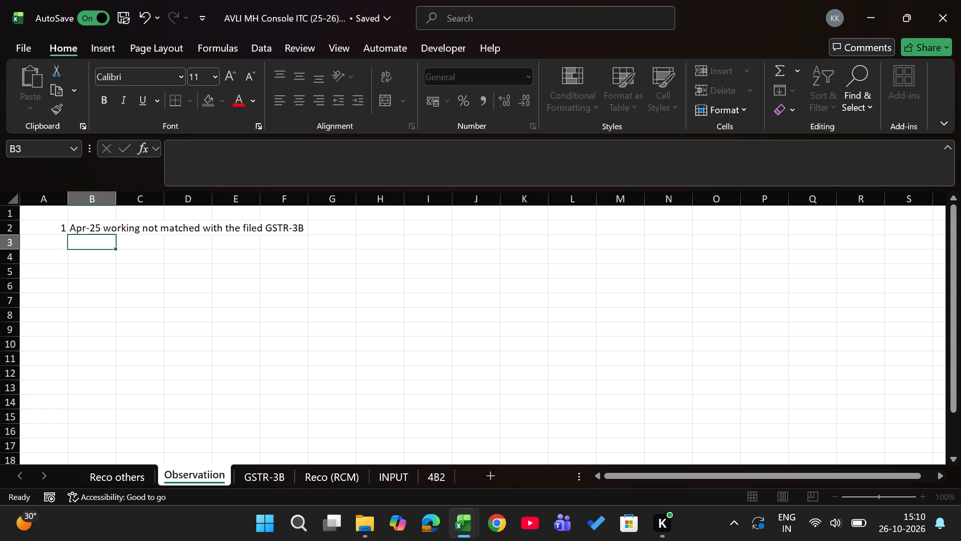
{"action": "key", "text": "Up"}
{"action": "key", "text": "Left"}
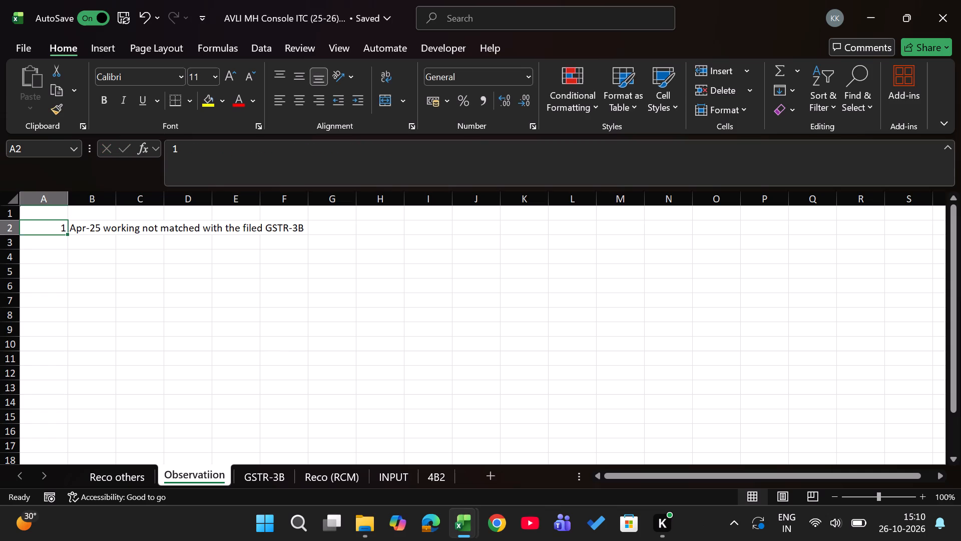
Move the Observatiion sheet to the end of the workbook, after 4B2.
{"action": "key", "text": "ctrl+Page_Down"}
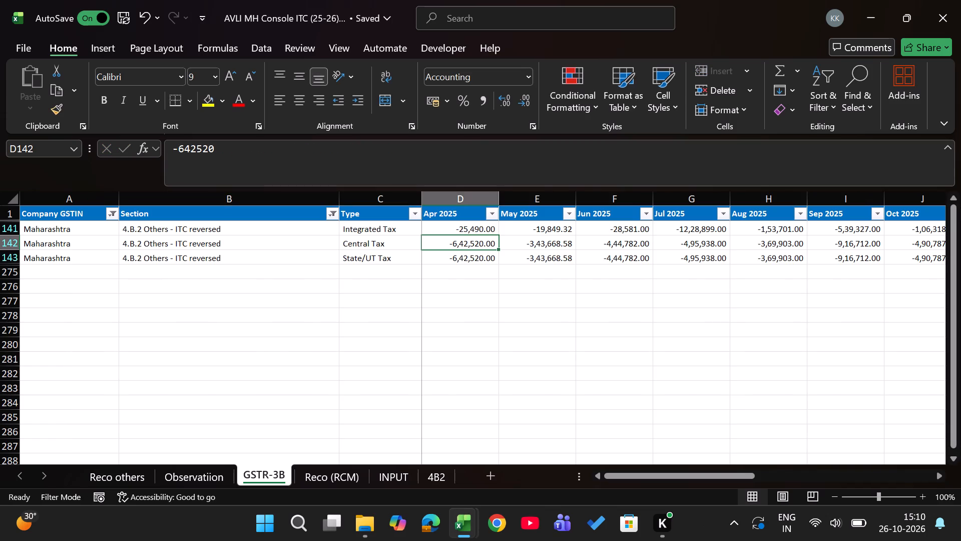
{"action": "left_click_drag", "start_coordinate": [199, 472], "coordinate": [477, 472]}
Switch to the AVLT MH 3b Apr-25 workbook and look through its sheets from Form 3B to CN by vendors.
{"action": "key", "text": "alt+Tab"}
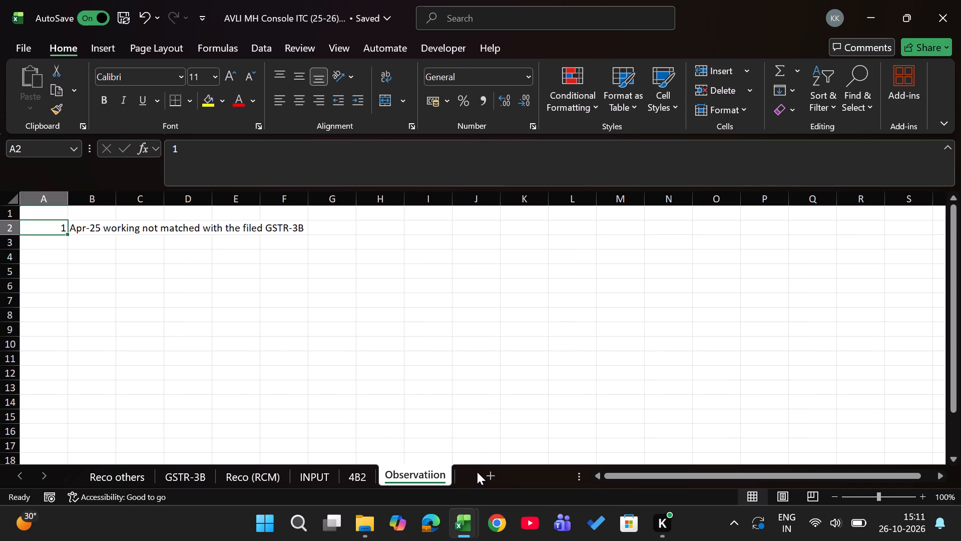
{"action": "key", "text": "ctrl+Page_Down"}
{"action": "key", "text": "ctrl+Page_Down"}
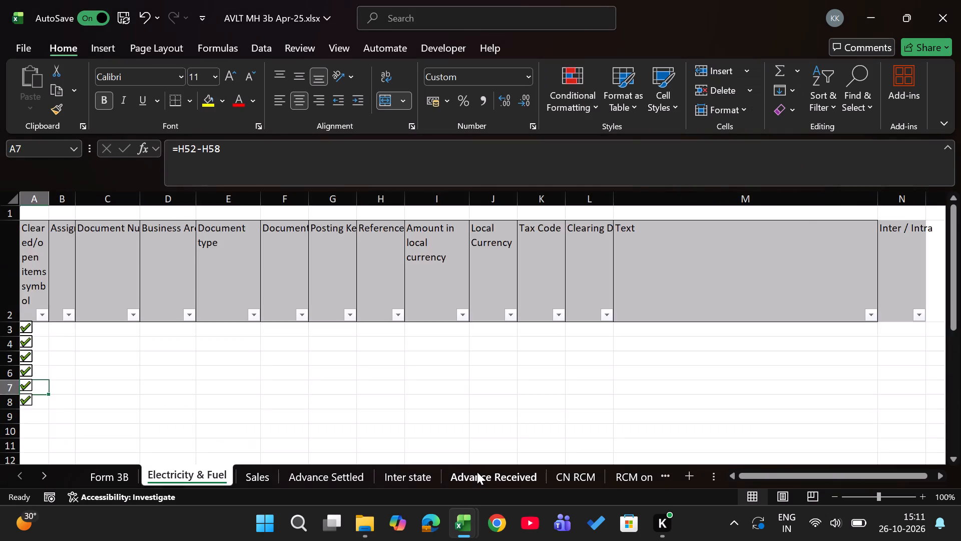
{"action": "key", "text": "ctrl+Page_Down"}
{"action": "key", "text": "ctrl+Page_Down"}
{"action": "key", "text": "ctrl+Page_Down"}
{"action": "key", "text": "ctrl+Page_Down"}
{"action": "key", "text": "ctrl+Page_Down"}
{"action": "key", "text": "ctrl+Page_Down"}
{"action": "key", "text": "ctrl+Page_Down"}
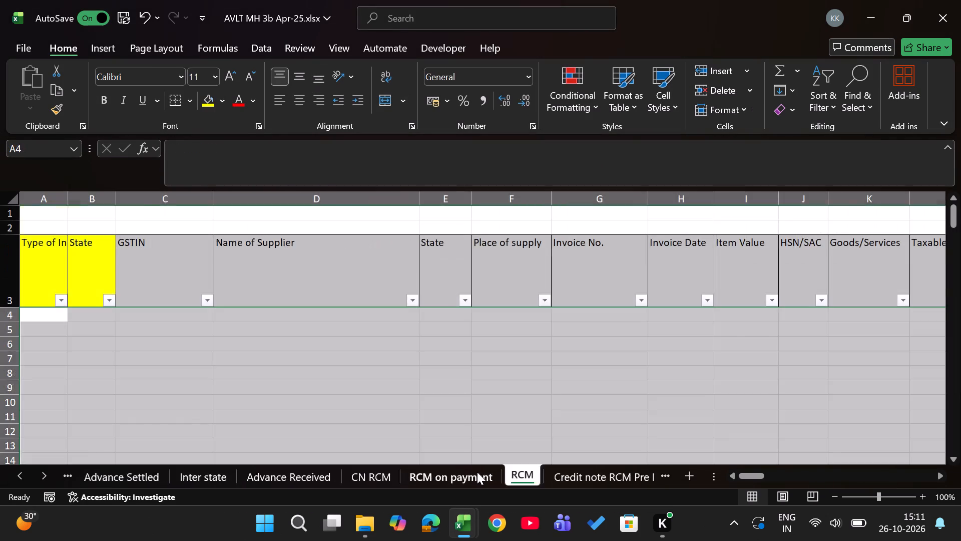
{"action": "key", "text": "ctrl+Page_Down"}
{"action": "key", "text": "ctrl+Page_Down"}
Close the AVLT MH 3b Apr-25 workbook.
{"action": "left_click", "coordinate": [959, 1]}
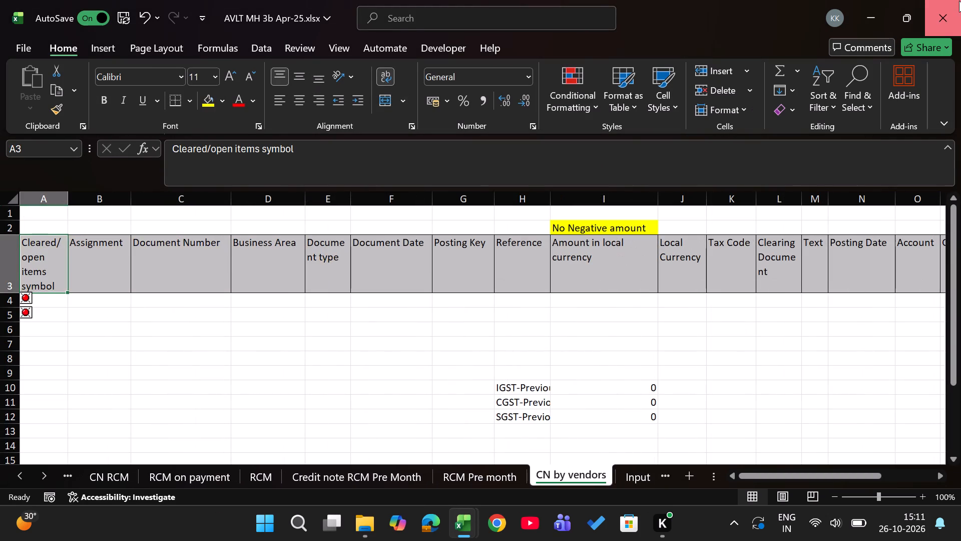
Switch to File Explorer and open the AVLT MH 3b May-25 workbook from the 2. May-25 folder.
{"action": "key", "text": "alt+Tab"}
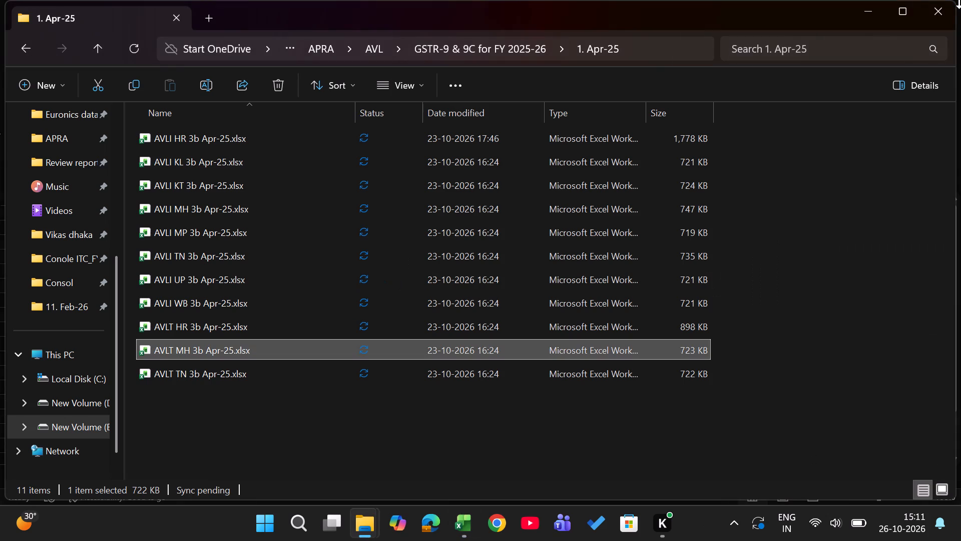
{"action": "key", "text": "BackSpace"}
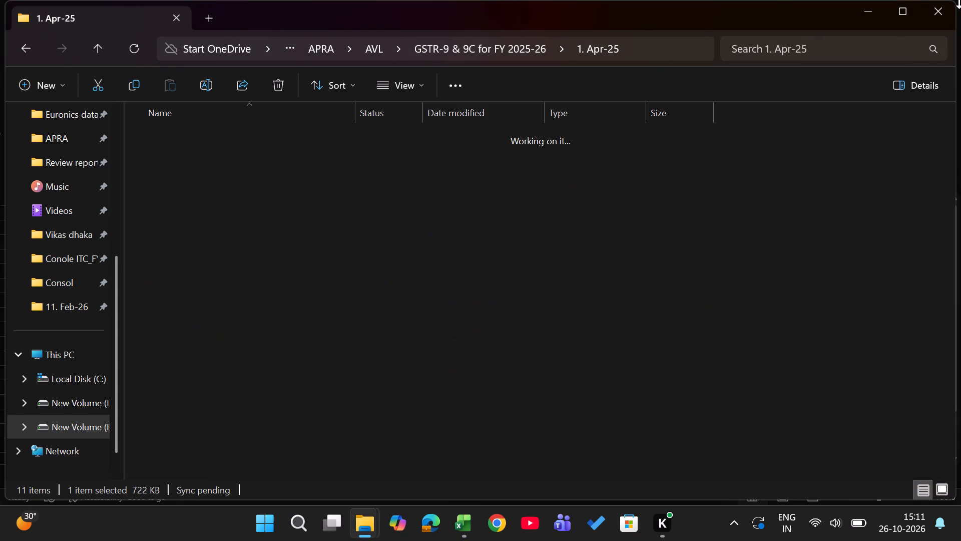
{"action": "key", "text": "Down"}
{"action": "key", "text": "Return"}
{"action": "key", "text": "Down"}
{"action": "key", "text": "Down"}
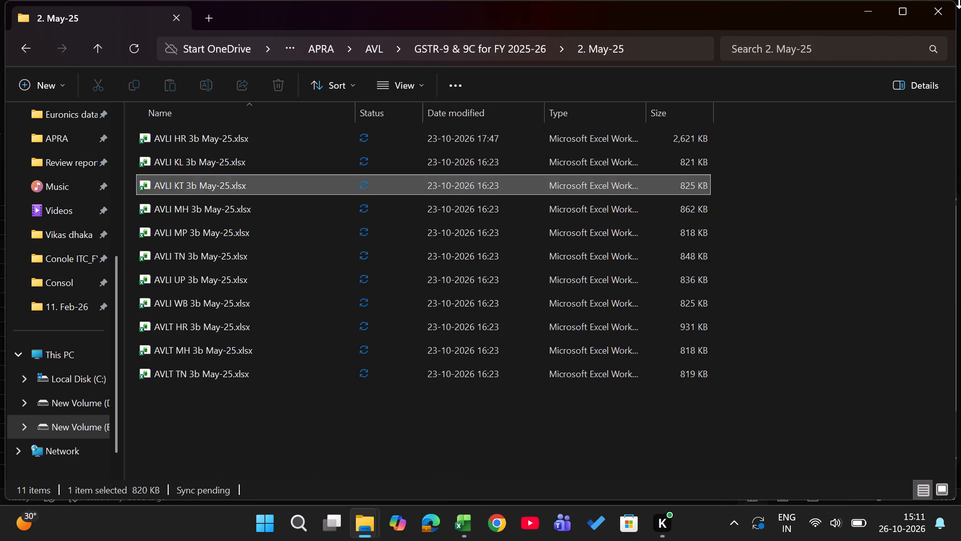
{"action": "key", "text": "Down"}
{"action": "key", "text": "Down"}
{"action": "key", "text": "Down"}
{"action": "key", "text": "Down"}
{"action": "key", "text": "Down"}
{"action": "key", "text": "Down"}
{"action": "key", "text": "Down"}
{"action": "key", "text": "Return"}
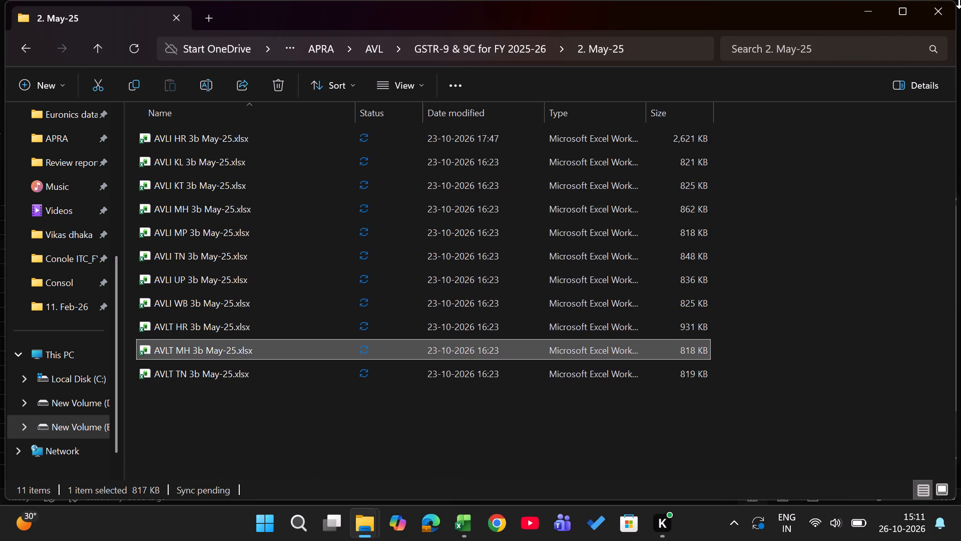
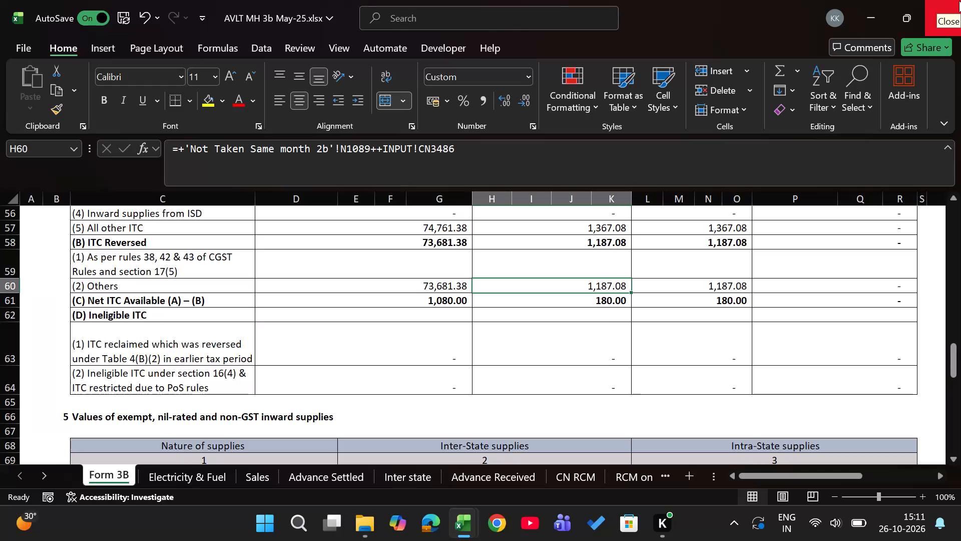
Close the AVLT MH 3b May-25 workbook.
{"action": "left_click", "coordinate": [960, 24]}
Switch to File Explorer and open the AVLI MH 3b May-25 workbook from the 2. May-25 folder.
{"action": "key", "text": "alt+Tab"}
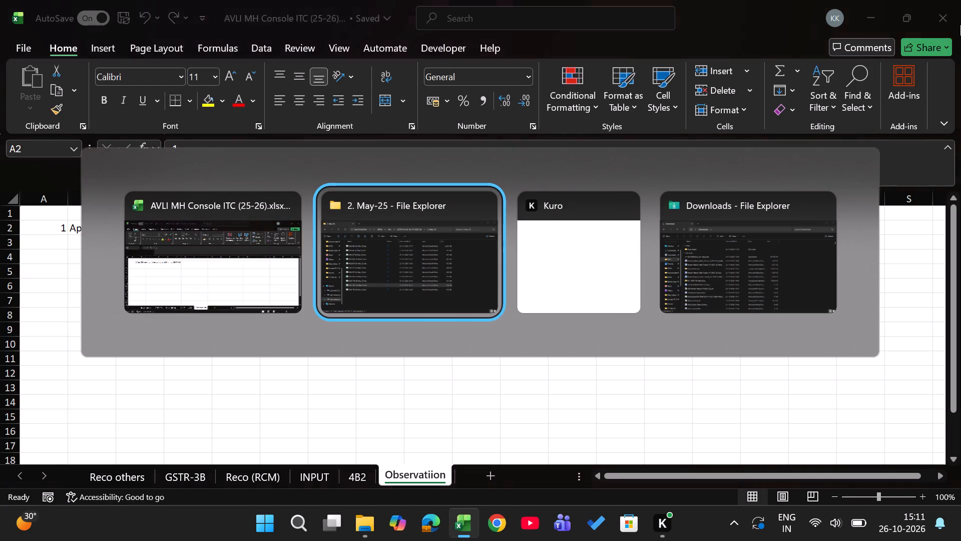
{"action": "key", "text": "Up"}
{"action": "key", "text": "Up"}
{"action": "key", "text": "Up"}
{"action": "key", "text": "Up"}
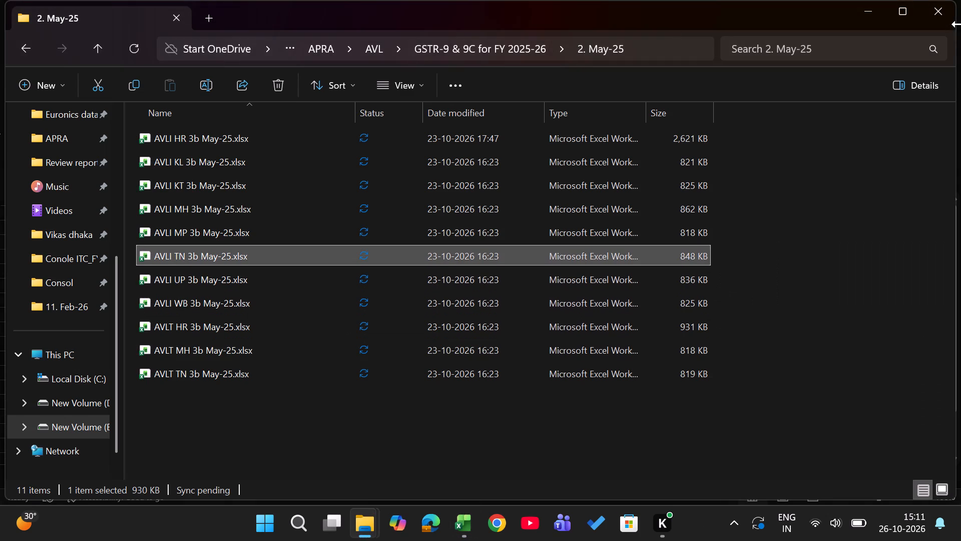
{"action": "key", "text": "Up"}
{"action": "key", "text": "Up"}
{"action": "key", "text": "Return"}
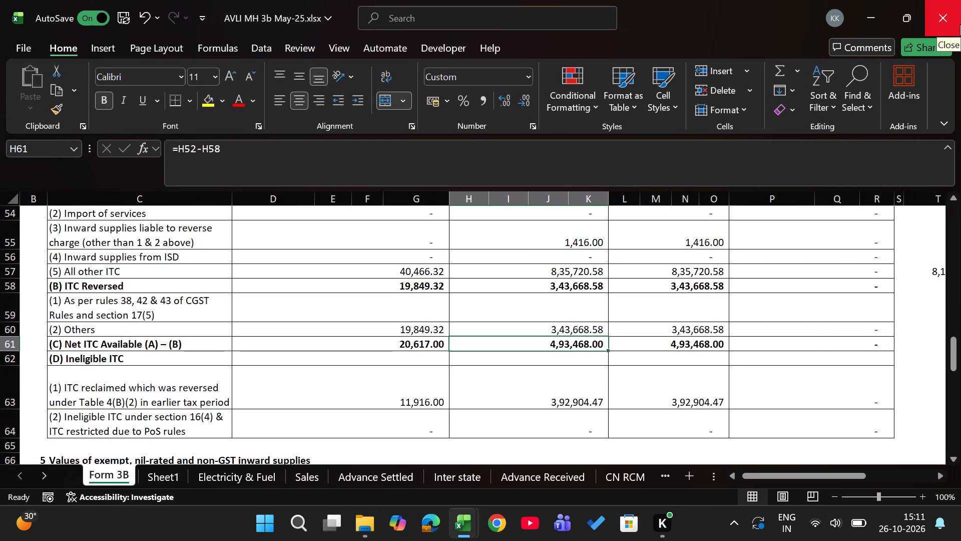
Find the Not Taken Same month 2b sheet and copy its table from the Month column B2 through Z254, headers included.
{"action": "key", "text": "ctrl+Page_Down"}
{"action": "key", "text": "ctrl+Page_Down"}
{"action": "key", "text": "ctrl+Page_Down"}
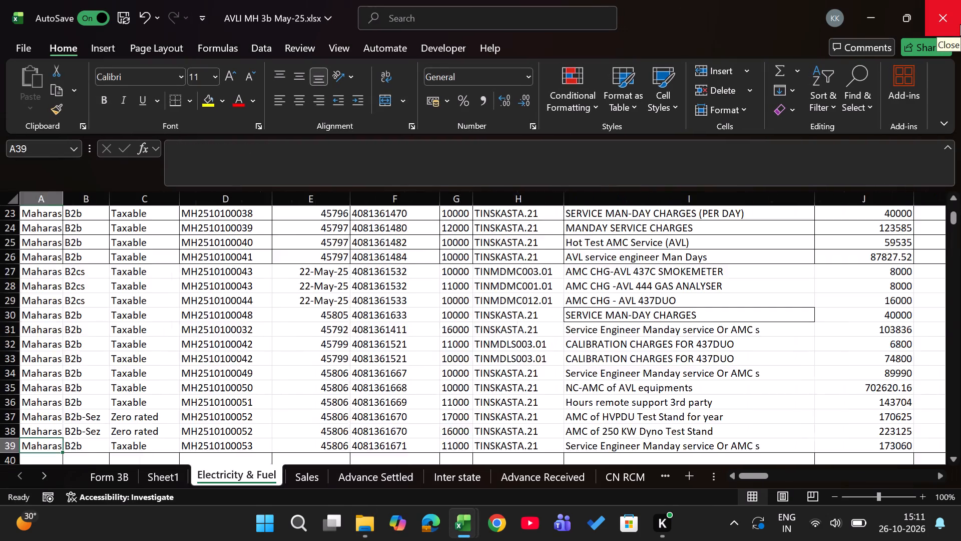
{"action": "key", "text": "ctrl+Page_Down"}
{"action": "key", "text": "ctrl+Page_Down"}
{"action": "key", "text": "ctrl+Page_Down"}
{"action": "key", "text": "ctrl+Page_Down"}
{"action": "key", "text": "ctrl+Page_Down"}
{"action": "key", "text": "ctrl+Page_Down"}
{"action": "key", "text": "ctrl+Page_Down"}
{"action": "key", "text": "ctrl+Page_Down"}
{"action": "key", "text": "ctrl+Page_Down"}
{"action": "key", "text": "ctrl+Page_Down"}
{"action": "key", "text": "ctrl+Page_Down"}
{"action": "key", "text": "ctrl+Page_Down"}
{"action": "key", "text": "ctrl+Page_Down"}
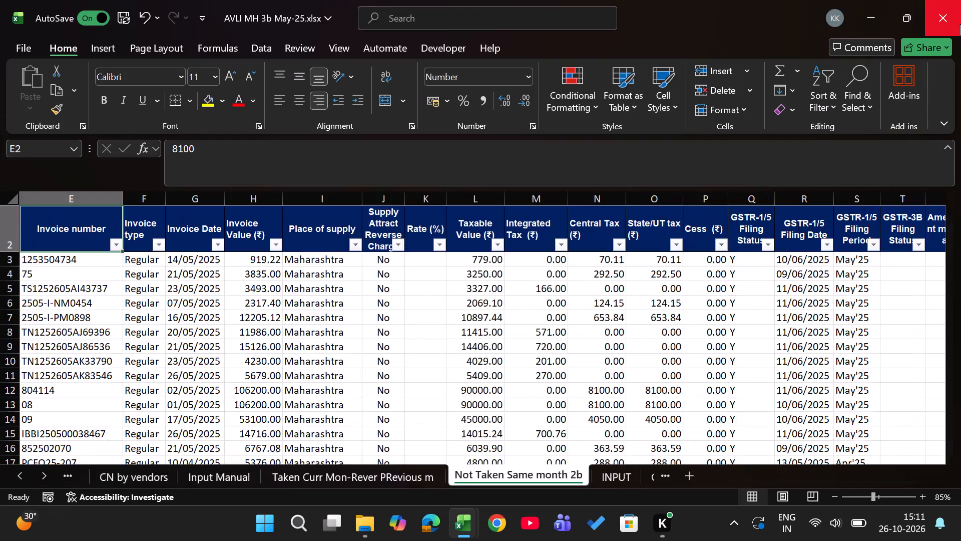
{"action": "key", "text": "ctrl+Page_Down"}
{"action": "key", "text": "ctrl+Page_Down"}
{"action": "key", "text": "ctrl+Page_Down"}
{"action": "key", "text": "ctrl+Page_Down"}
{"action": "key", "text": "ctrl+Page_Down"}
{"action": "key", "text": "ctrl+Page_Up"}
{"action": "key", "text": "ctrl+Page_Up"}
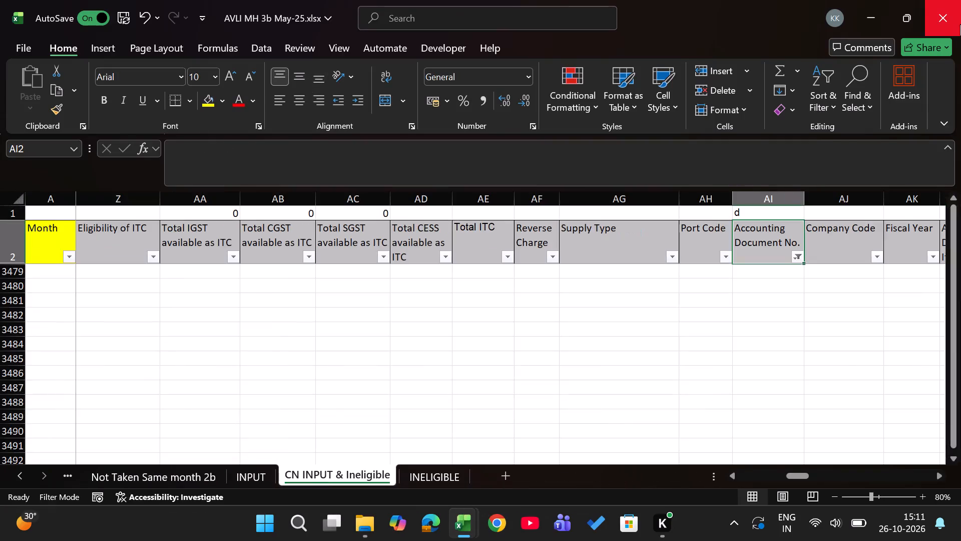
{"action": "key", "text": "ctrl+Page_Up"}
{"action": "key", "text": "Left"}
{"action": "key", "text": "Left"}
{"action": "key", "text": "Left"}
{"action": "key", "text": "Left"}
{"action": "key", "text": "Left"}
{"action": "key", "text": "Left"}
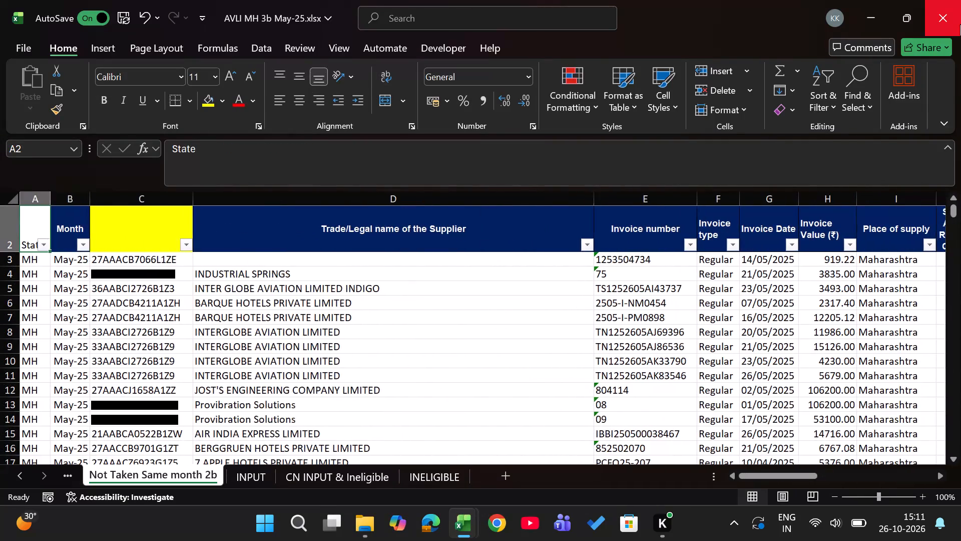
{"action": "key", "text": "Right"}
{"action": "key", "text": "ctrl+shift+Down"}
{"action": "key", "text": "ctrl+shift+Right"}
{"action": "key", "text": "ctrl+shift+Right"}
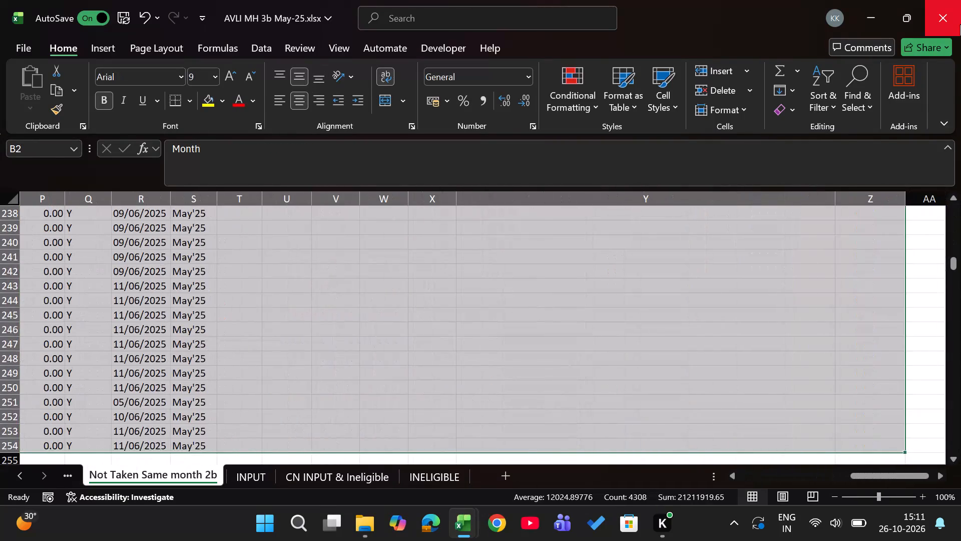
{"action": "key", "text": "ctrl+c"}
Switch to the AVLI MH Console ITC workbook and paste the copied table into the 4B2 sheet at B2, over the existing April row.
{"action": "key", "text": "alt+Tab"}
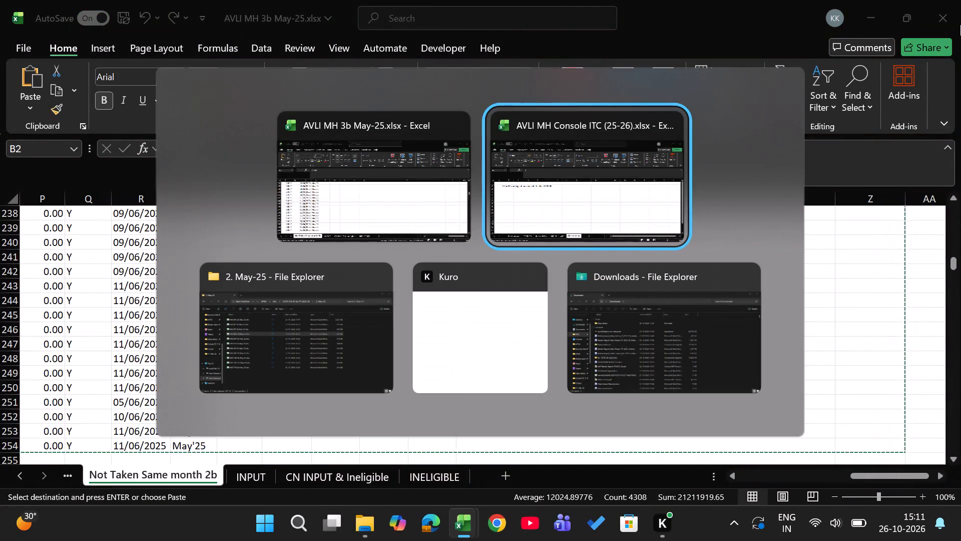
{"action": "key", "text": "ctrl+Page_Up"}
{"action": "key", "text": "ctrl+Page_Up"}
{"action": "key", "text": "ctrl+Page_Down"}
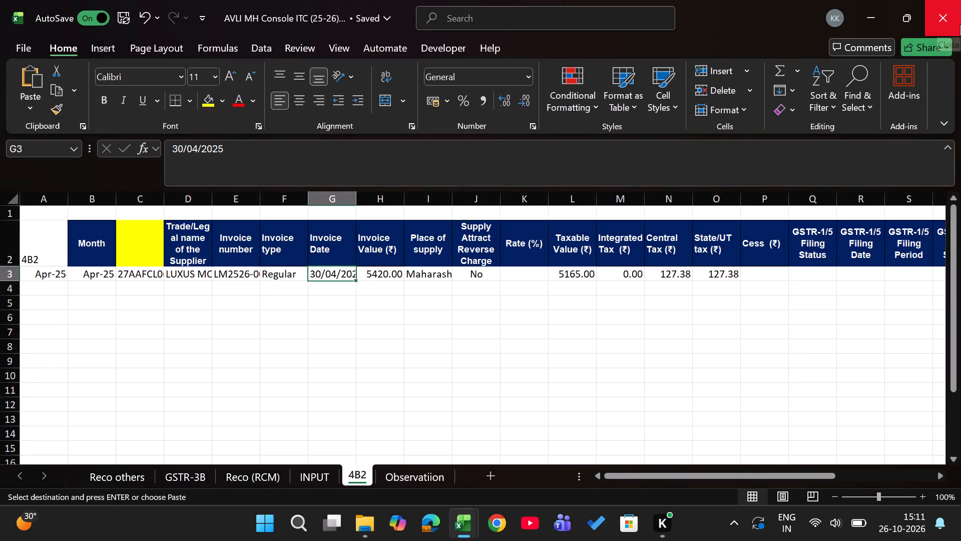
{"action": "key", "text": "Left"}
{"action": "key", "text": "Left"}
{"action": "key", "text": "Left"}
{"action": "key", "text": "Left"}
{"action": "key", "text": "Left"}
{"action": "key", "text": "Down"}
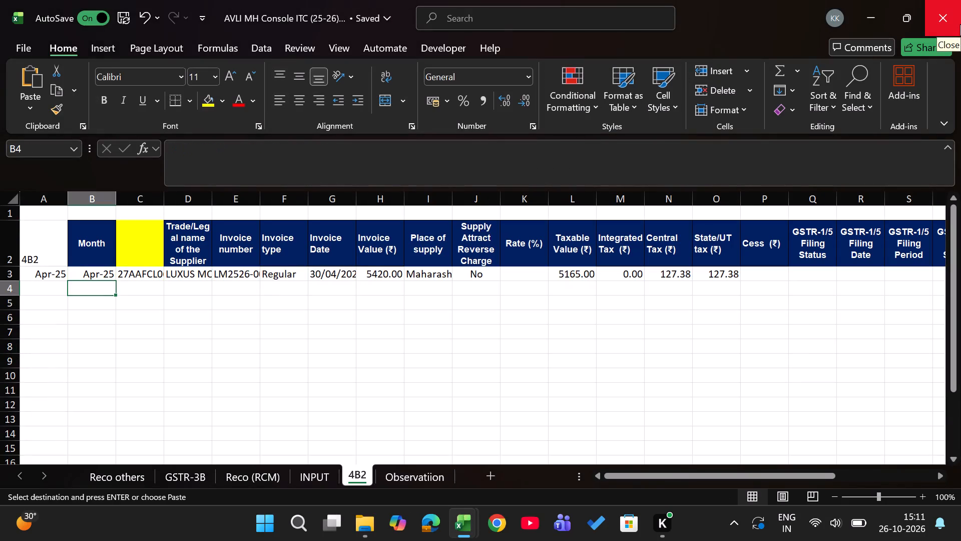
{"action": "key", "text": "Up"}
{"action": "key", "text": "Up"}
{"action": "key", "text": "Return"}
Copy the May-25 month from B3 into A3 of 4B2 and fill it down column A to row 254.
{"action": "key", "text": "Left"}
{"action": "key", "text": "Down"}
{"action": "key", "text": "Right"}
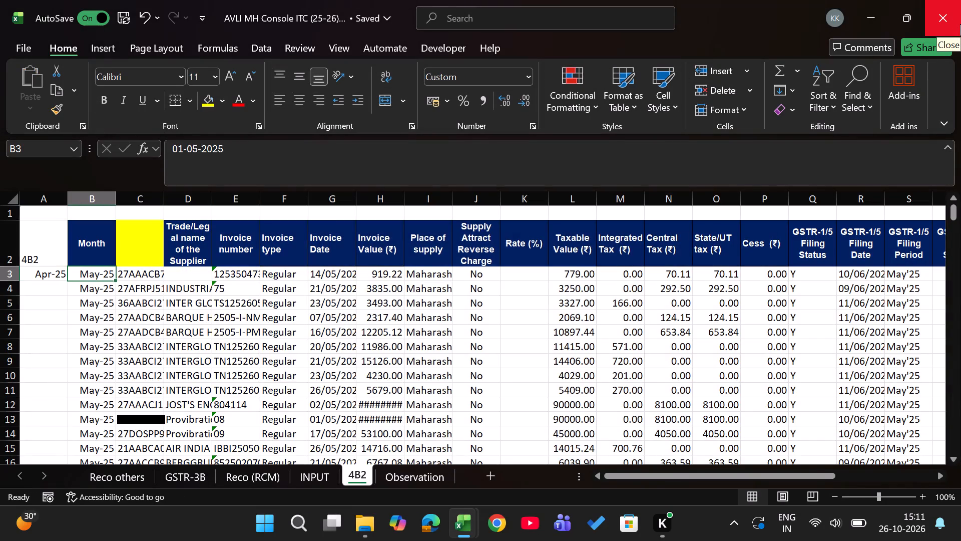
{"action": "key", "text": "ctrl+c"}
{"action": "key", "text": "Left"}
{"action": "key", "text": "Return"}
{"action": "key", "text": "Right"}
{"action": "key", "text": "ctrl+Down"}
{"action": "key", "text": "Left"}
{"action": "key", "text": "ctrl+shift+Up"}
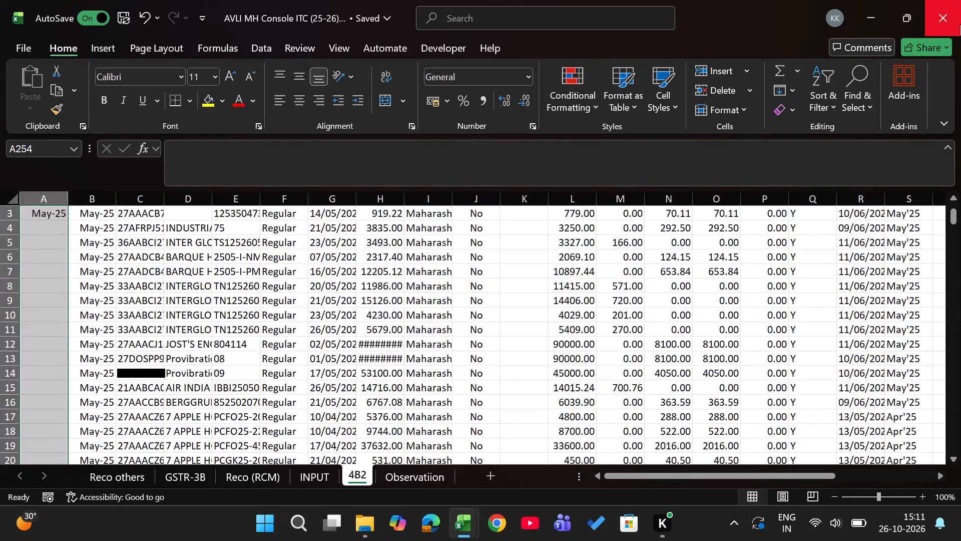
{"action": "key", "text": "ctrl+d"}
On Reco others, fill the SUMIFS formula in G21 across and down the 4B2 Books block, G21:I32.
{"action": "key", "text": "ctrl+Page_Up"}
{"action": "key", "text": "ctrl+Page_Up"}
{"action": "key", "text": "ctrl+Page_Up"}
{"action": "key", "text": "ctrl+Page_Up"}
{"action": "key", "text": "ctrl+Page_Up"}
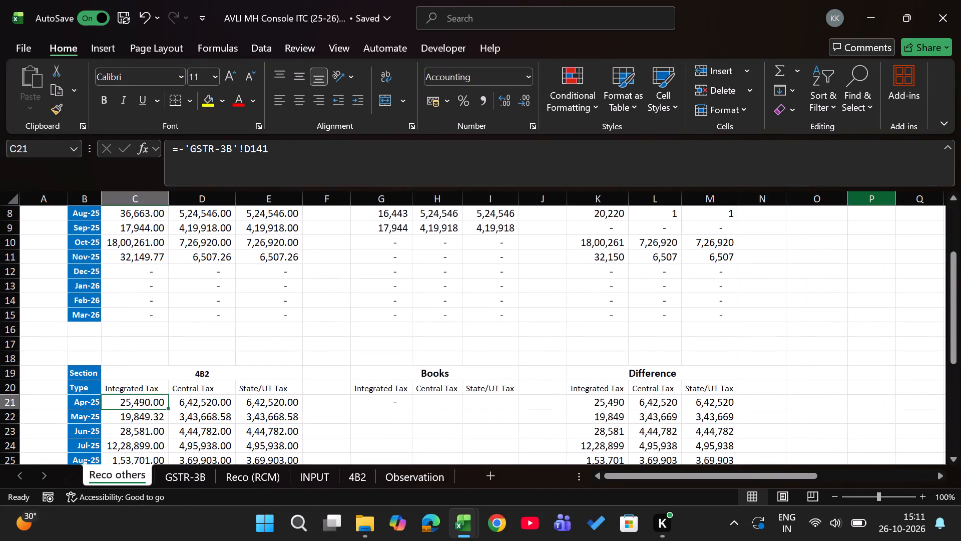
{"action": "left_click", "coordinate": [367, 402]}
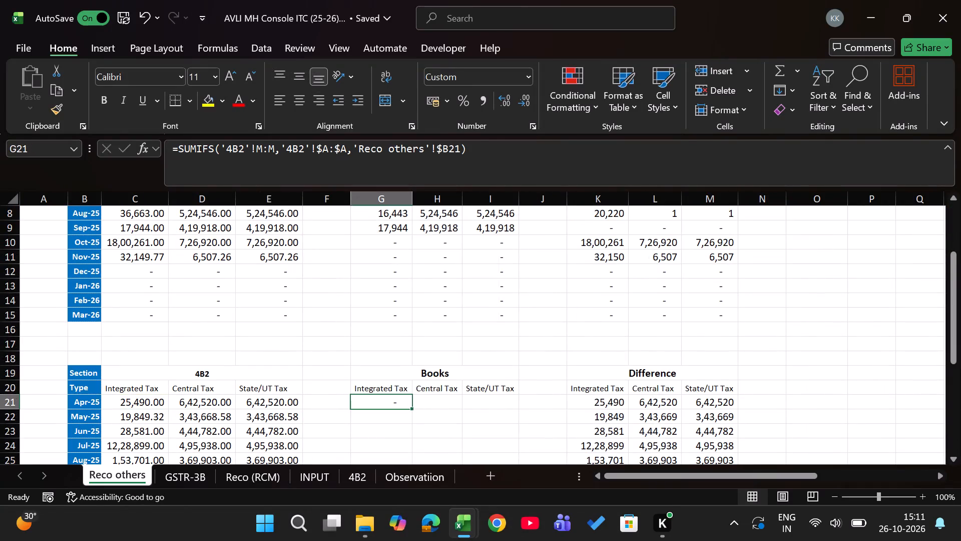
{"action": "key", "text": "shift+Right"}
{"action": "key", "text": "shift+Right"}
{"action": "key", "text": "shift+Down"}
{"action": "key", "text": "shift+Down"}
{"action": "key", "text": "shift+Down"}
{"action": "key", "text": "shift+Down"}
{"action": "key", "text": "shift+Down"}
{"action": "key", "text": "shift+Down"}
{"action": "key", "text": "shift+Down"}
{"action": "key", "text": "shift+Down"}
{"action": "key", "text": "shift+Down"}
{"action": "key", "text": "shift+Down"}
{"action": "key", "text": "shift+Down"}
{"action": "key", "text": "shift+Down"}
{"action": "key", "text": "shift+Up"}
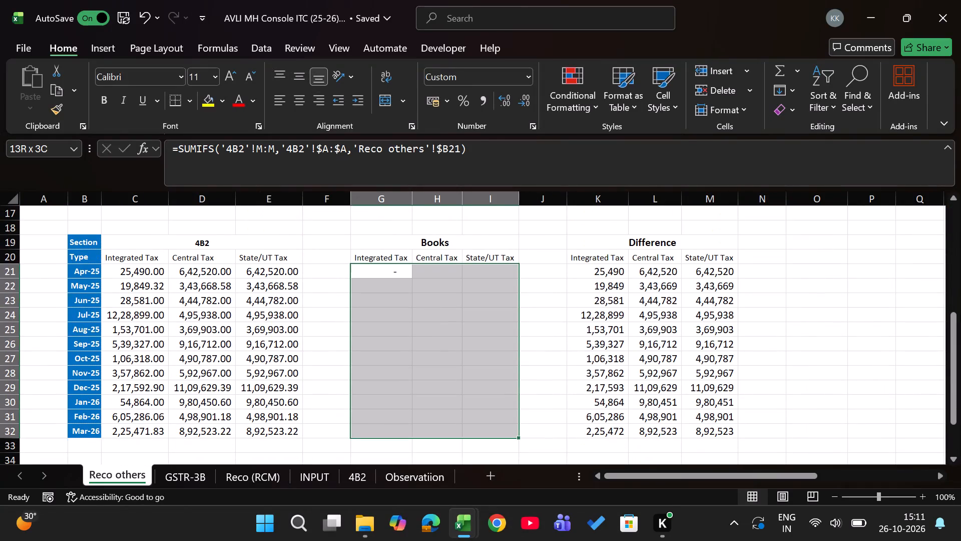
{"action": "key", "text": "ctrl+r"}
{"action": "key", "text": "ctrl+d"}
Compare May-25 Central Tax in the 4B2 Books block with the Not Taken Same month 2b column total and the GSTR-3B entry.
{"action": "key", "text": "Down"}
{"action": "key", "text": "Right"}
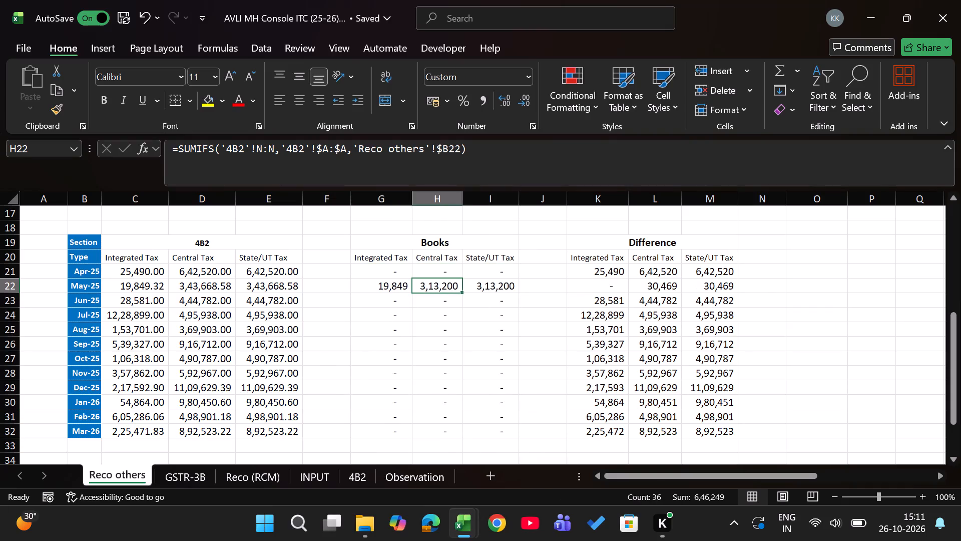
{"action": "key", "text": "Right"}
{"action": "key", "text": "Left"}
{"action": "key", "text": "ctrl+Page_Down"}
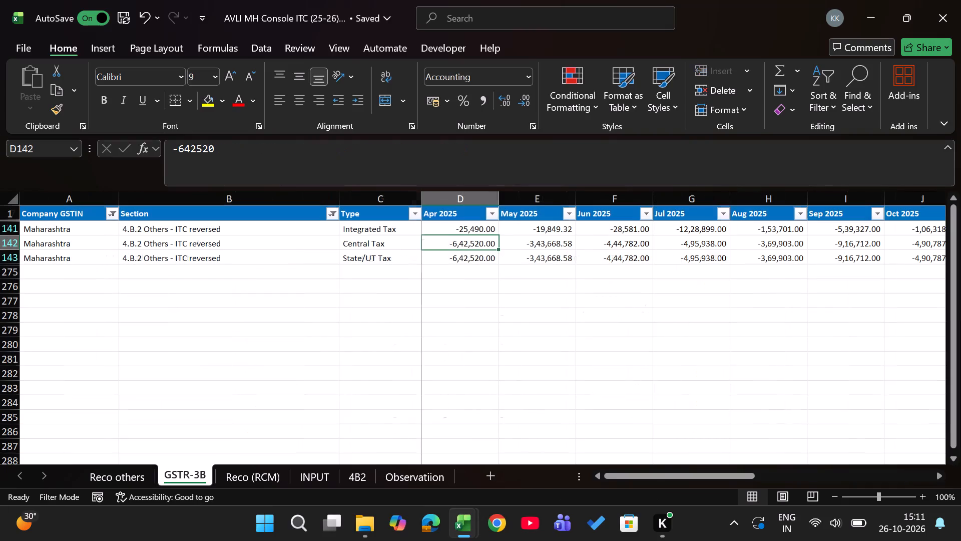
{"action": "key", "text": "alt+Tab"}
{"action": "scroll", "coordinate": [337, 442], "scroll_direction": "down", "scroll_amount": 1}
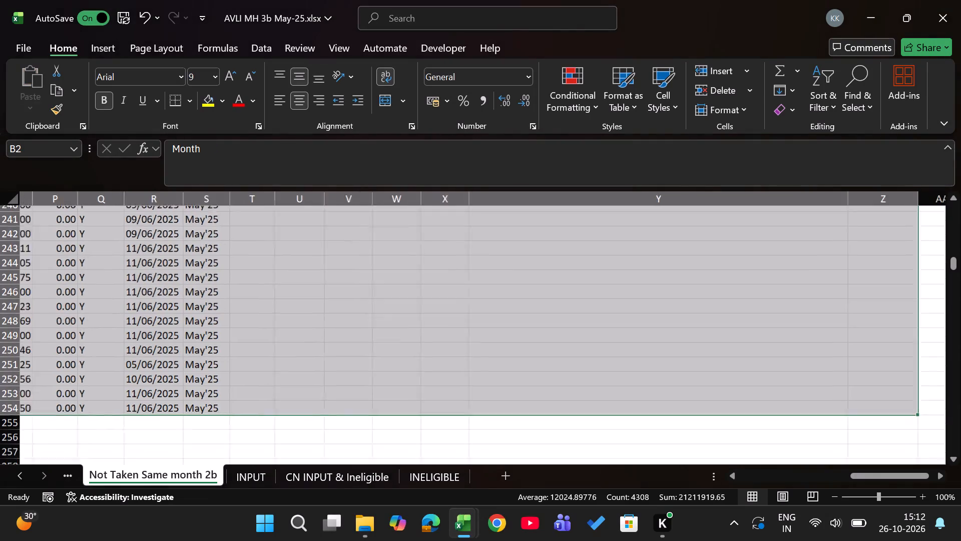
{"action": "scroll", "coordinate": [337, 442], "scroll_direction": "down", "scroll_amount": 1}
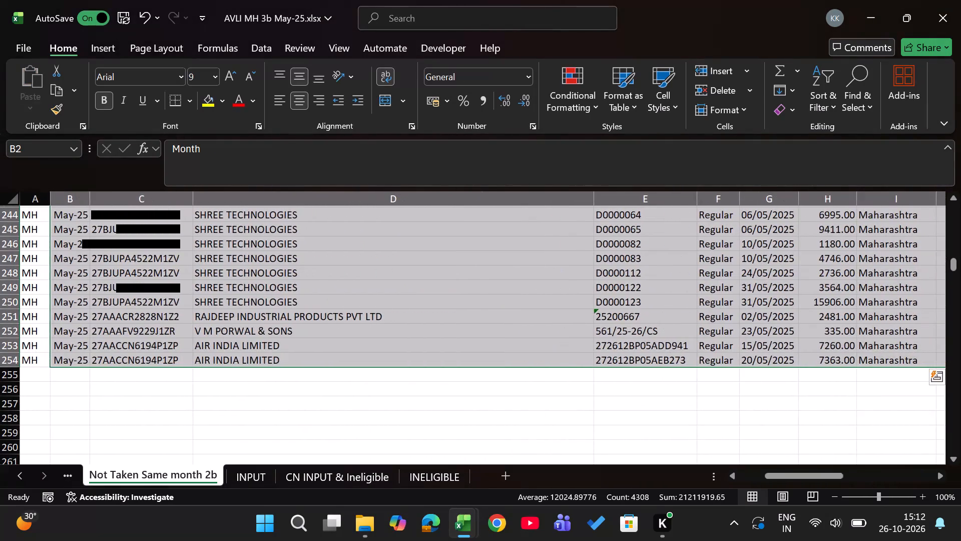
{"action": "scroll", "coordinate": [337, 442], "scroll_direction": "up", "scroll_amount": 3}
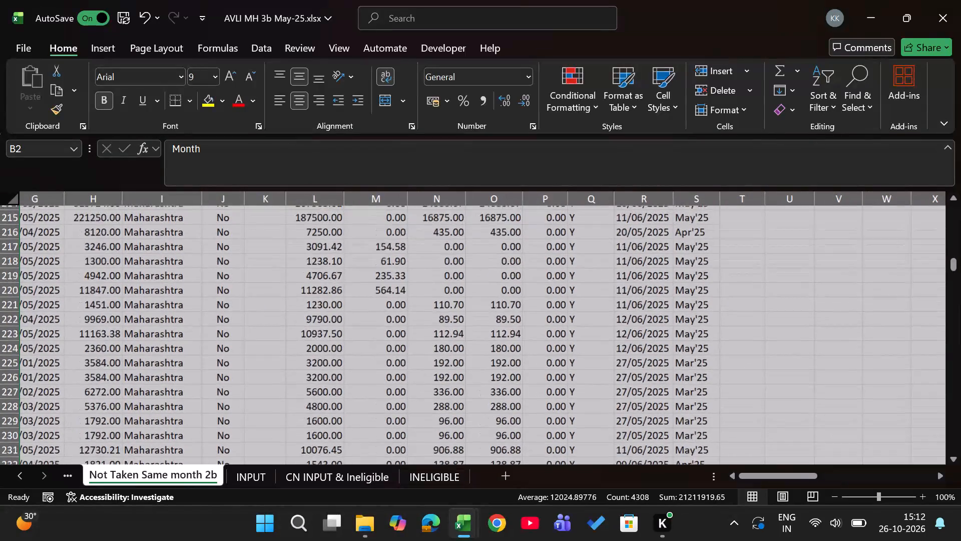
{"action": "left_click", "coordinate": [462, 345]}
{"action": "key", "text": "ctrl+Up"}
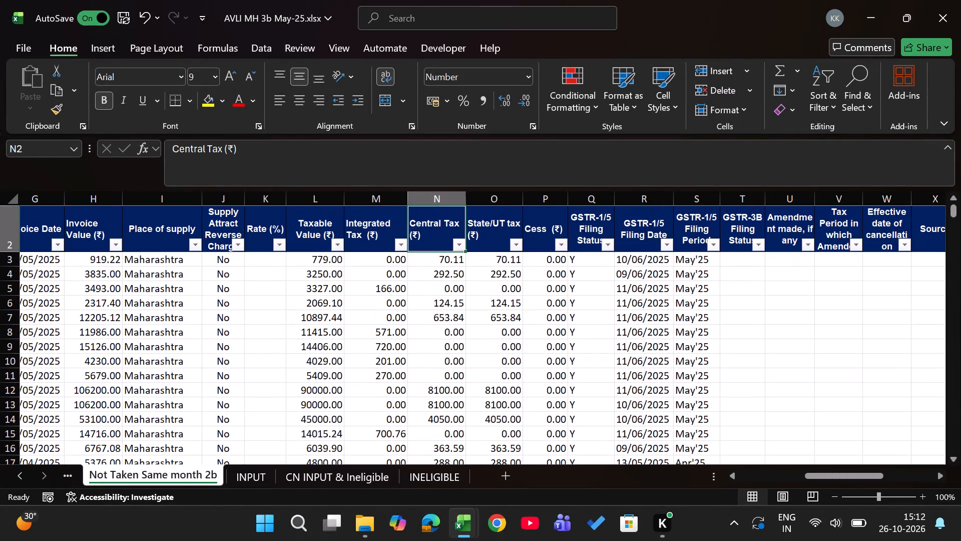
{"action": "key", "text": "Down"}
{"action": "key", "text": "ctrl+shift+Down"}
{"action": "key", "text": "alt+Tab"}
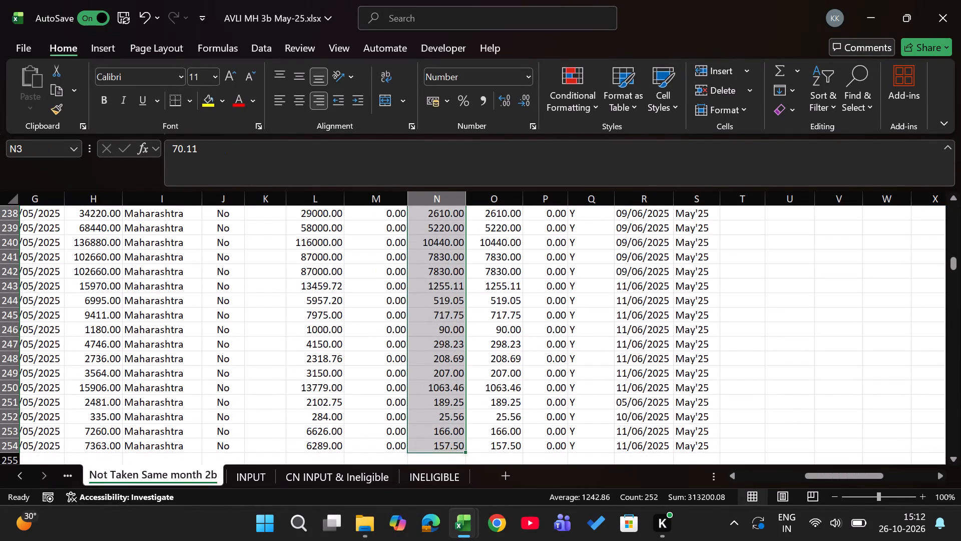
{"action": "left_click", "coordinate": [605, 164]}
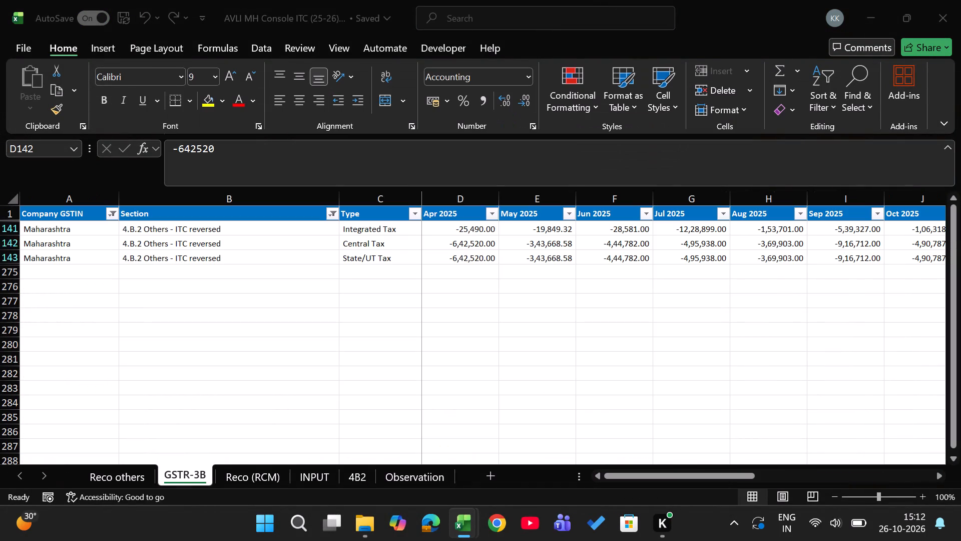
{"action": "key", "text": "Right"}
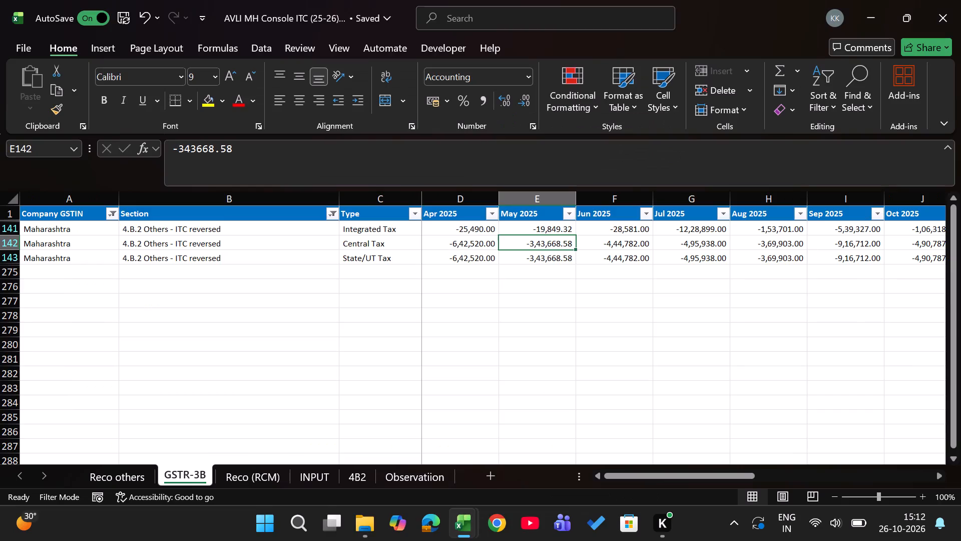
Return to Form 3B in the AVLI MH 3b May-25 workbook and inspect the Central Tax formula for ITC Reversed (2) Others.
{"action": "key", "text": "alt+Tab"}
{"action": "key", "text": "ctrl+Page_Up"}
{"action": "key", "text": "ctrl+Page_Up"}
{"action": "key", "text": "ctrl+Page_Up"}
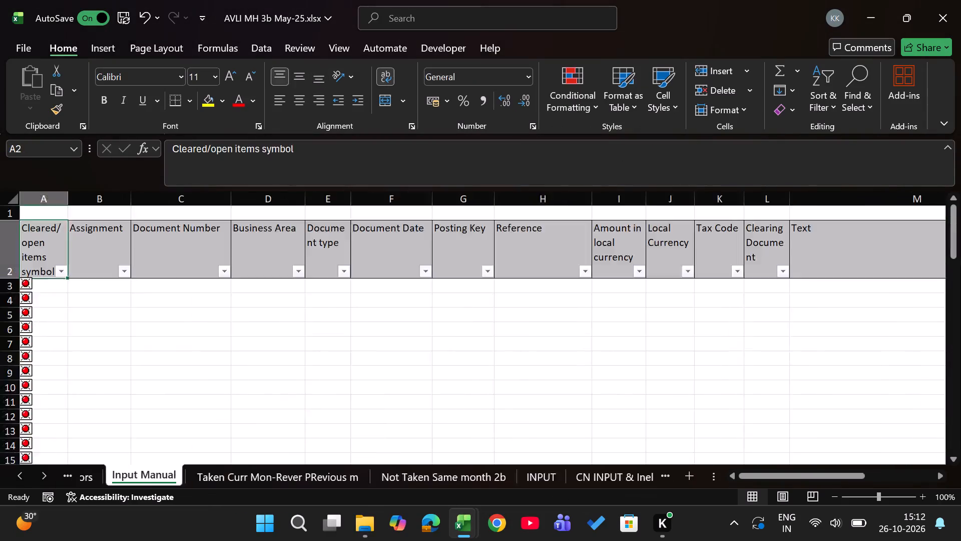
{"action": "key", "text": "ctrl+Page_Up"}
{"action": "key", "text": "ctrl+Page_Up"}
{"action": "key", "text": "ctrl+Page_Up"}
{"action": "key", "text": "ctrl+Page_Up"}
{"action": "key", "text": "ctrl+Page_Up"}
{"action": "key", "text": "ctrl+Page_Up"}
{"action": "key", "text": "ctrl+Page_Up"}
{"action": "key", "text": "ctrl+Page_Up"}
{"action": "key", "text": "ctrl+Page_Up"}
{"action": "key", "text": "ctrl+Page_Up"}
{"action": "key", "text": "ctrl+Page_Up"}
{"action": "key", "text": "ctrl+Page_Up"}
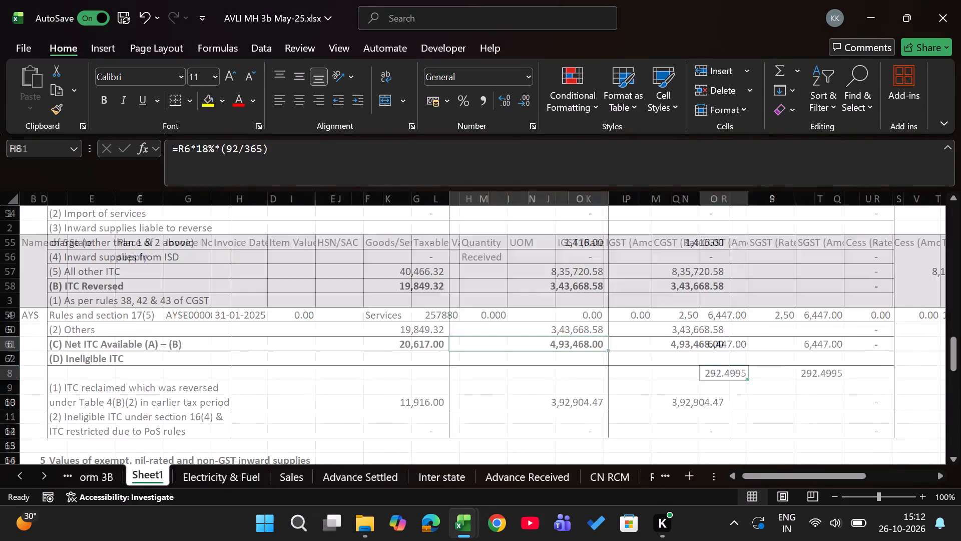
{"action": "key", "text": "ctrl+Page_Up"}
{"action": "key", "text": "ctrl+Page_Up"}
{"action": "key", "text": "ctrl+Page_Up"}
{"action": "key", "text": "Up"}
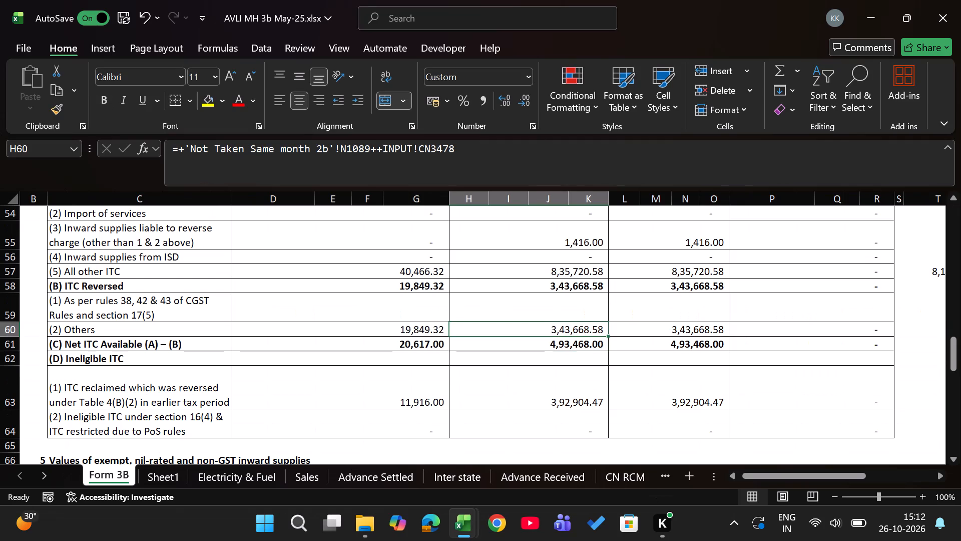
Go to the INPUT sheet of AVLI MH 3b May-25 and clear the filter on Accounting Document No.
{"action": "key", "text": "ctrl+Page_Down"}
{"action": "key", "text": "ctrl+Page_Down"}
{"action": "key", "text": "ctrl+Page_Down"}
{"action": "key", "text": "ctrl+Page_Down"}
{"action": "key", "text": "ctrl+Page_Down"}
{"action": "key", "text": "ctrl+Page_Down"}
{"action": "key", "text": "ctrl+Page_Down"}
{"action": "key", "text": "ctrl+Page_Down"}
{"action": "key", "text": "ctrl+Page_Down"}
{"action": "key", "text": "ctrl+Page_Down"}
{"action": "key", "text": "ctrl+Page_Down"}
{"action": "key", "text": "ctrl+Page_Down"}
{"action": "key", "text": "ctrl+Page_Down"}
{"action": "key", "text": "ctrl+Page_Down"}
{"action": "key", "text": "ctrl+Page_Down"}
{"action": "key", "text": "ctrl+Page_Down"}
{"action": "key", "text": "ctrl+Page_Down"}
{"action": "key", "text": "ctrl+Page_Down"}
{"action": "key", "text": "ctrl+Page_Down"}
{"action": "key", "text": "ctrl+Page_Down"}
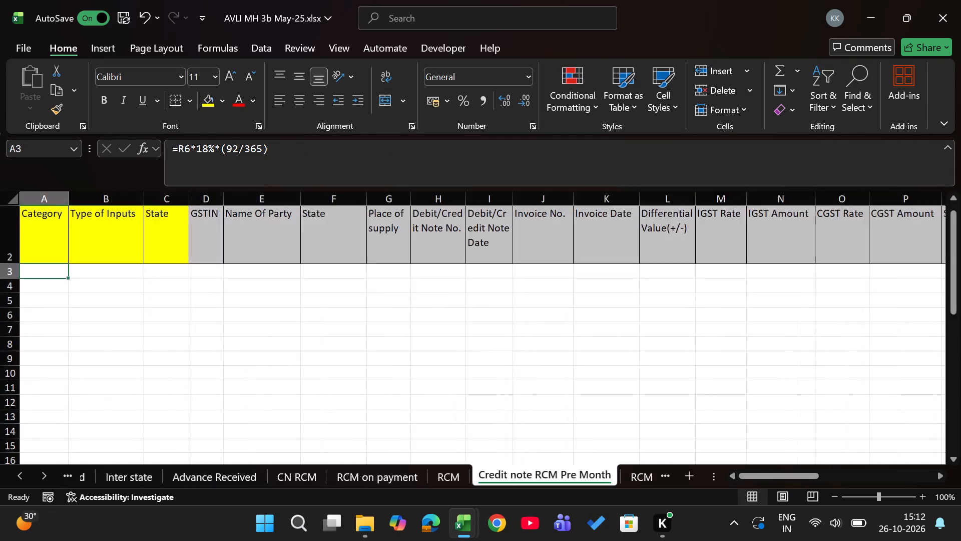
{"action": "key", "text": "ctrl+Page_Up"}
{"action": "key", "text": "ctrl+Page_Up"}
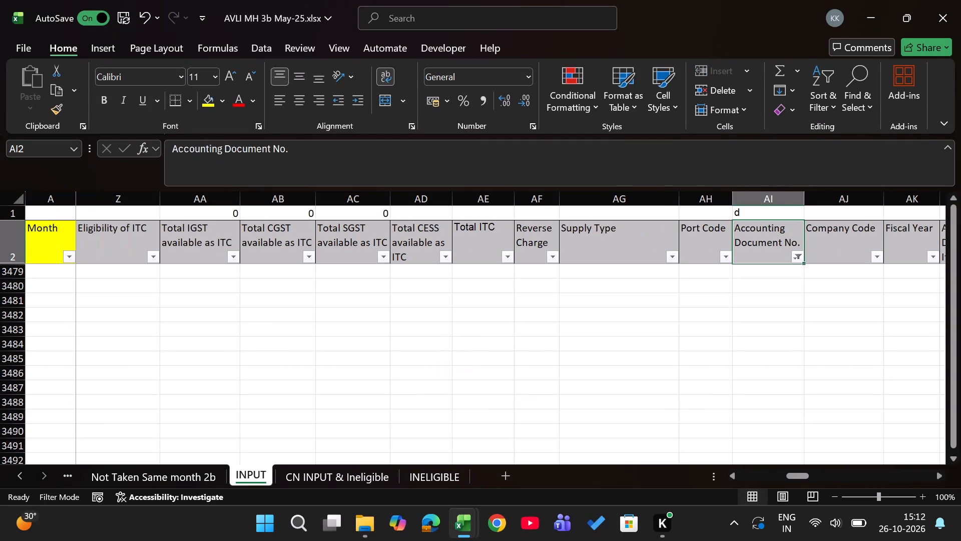
{"action": "key", "text": "Down"}
{"action": "key", "text": "Up"}
{"action": "type", "text": "ac"}
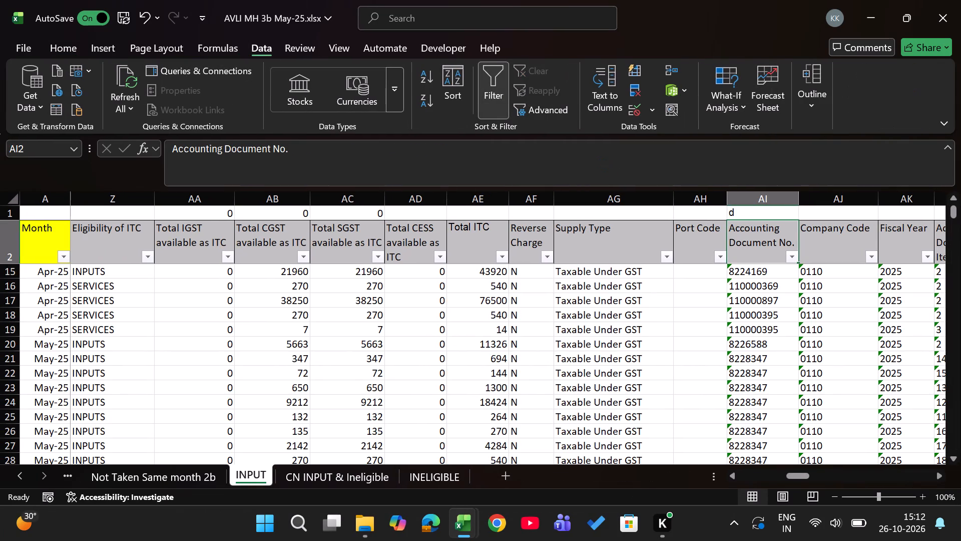
On the INPUT sheet, examine the last May-25 rows and the Not Taken IGST, CGST and SGST summary below the data.
{"action": "key", "text": "ctrl+Down"}
{"action": "key", "text": "Down"}
{"action": "key", "text": "Down"}
{"action": "key", "text": "Down"}
{"action": "key", "text": "Down"}
{"action": "key", "text": "Down"}
{"action": "key", "text": "Down"}
{"action": "key", "text": "Down"}
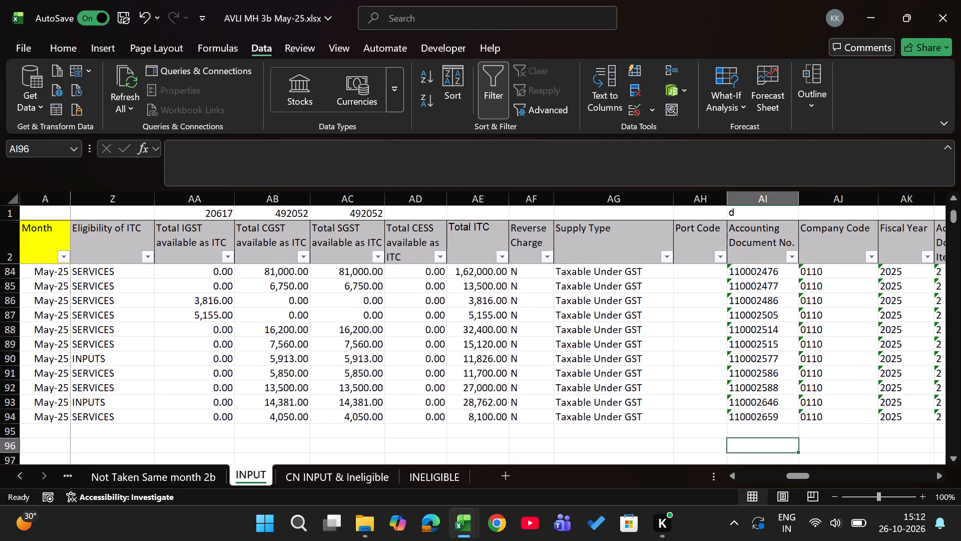
{"action": "key", "text": "Right"}
{"action": "key", "text": "Right"}
{"action": "key", "text": "Right"}
{"action": "key", "text": "Right"}
{"action": "key", "text": "Right"}
{"action": "key", "text": "Right"}
{"action": "key", "text": "Right"}
{"action": "key", "text": "Right"}
{"action": "key", "text": "Right"}
{"action": "key", "text": "Right"}
{"action": "key", "text": "Right"}
{"action": "key", "text": "Right"}
{"action": "key", "text": "Right"}
{"action": "key", "text": "Right"}
{"action": "key", "text": "Right"}
{"action": "key", "text": "Right"}
{"action": "key", "text": "Right"}
{"action": "key", "text": "Right"}
{"action": "key", "text": "Right"}
{"action": "key", "text": "Right"}
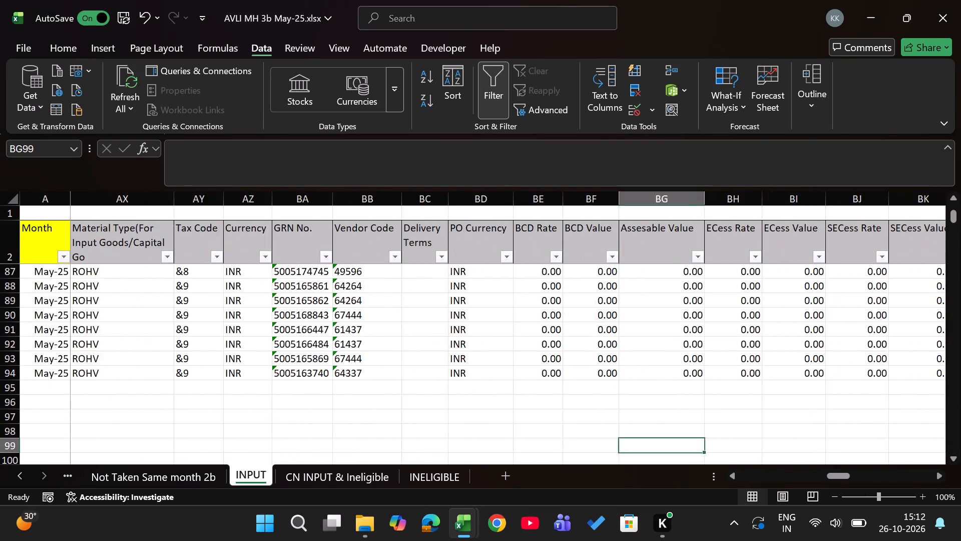
{"action": "key", "text": "Right"}
{"action": "key", "text": "Right"}
{"action": "key", "text": "Right"}
{"action": "key", "text": "Right"}
{"action": "key", "text": "Right"}
{"action": "key", "text": "Right"}
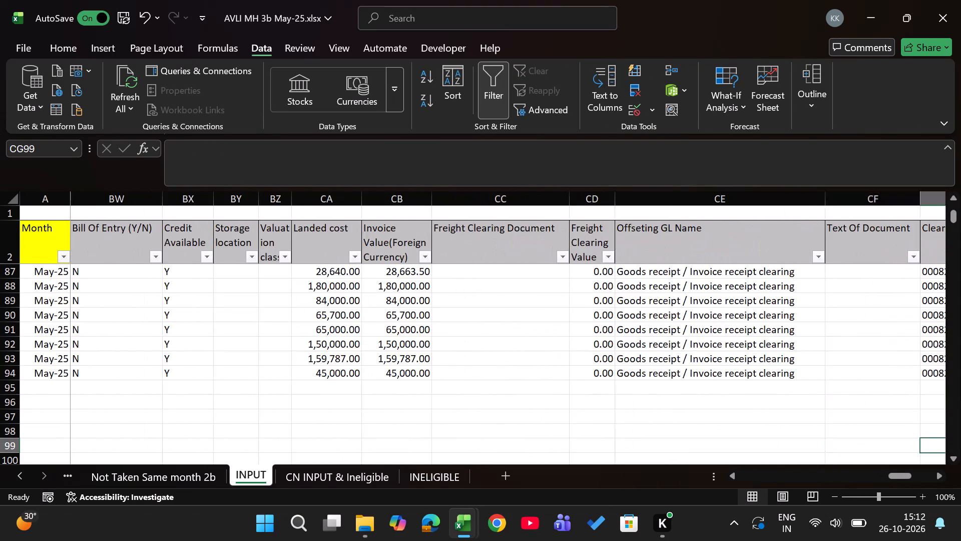
{"action": "key", "text": "Right"}
{"action": "key", "text": "Right"}
{"action": "key", "text": "Right"}
{"action": "key", "text": "Right"}
{"action": "key", "text": "Right"}
{"action": "key", "text": "Right"}
{"action": "key", "text": "Right"}
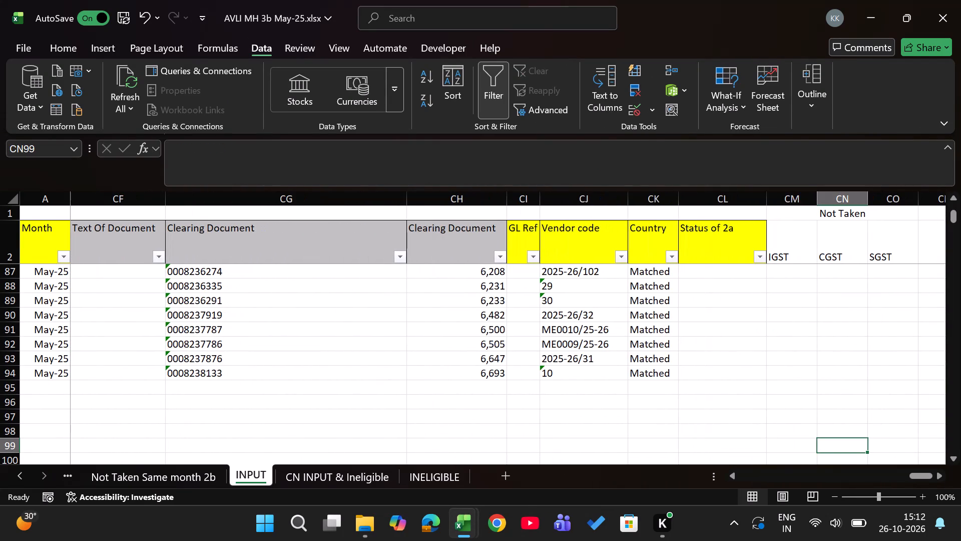
{"action": "key", "text": "ctrl+Down"}
{"action": "key", "text": "Down"}
{"action": "key", "text": "Down"}
{"action": "key", "text": "Down"}
{"action": "key", "text": "Down"}
{"action": "key", "text": "Down"}
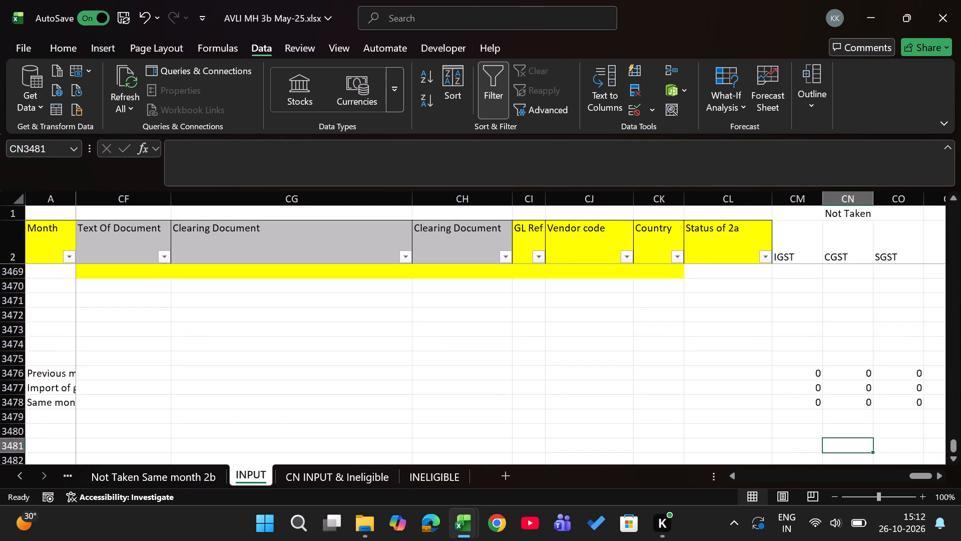
Go to the Not Taken Same month 2b sheet and check the combined B2ba and Debit note amounts in N1085:N1086.
{"action": "key", "text": "ctrl+Page_Up"}
{"action": "key", "text": "ctrl+Page_Up"}
{"action": "key", "text": "ctrl+Page_Down"}
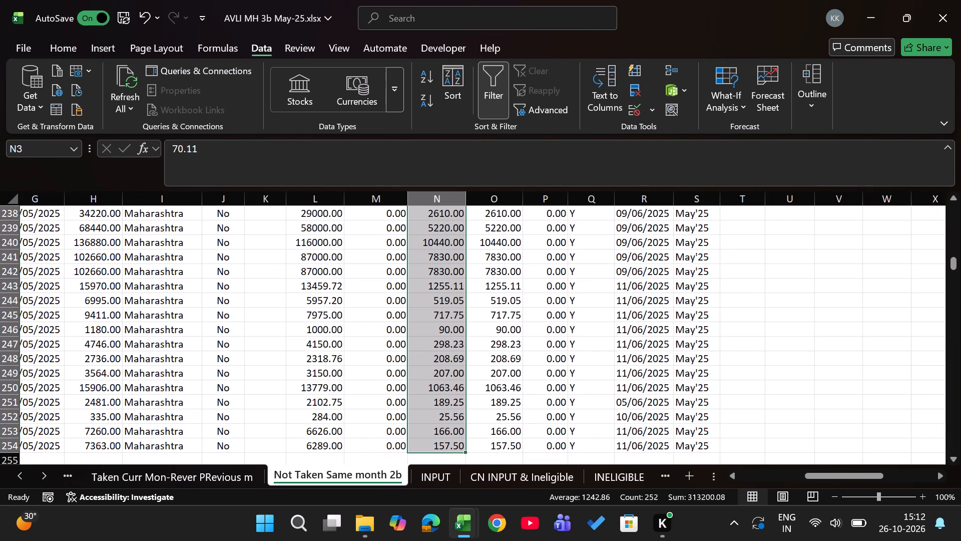
{"action": "scroll", "coordinate": [439, 328], "scroll_direction": "down", "scroll_amount": 8}
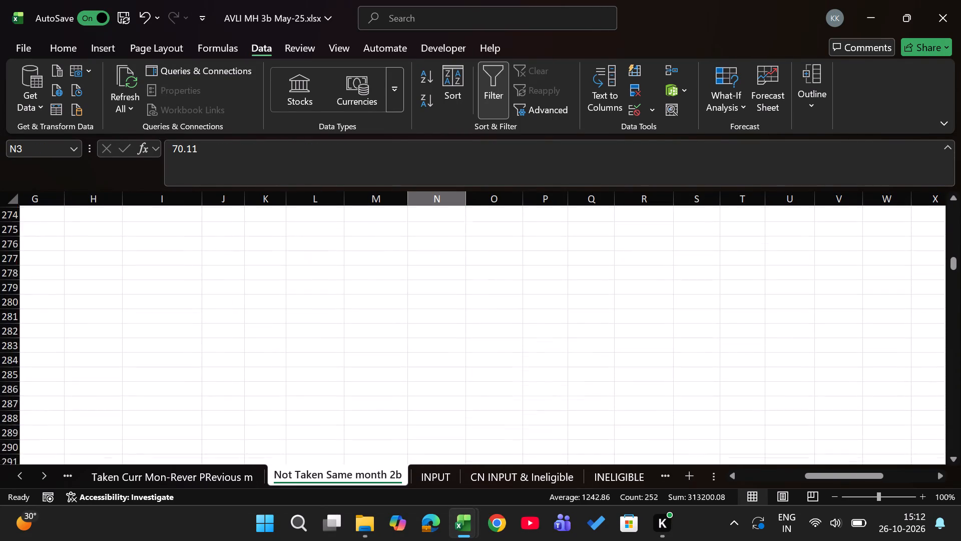
{"action": "scroll", "coordinate": [439, 328], "scroll_direction": "down", "scroll_amount": 3}
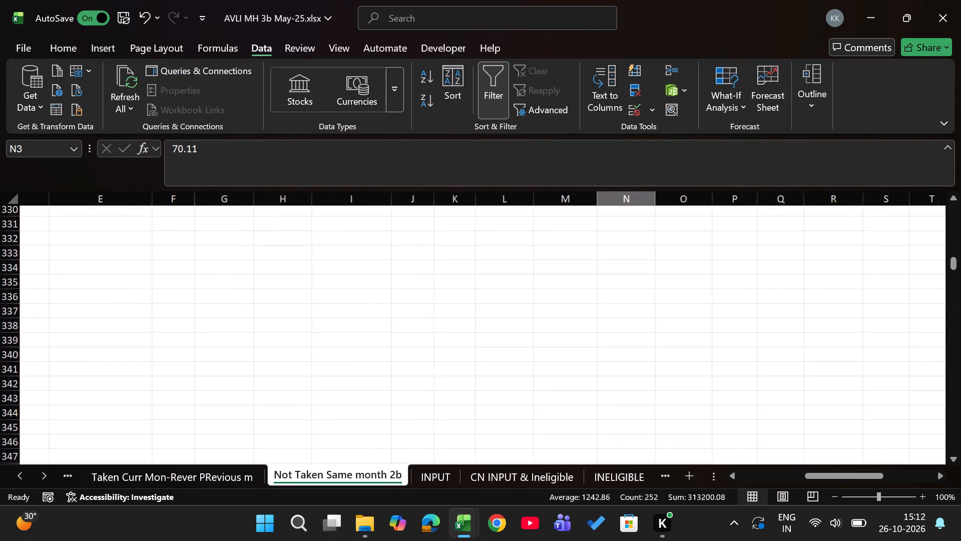
{"action": "scroll", "coordinate": [439, 328], "scroll_direction": "down", "scroll_amount": 4}
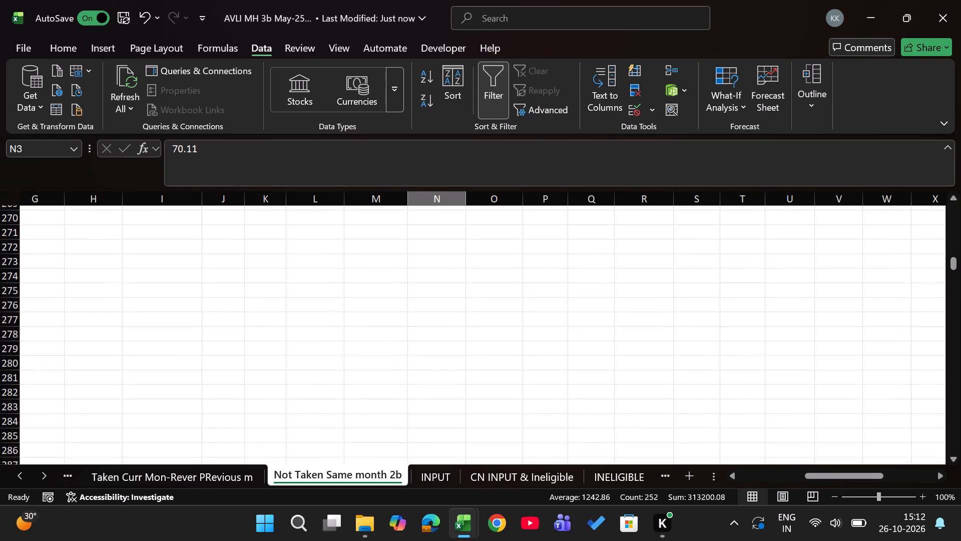
{"action": "key", "text": "ctrl+Down"}
{"action": "key", "text": "ctrl+Down"}
{"action": "key", "text": "Down"}
{"action": "key", "text": "Down"}
{"action": "key", "text": "Down"}
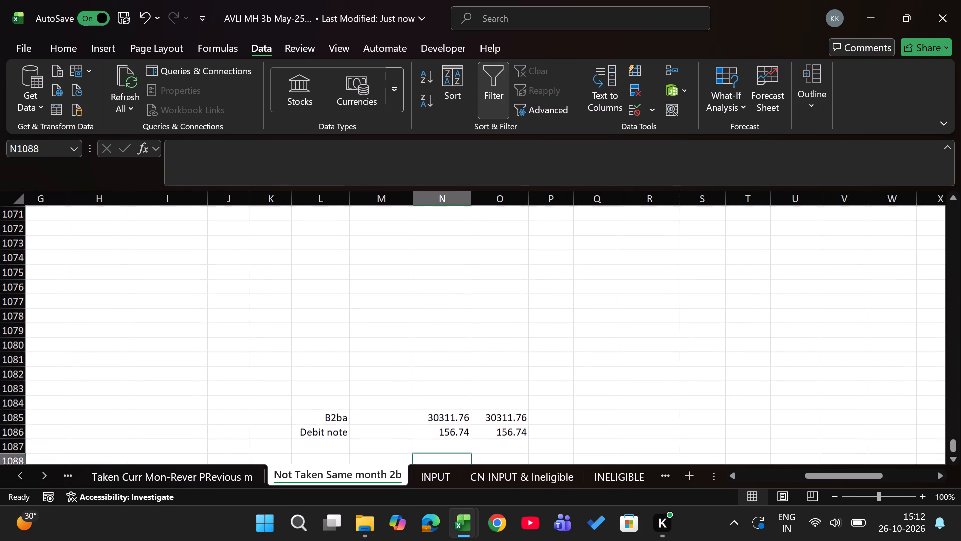
{"action": "key", "text": "Down"}
{"action": "key", "text": "Up"}
{"action": "key", "text": "Up"}
{"action": "key", "text": "Up"}
{"action": "key", "text": "Up"}
{"action": "key", "text": "shift+Down"}
{"action": "key", "text": "Right"}
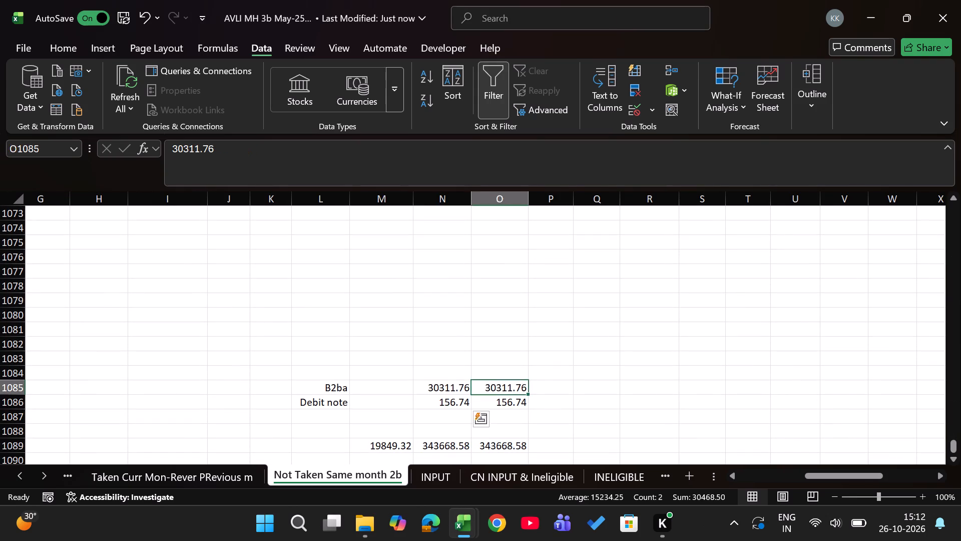
{"action": "key", "text": "Right"}
{"action": "key", "text": "Left"}
{"action": "key", "text": "Left"}
{"action": "key", "text": "shift+Down"}
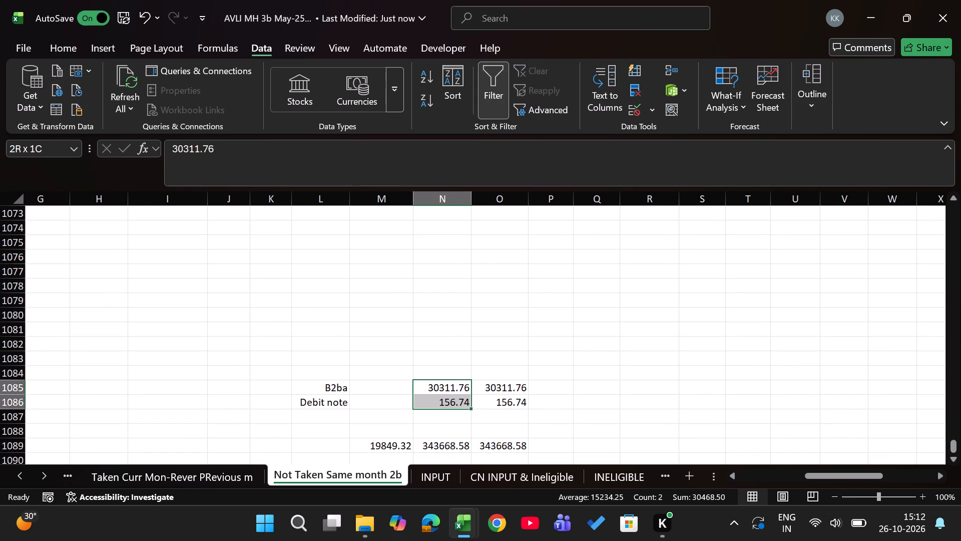
In the console workbook's Reco others sheet, enter the May-25 difference remark "B2BA and Debit note mentioned mannualy in working" in N22.
{"action": "key", "text": "alt+Tab"}
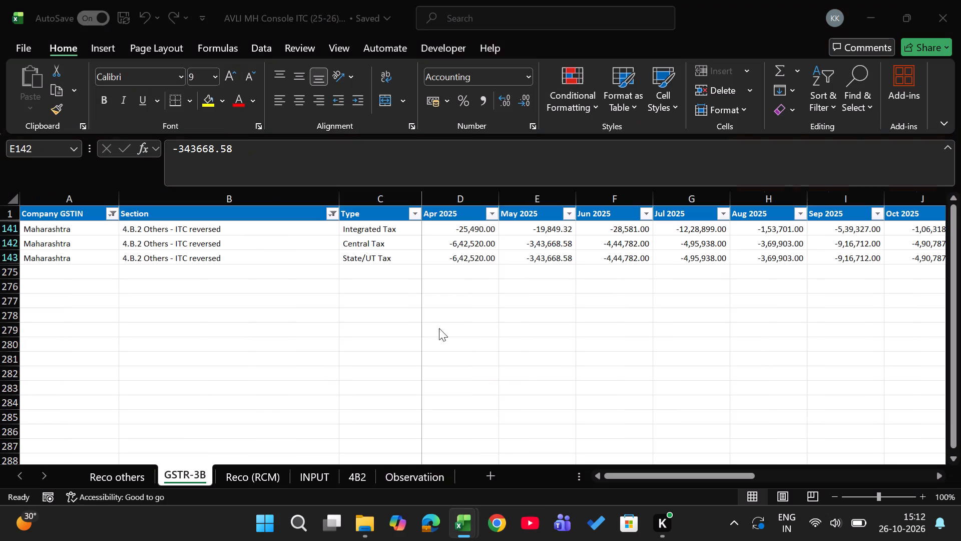
{"action": "key", "text": "ctrl+Page_Up"}
{"action": "key", "text": "Right"}
{"action": "key", "text": "Right"}
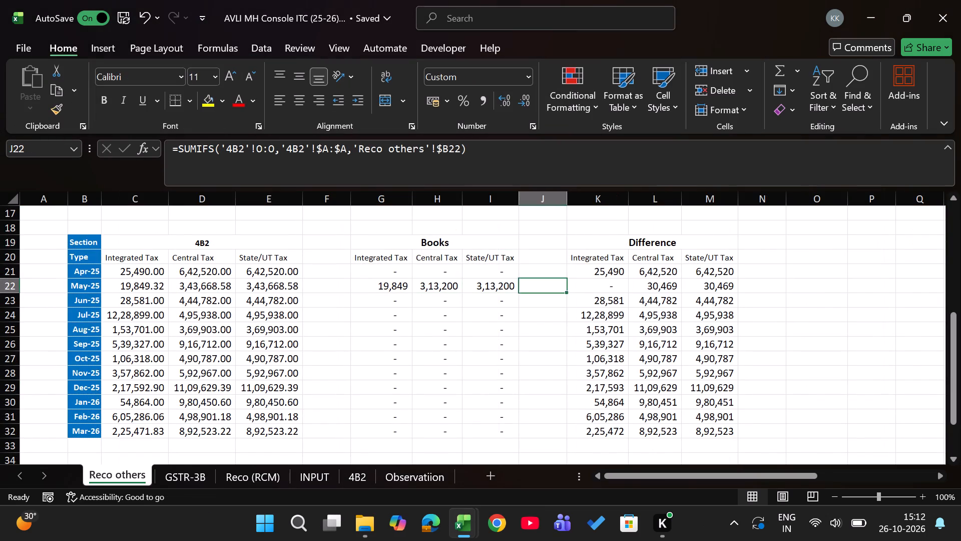
{"action": "key", "text": "Right"}
{"action": "key", "text": "Right"}
{"action": "key", "text": "Right"}
{"action": "key", "text": "Right"}
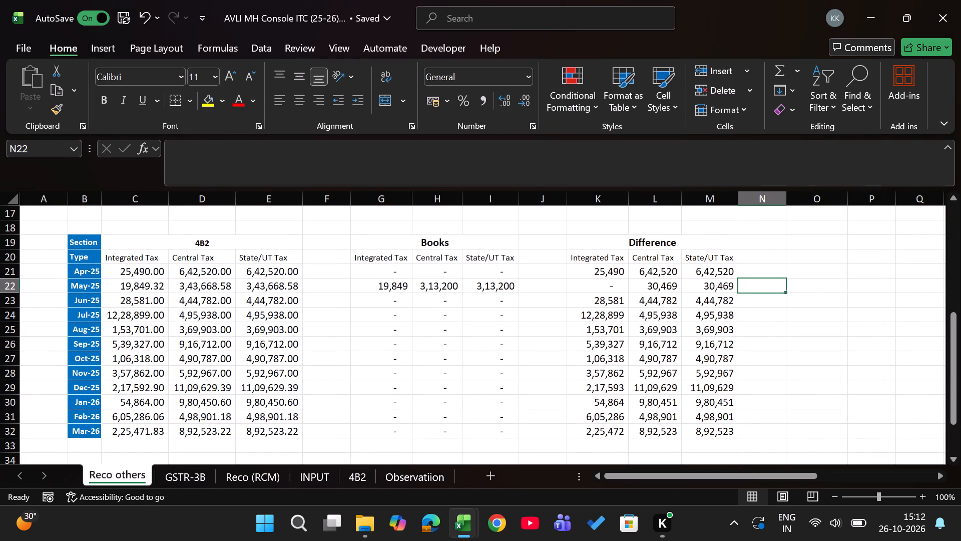
{"action": "type", "text": "B2b"}
{"action": "type", "text": "A"}
{"action": "key", "text": "space"}
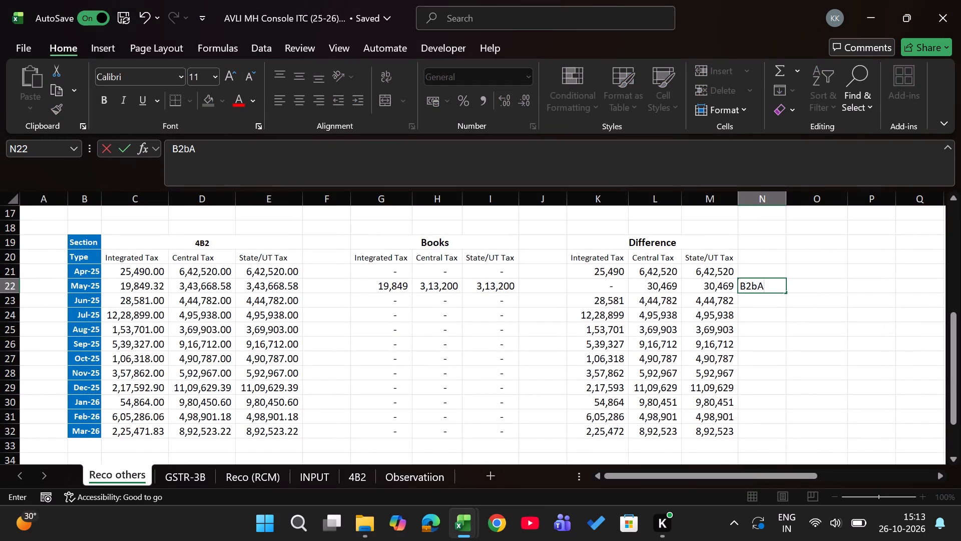
{"action": "key", "text": "alt+Tab"}
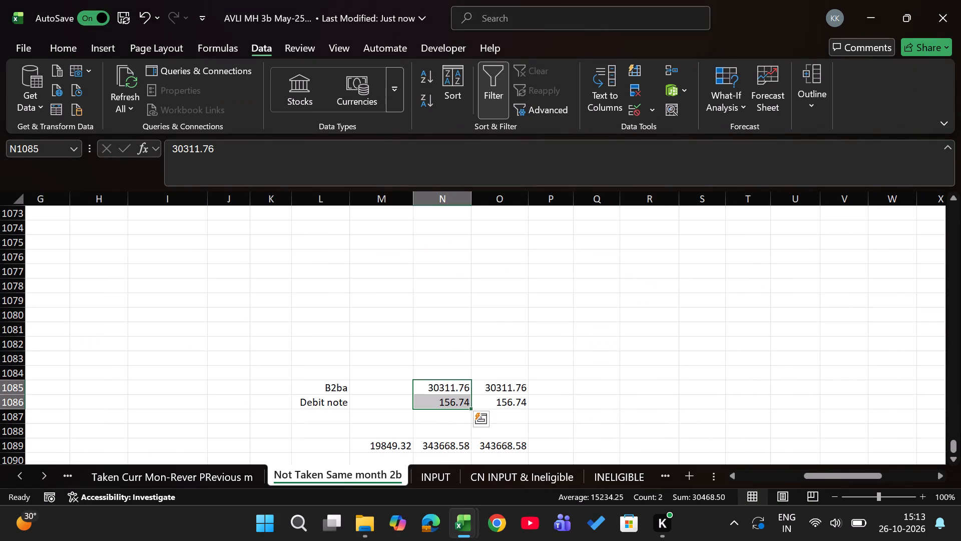
{"action": "key", "text": "alt+Tab"}
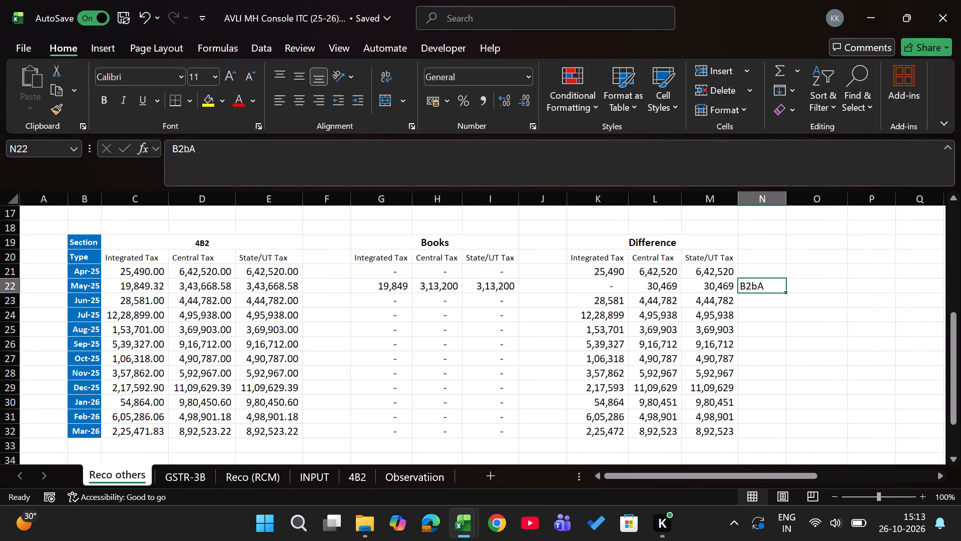
{"action": "type", "text": "and"}
{"action": "key", "text": "space"}
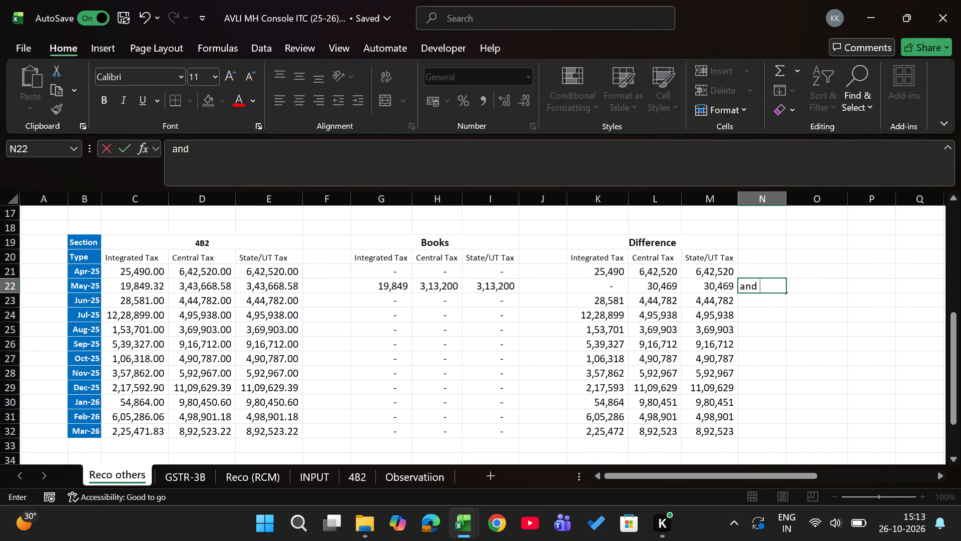
{"action": "key", "text": "BackSpace"}
{"action": "key", "text": "BackSpace"}
{"action": "key", "text": "BackSpace"}
{"action": "key", "text": "BackSpace"}
{"action": "key", "text": "BackSpace"}
{"action": "type", "text": "B@B"}
{"action": "key", "text": "BackSpace"}
{"action": "key", "text": "BackSpace"}
{"action": "type", "text": "2B"}
{"action": "type", "text": "A and"}
{"action": "key", "text": "space"}
{"action": "type", "text": "Deit"}
{"action": "key", "text": "space"}
{"action": "key", "text": "BackSpace"}
{"action": "key", "text": "BackSpace"}
{"action": "key", "text": "BackSpace"}
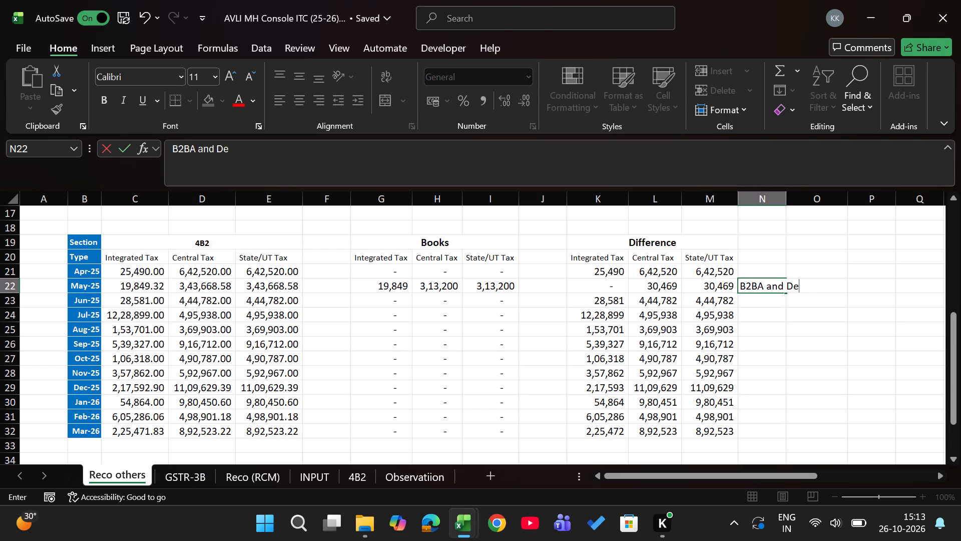
{"action": "type", "text": "bir"}
{"action": "key", "text": "space"}
{"action": "key", "text": "BackSpace"}
{"action": "key", "text": "BackSpace"}
{"action": "key", "text": "space"}
{"action": "key", "text": "BackSpace"}
{"action": "type", "text": "t"}
{"action": "key", "text": "space"}
{"action": "type", "text": "note in"}
{"action": "key", "text": "space"}
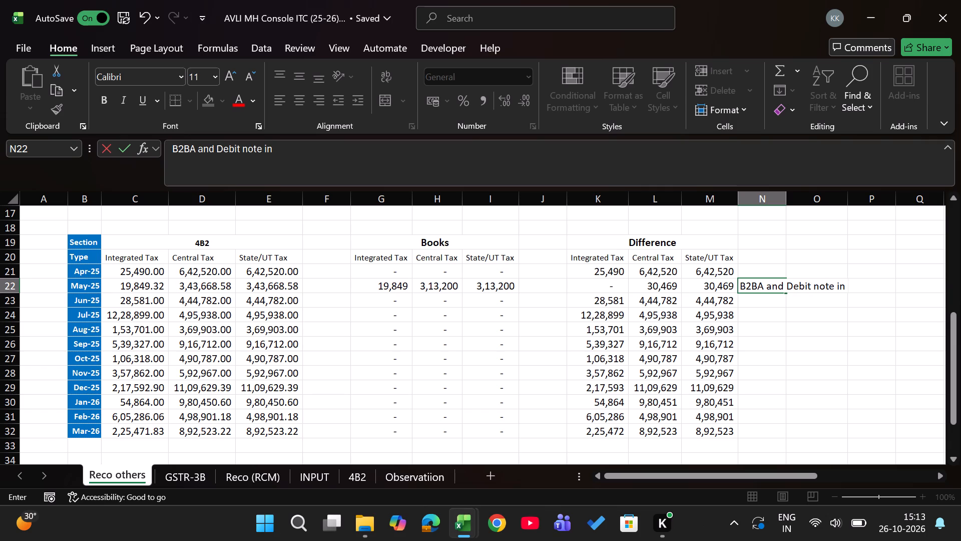
{"action": "key", "text": "BackSpace"}
{"action": "key", "text": "BackSpace"}
{"action": "key", "text": "BackSpace"}
{"action": "type", "text": "mentioned"}
{"action": "key", "text": "space"}
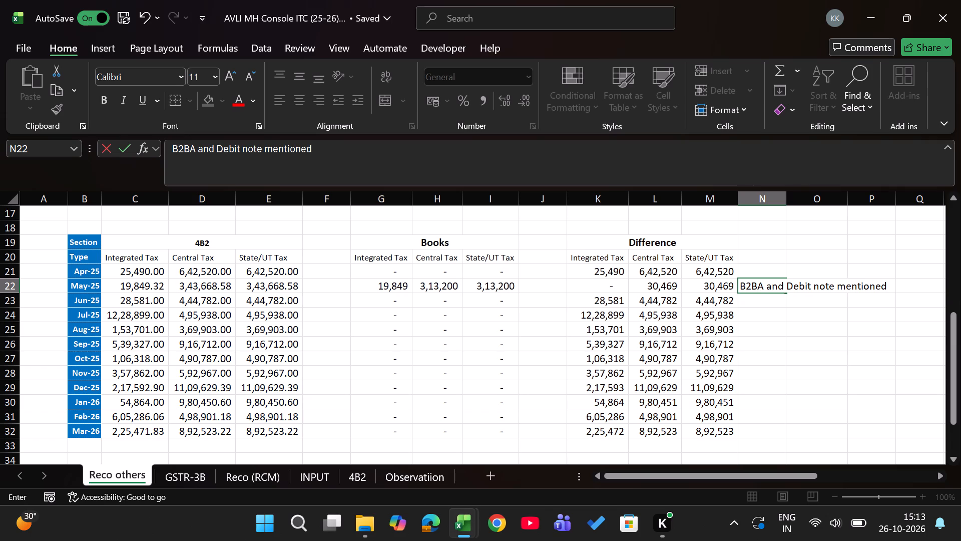
{"action": "type", "text": "mannualy in"}
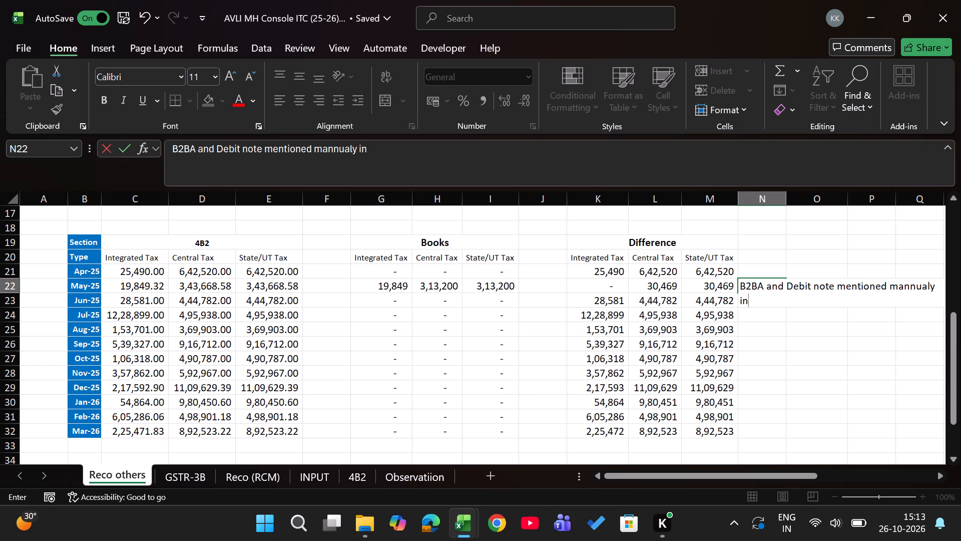
{"action": "key", "text": "space"}
{"action": "type", "text": "wpr"}
{"action": "key", "text": "BackSpace"}
{"action": "type", "text": "king"}
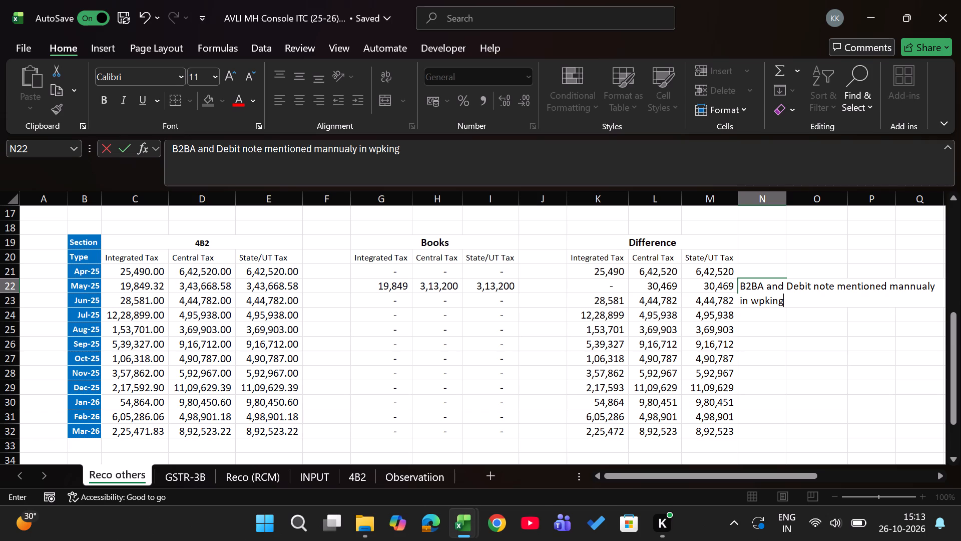
{"action": "key", "text": "BackSpace"}
{"action": "key", "text": "BackSpace"}
{"action": "key", "text": "BackSpace"}
{"action": "key", "text": "BackSpace"}
{"action": "key", "text": "BackSpace"}
{"action": "type", "text": "orking"}
{"action": "key", "text": "Return"}
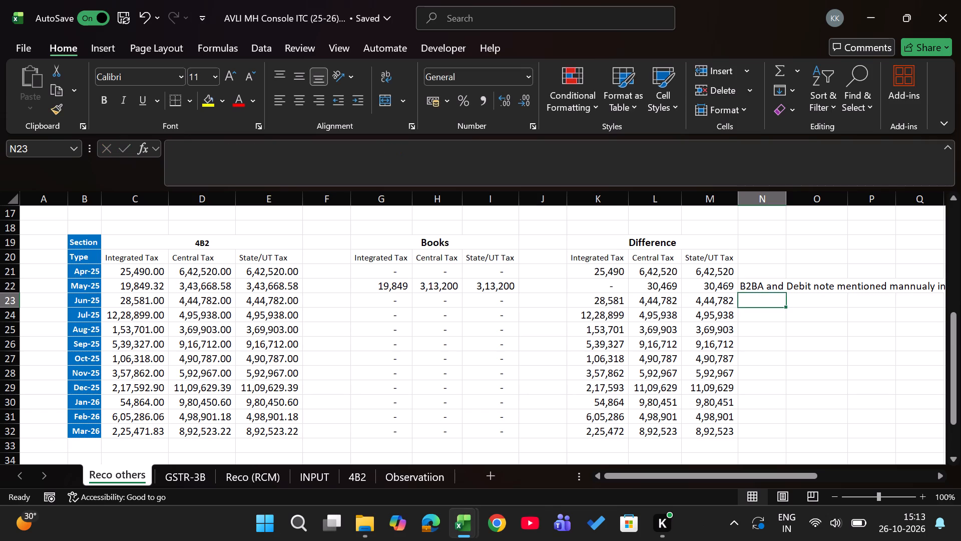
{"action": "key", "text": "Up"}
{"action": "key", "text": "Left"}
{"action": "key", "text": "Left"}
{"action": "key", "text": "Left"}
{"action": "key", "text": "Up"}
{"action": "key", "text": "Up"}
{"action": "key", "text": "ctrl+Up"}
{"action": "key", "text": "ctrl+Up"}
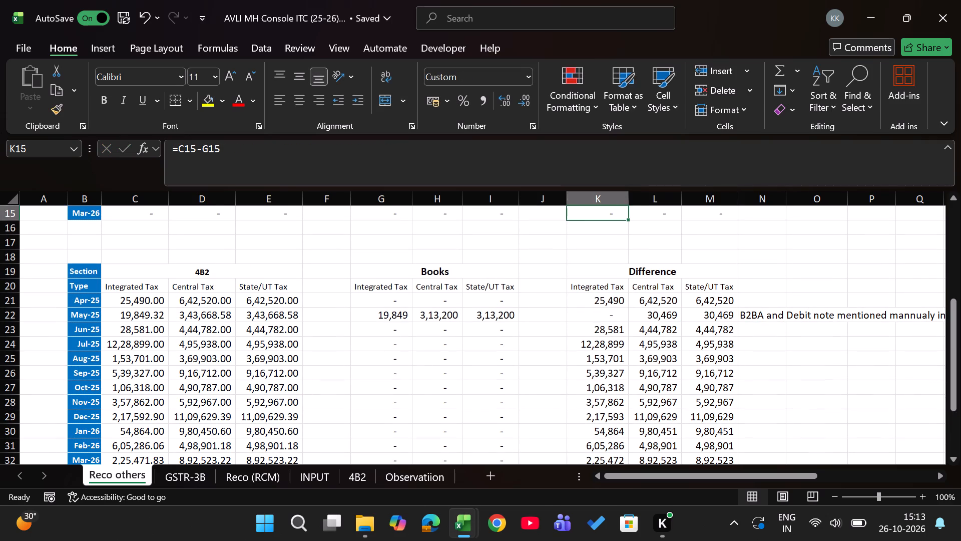
Delete the Observatiion sheet from the console workbook.
{"action": "left_click", "coordinate": [403, 479]}
{"action": "right_click", "coordinate": [403, 479]}
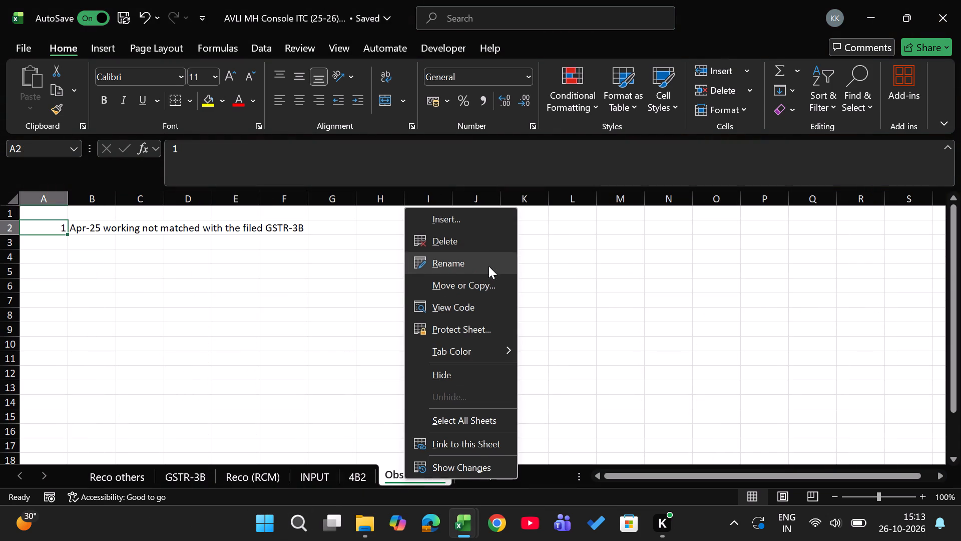
{"action": "left_click_drag", "start_coordinate": [484, 252], "coordinate": [467, 248]}
{"action": "left_click", "coordinate": [467, 248]}
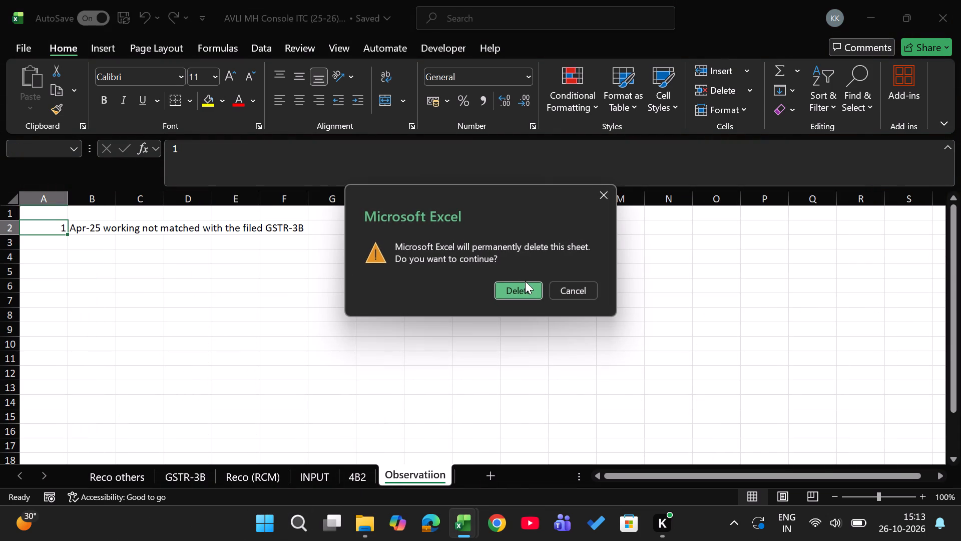
{"action": "left_click", "coordinate": [525, 284]}
Add a new sheet directly after Reco (RCM) and name it RCM.
{"action": "key", "text": "ctrl+Page_Up"}
{"action": "key", "text": "ctrl+Page_Down"}
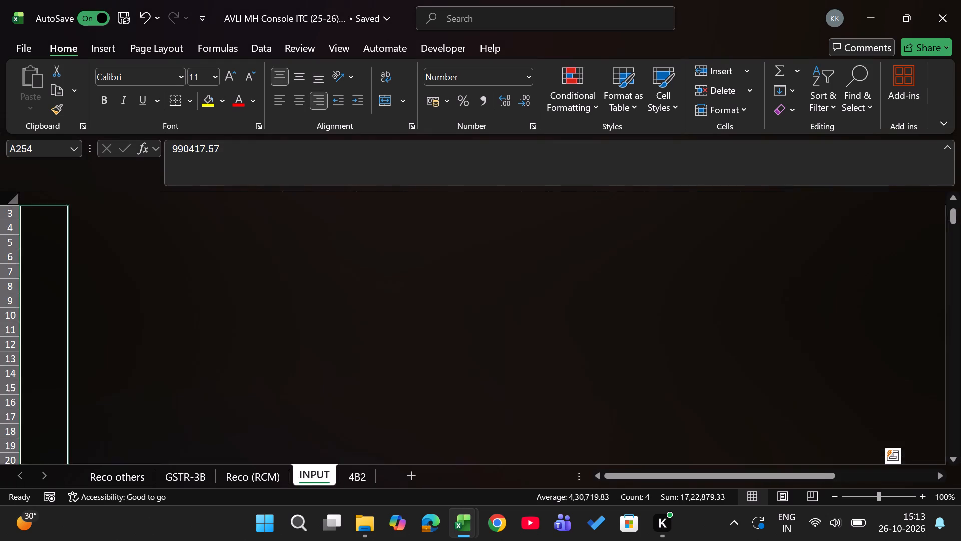
{"action": "key", "text": "alt+Tab"}
{"action": "key", "text": "alt+Tab"}
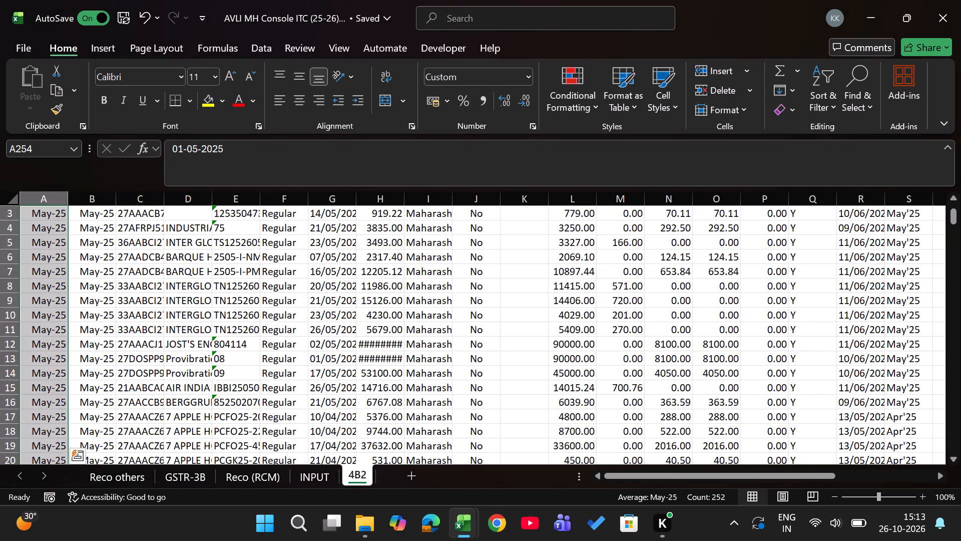
{"action": "key", "text": "ctrl+Page_Up"}
{"action": "left_click", "coordinate": [437, 443]}
{"action": "key", "text": "ctrl+Page_Up"}
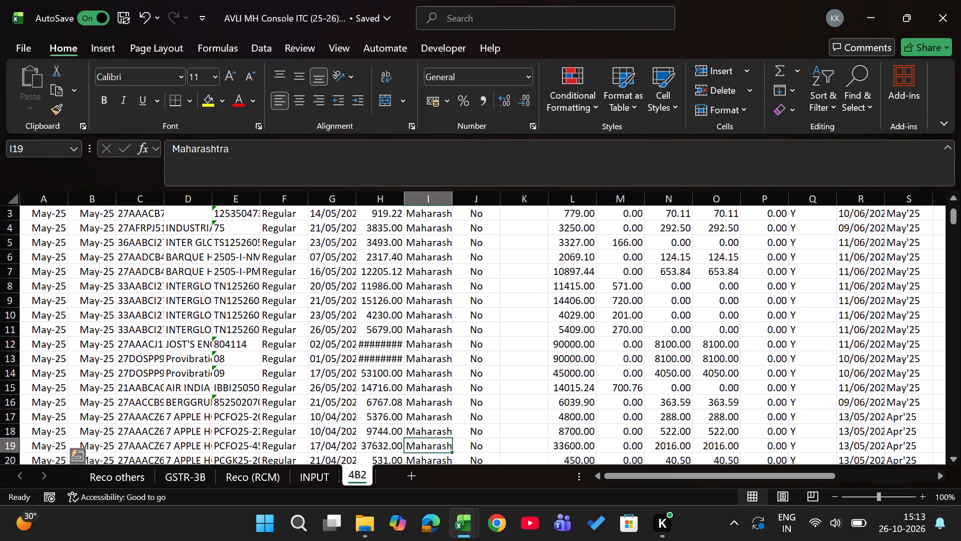
{"action": "key", "text": "ctrl+Page_Up"}
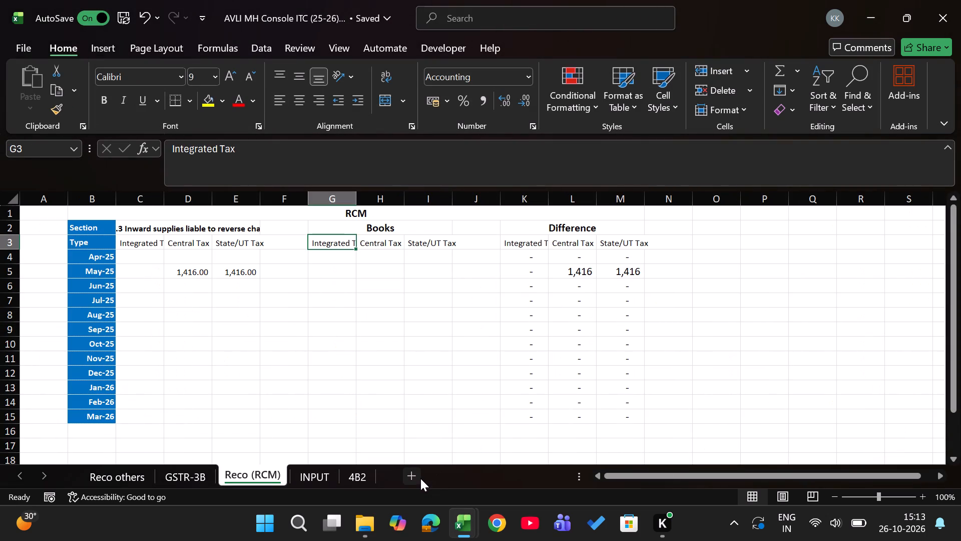
{"action": "left_click", "coordinate": [420, 478]}
{"action": "double_click", "coordinate": [326, 481]}
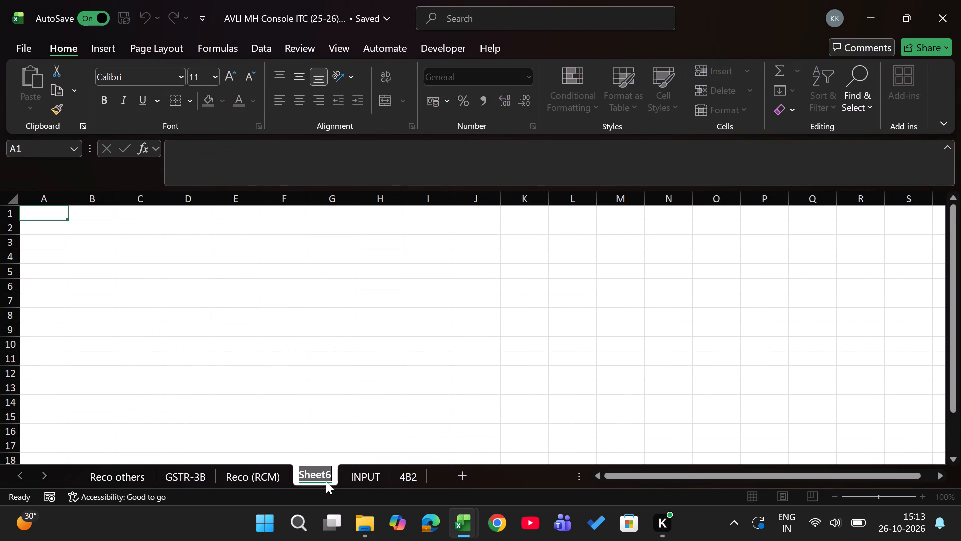
{"action": "type", "text": "RCM"}
{"action": "key", "text": "Return"}
Copy the RCM Pre month table (A3:CJ4) from the May-25 3b workbook into the console workbook's RCM sheet, starting at B2.
{"action": "key", "text": "alt+Tab"}
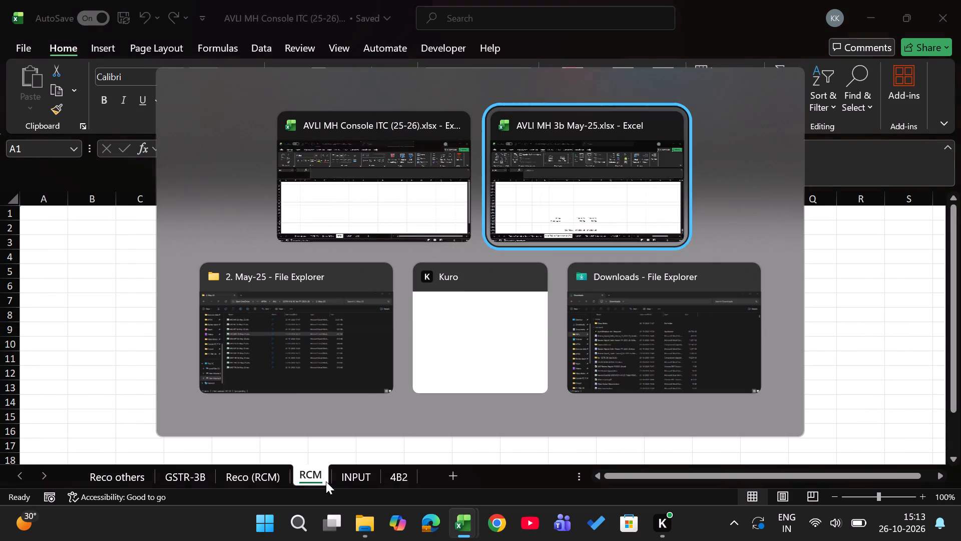
{"action": "key", "text": "ctrl+Page_Up"}
{"action": "key", "text": "ctrl+Page_Up"}
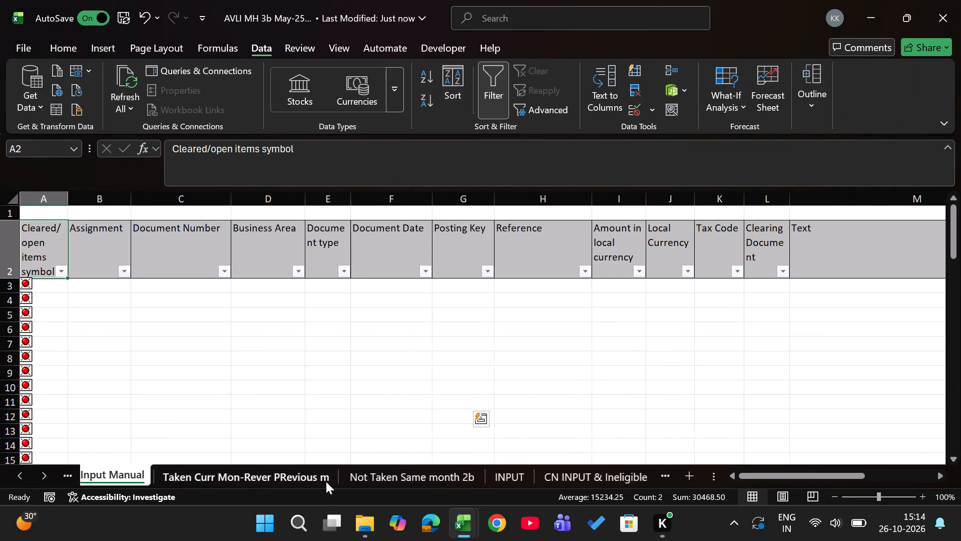
{"action": "key", "text": "ctrl+Page_Up"}
{"action": "key", "text": "ctrl+Page_Up"}
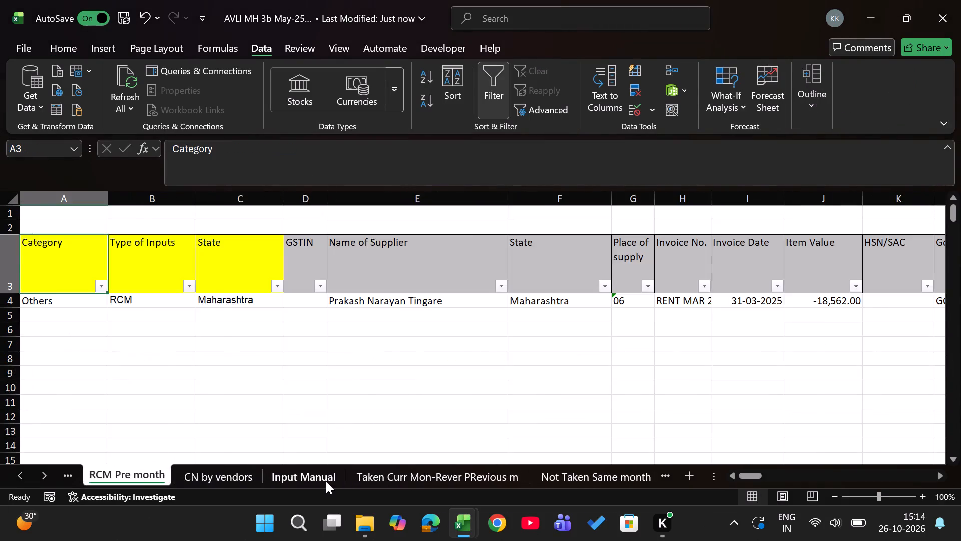
{"action": "key", "text": "ctrl+Page_Up"}
{"action": "key", "text": "ctrl+Page_Down"}
{"action": "key", "text": "Left"}
{"action": "key", "text": "ctrl+shift+Down"}
{"action": "key", "text": "ctrl+shift+Right"}
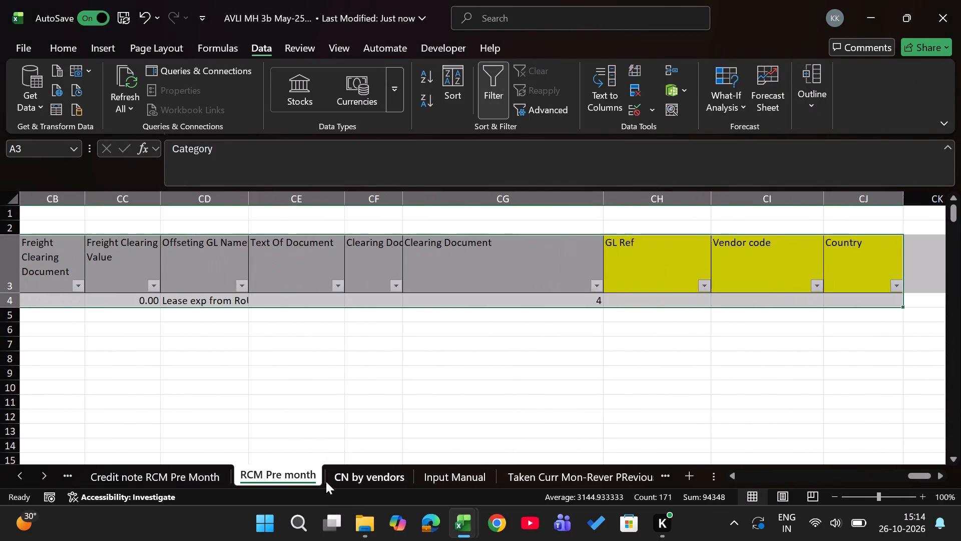
{"action": "key", "text": "ctrl+c"}
{"action": "key", "text": "alt+Tab"}
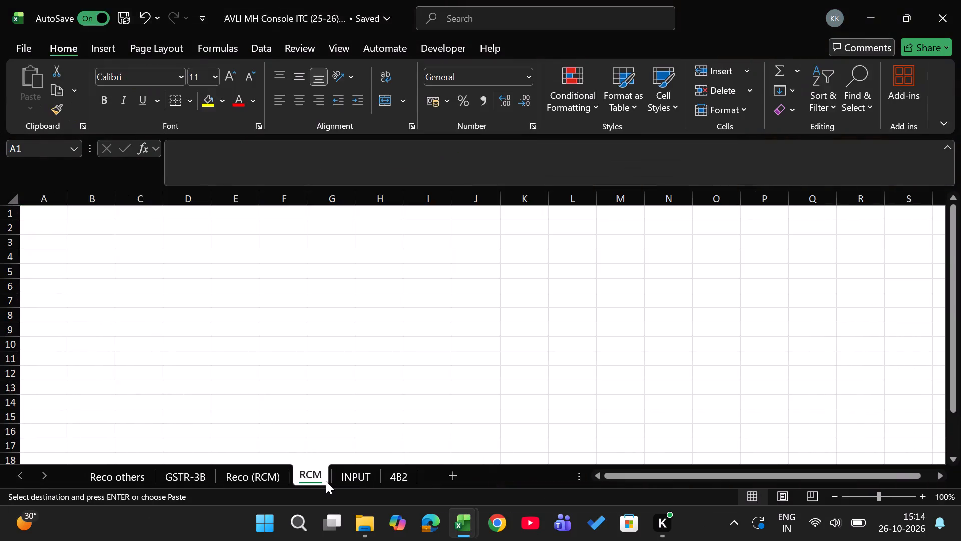
{"action": "key", "text": "Down"}
{"action": "key", "text": "Right"}
{"action": "key", "text": "Return"}
Label the pasted RCM row with the month May-25 in A3.
{"action": "key", "text": "Right"}
{"action": "key", "text": "Left"}
{"action": "key", "text": "Left"}
{"action": "key", "text": "Down"}
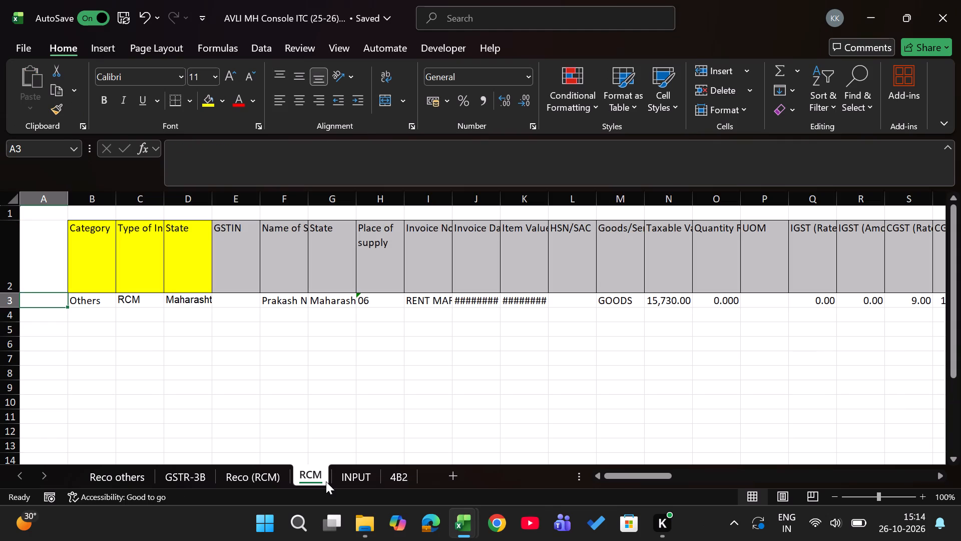
{"action": "type", "text": "May25"}
{"action": "key", "text": "Return"}
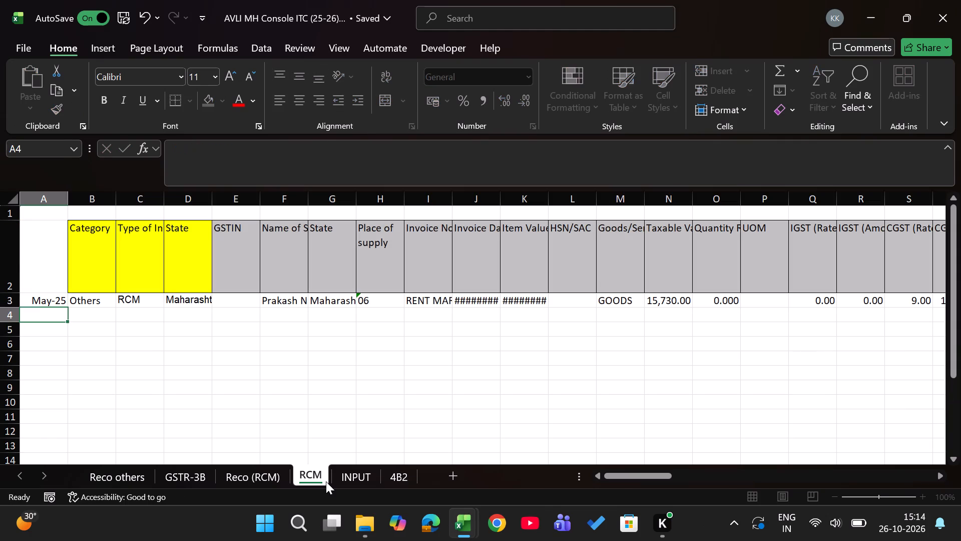
In Reco (RCM), enter =SUMIFS(RCM!AA:AA,RCM!$A:$A,'Reco (RCM)'!$B4) in G4 for the Apr-25 Books Integrated Tax.
{"action": "key", "text": "ctrl+Page_Up"}
{"action": "key", "text": "Right"}
{"action": "key", "text": "Right"}
{"action": "key", "text": "Down"}
{"action": "key", "text": "Left"}
{"action": "key", "text": "Left"}
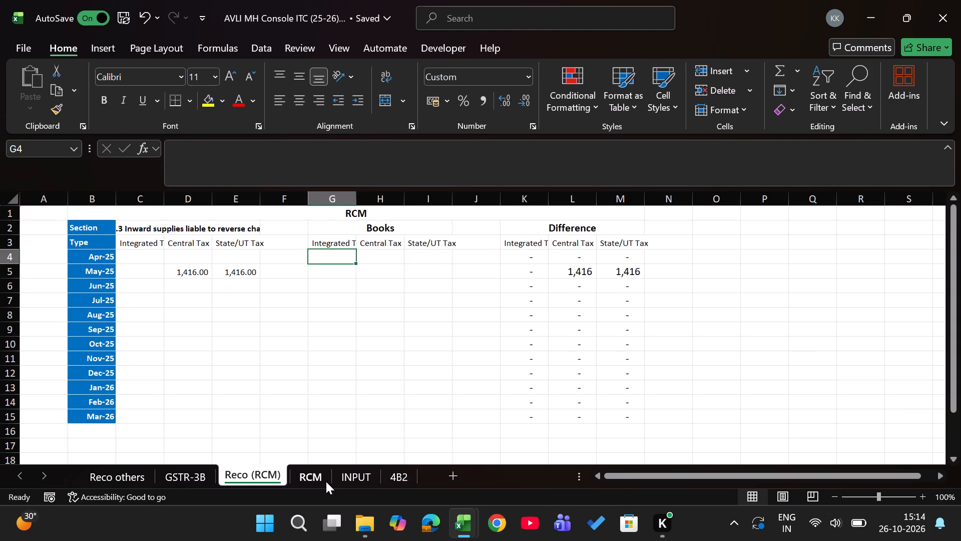
{"action": "type", "text": "=sumifs"}
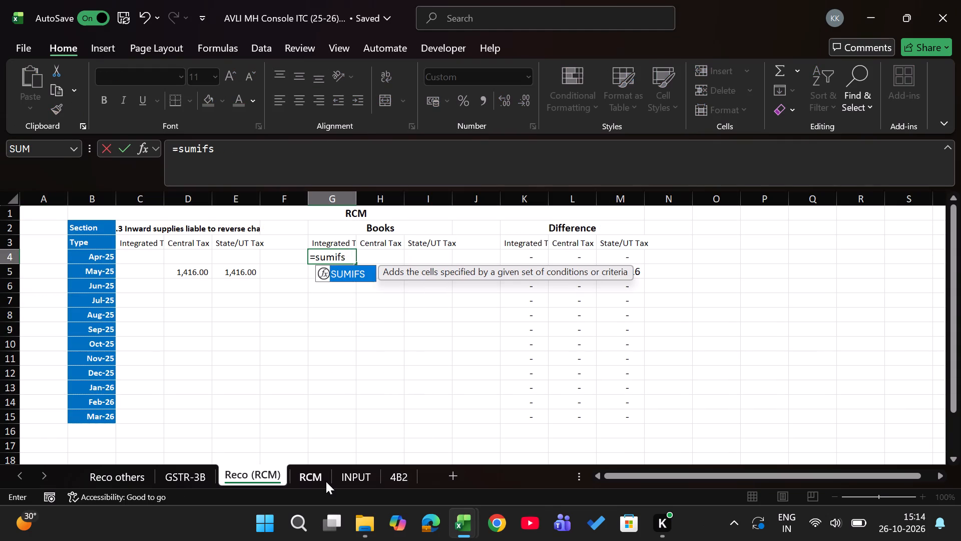
{"action": "key", "text": "Tab"}
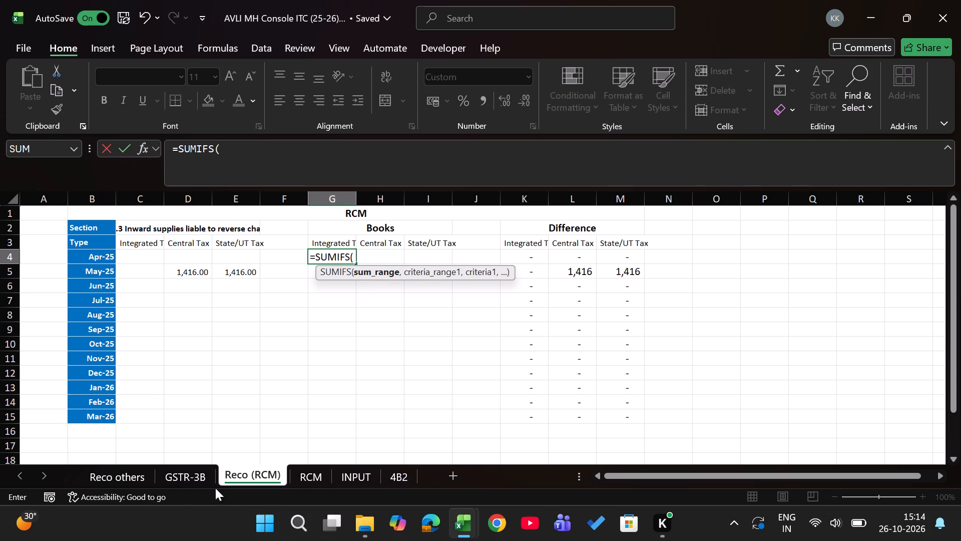
{"action": "left_click", "coordinate": [308, 481]}
{"action": "scroll", "coordinate": [666, 335], "scroll_direction": "left", "scroll_amount": 3}
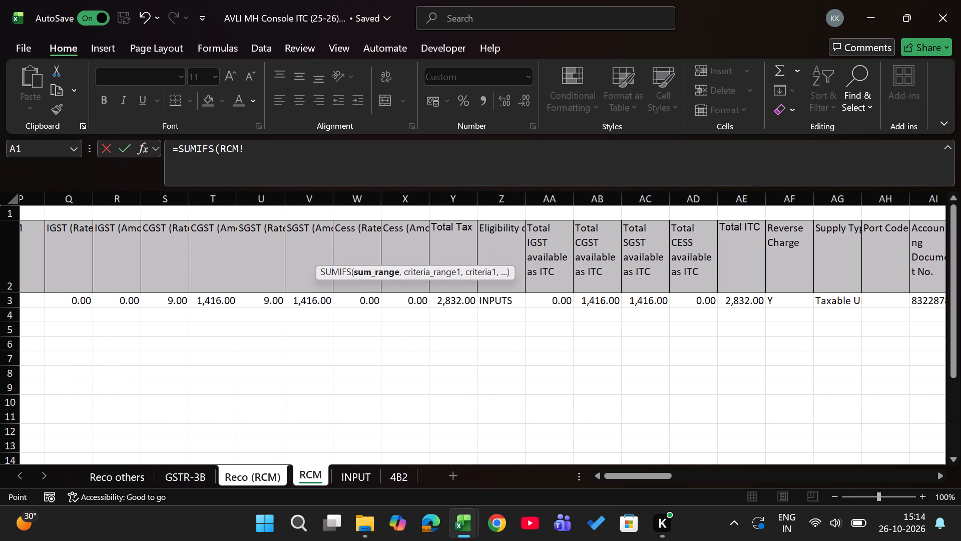
{"action": "scroll", "coordinate": [666, 335], "scroll_direction": "left", "scroll_amount": 1}
{"action": "left_click", "coordinate": [549, 195]}
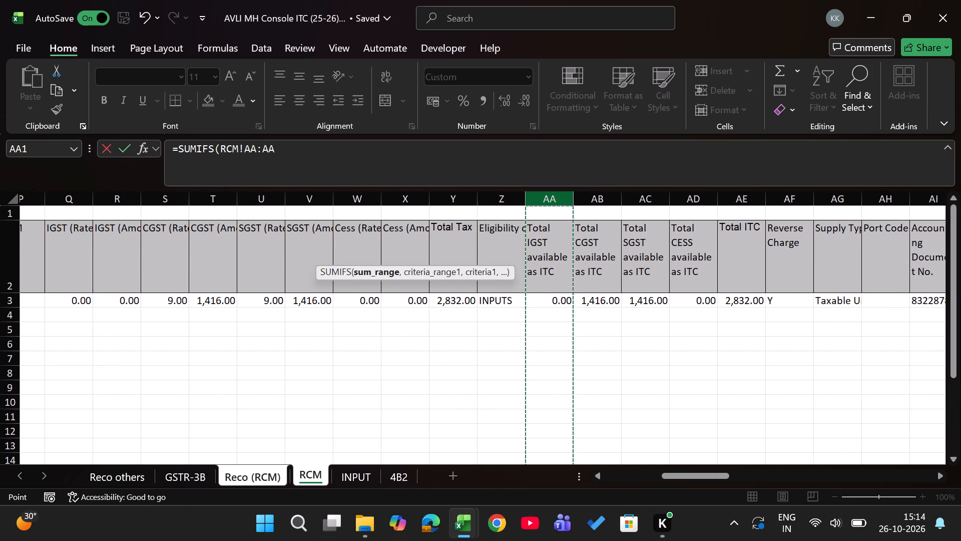
{"action": "key", "text": "comma"}
{"action": "scroll", "coordinate": [537, 247], "scroll_direction": "right", "scroll_amount": 7}
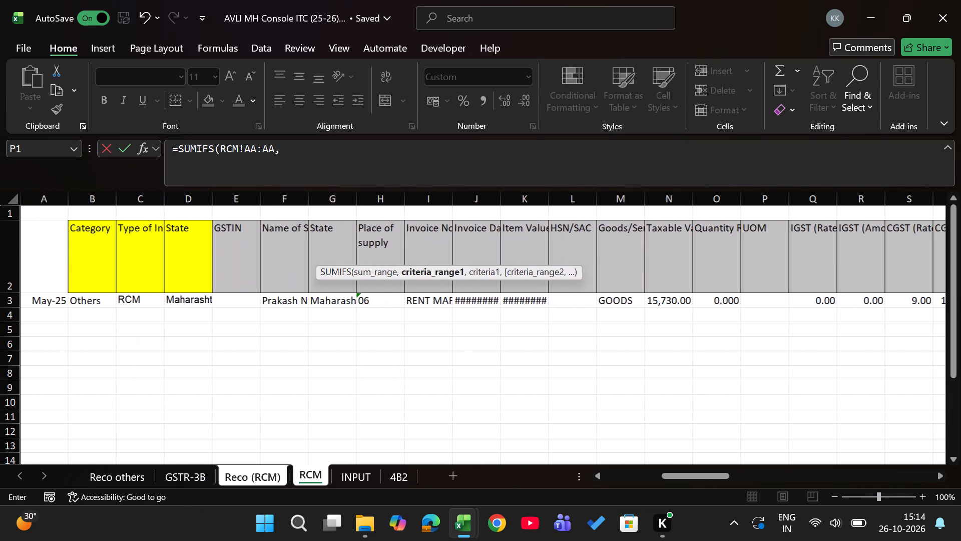
{"action": "left_click", "coordinate": [47, 202]}
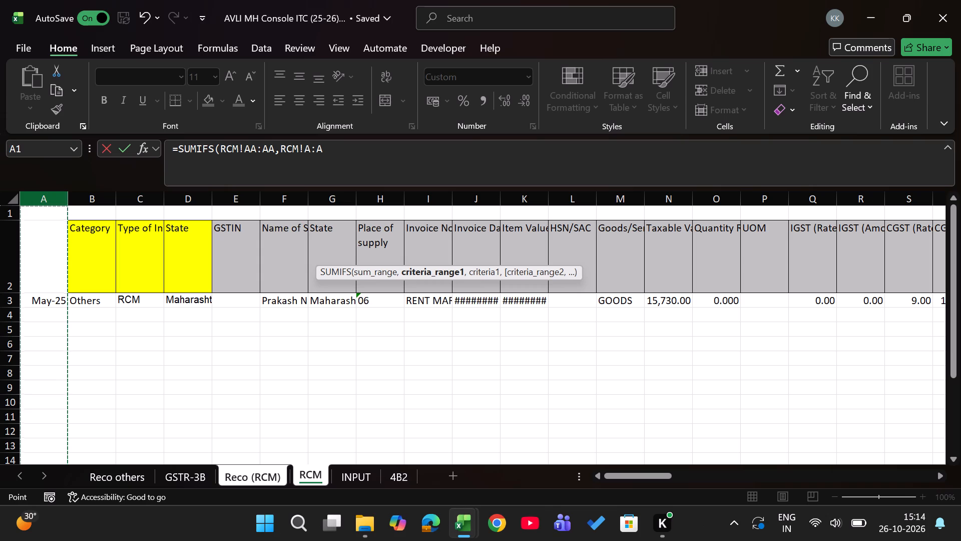
{"action": "key", "text": "F4"}
{"action": "key", "text": "comma"}
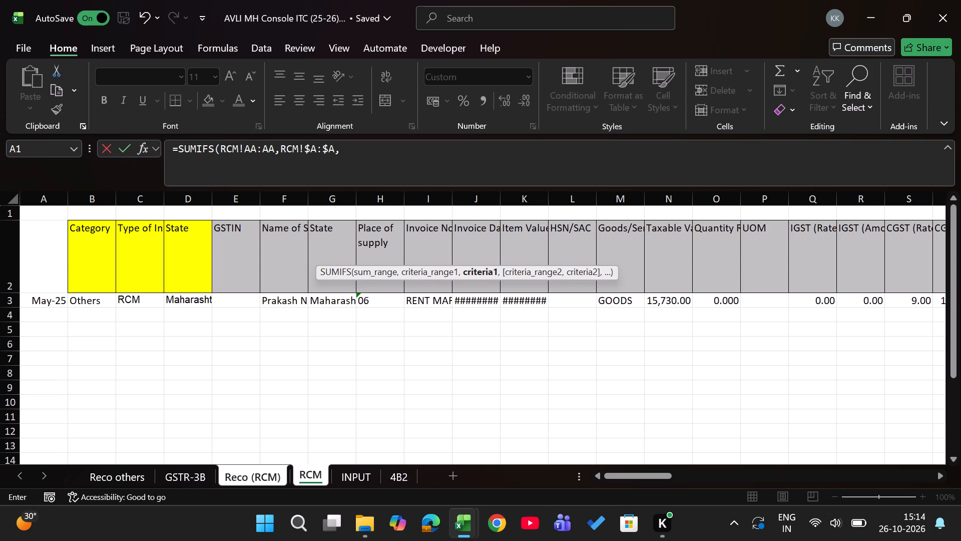
{"action": "left_click", "coordinate": [258, 482]}
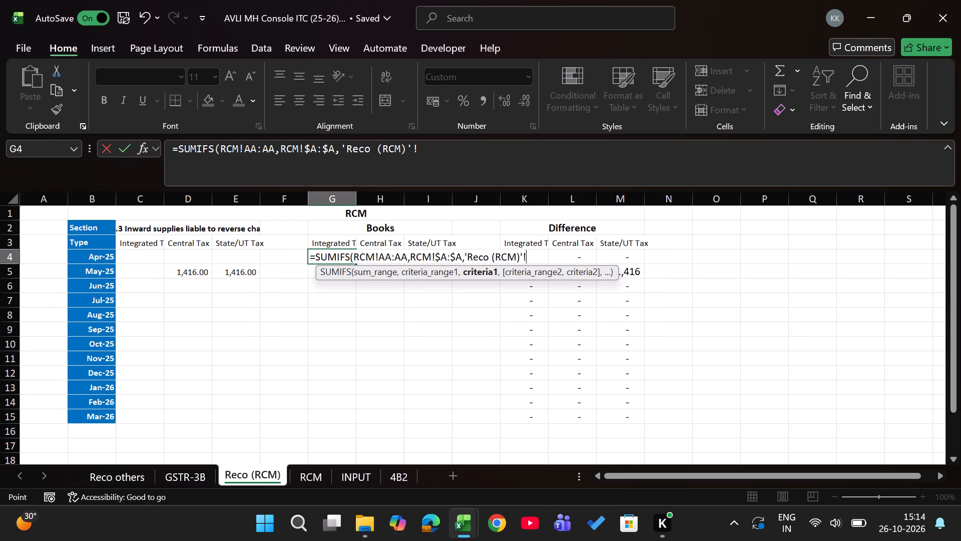
{"action": "left_click", "coordinate": [100, 260]}
{"action": "key", "text": "F4"}
{"action": "key", "text": "F4"}
{"action": "key", "text": "F4"}
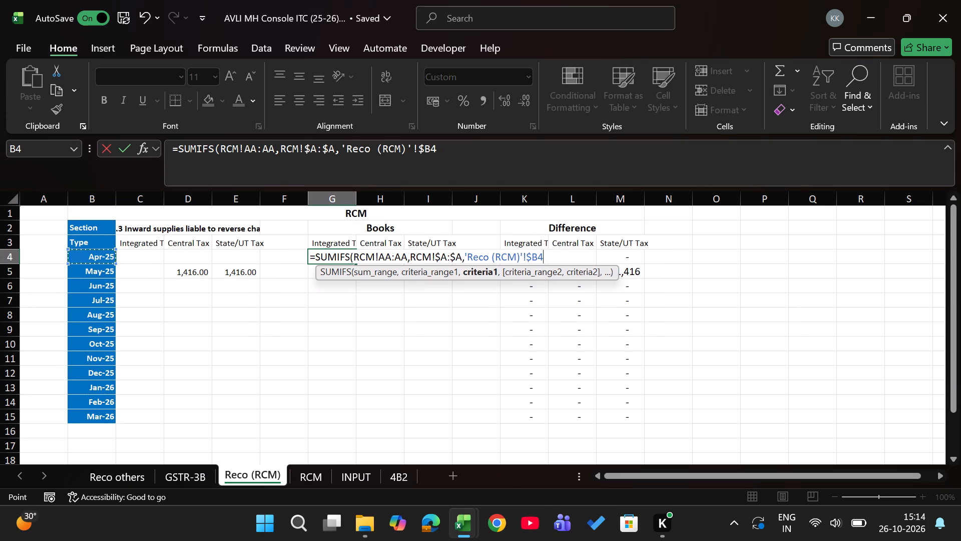
{"action": "key", "text": "Return"}
Fill the G4 SUMIFS formula across the three Books tax columns and down to Mar-26, covering G4:I15.
{"action": "key", "text": "Up"}
{"action": "key", "text": "shift+Right"}
{"action": "key", "text": "shift+Right"}
{"action": "key", "text": "shift+Down"}
{"action": "key", "text": "shift+Down"}
{"action": "key", "text": "shift+Down"}
{"action": "key", "text": "shift+Down"}
{"action": "key", "text": "shift+Down"}
{"action": "key", "text": "shift+Down"}
{"action": "key", "text": "shift+Down"}
{"action": "key", "text": "shift+Down"}
{"action": "key", "text": "shift+Down"}
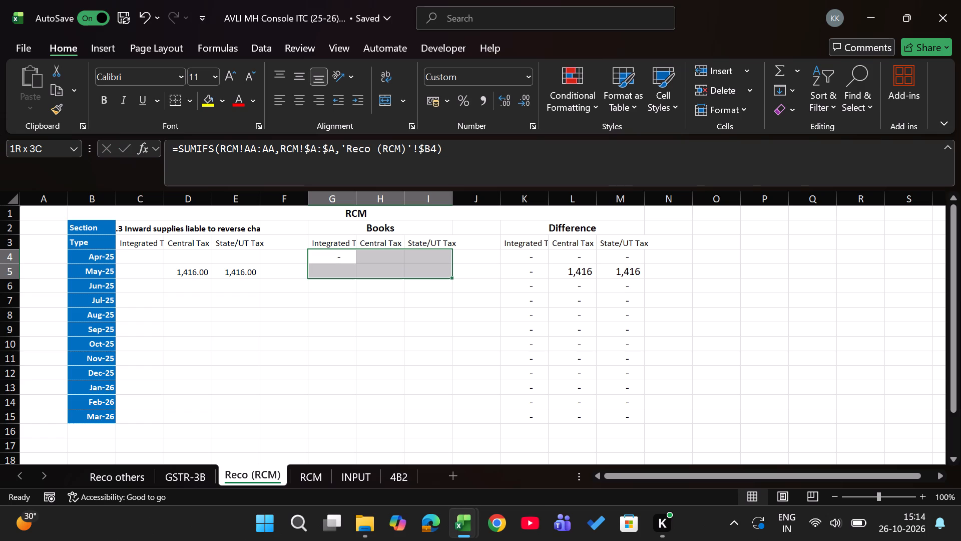
{"action": "key", "text": "shift+Down"}
{"action": "key", "text": "shift+Down"}
{"action": "key", "text": "ctrl+r"}
{"action": "key", "text": "ctrl+d"}
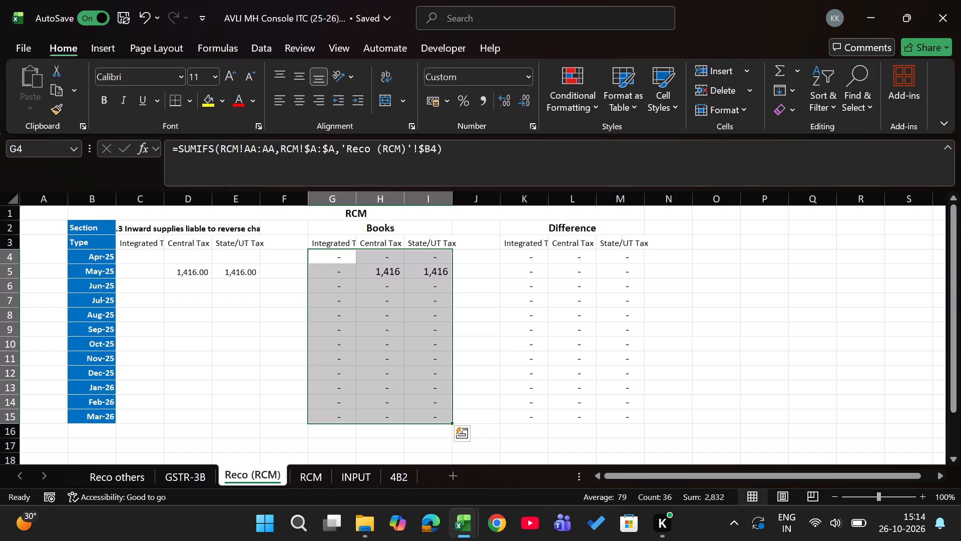
Return to the Reco others sheet and review the May-25 difference and its remark in the 4B2 table.
{"action": "key", "text": "ctrl+Page_Up"}
{"action": "key", "text": "ctrl+Page_Up"}
{"action": "key", "text": "Right"}
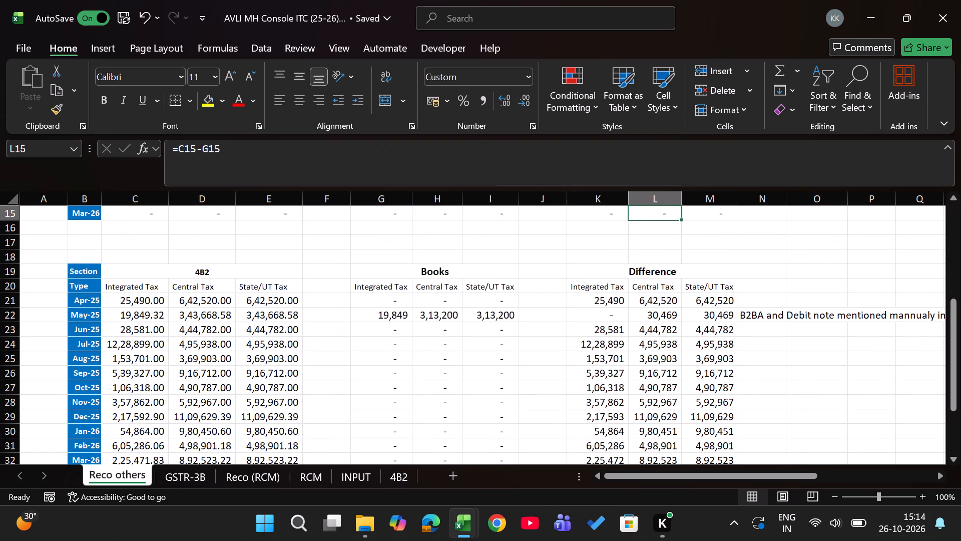
{"action": "key", "text": "Right"}
{"action": "key", "text": "Down"}
{"action": "key", "text": "Down"}
{"action": "key", "text": "Down"}
{"action": "key", "text": "Down"}
{"action": "key", "text": "Down"}
{"action": "key", "text": "Down"}
{"action": "key", "text": "Down"}
{"action": "key", "text": "Down"}
{"action": "key", "text": "Down"}
{"action": "key", "text": "Down"}
{"action": "key", "text": "Down"}
{"action": "key", "text": "Up"}
{"action": "key", "text": "Up"}
{"action": "key", "text": "Up"}
{"action": "key", "text": "Up"}
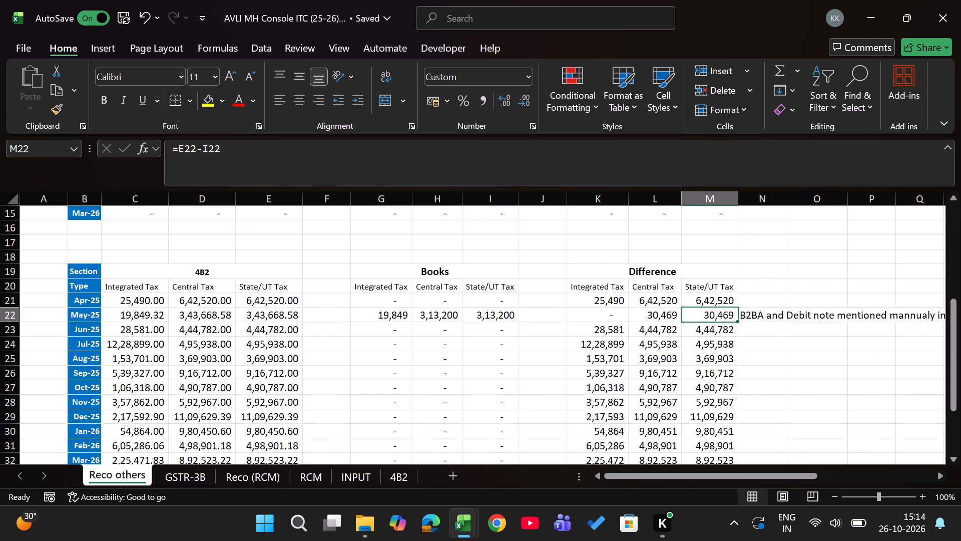
{"action": "key", "text": "alt+Tab"}
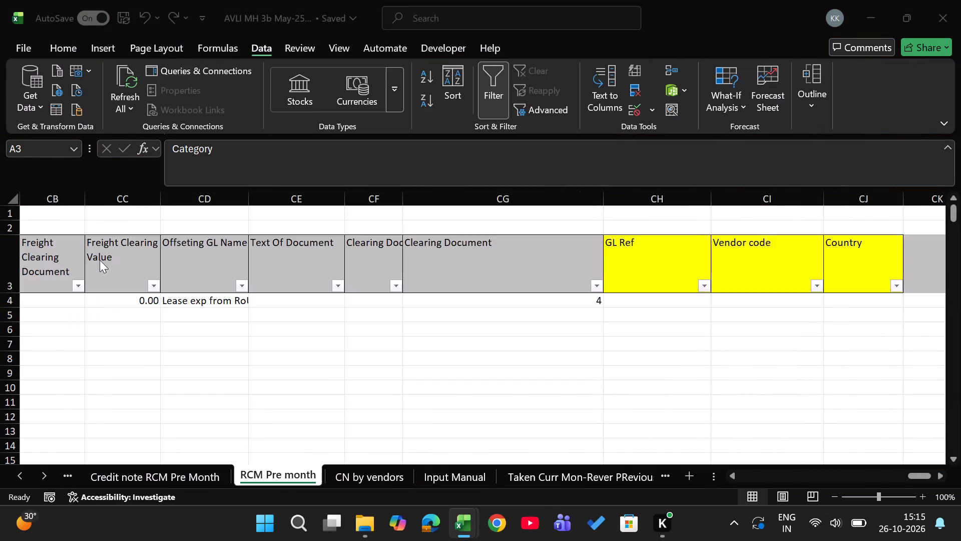
{"action": "key", "text": "alt+Tab"}
Examine the May-25 row of the 4A5 - 4B2 table in Reco others, including the Difference and Books formulas.
{"action": "key", "text": "Up"}
{"action": "key", "text": "Up"}
{"action": "key", "text": "Up"}
{"action": "key", "text": "Up"}
{"action": "key", "text": "Up"}
{"action": "key", "text": "Up"}
{"action": "key", "text": "Up"}
{"action": "key", "text": "Up"}
{"action": "key", "text": "Up"}
{"action": "key", "text": "Up"}
{"action": "key", "text": "Up"}
{"action": "key", "text": "Up"}
{"action": "key", "text": "Up"}
{"action": "key", "text": "Up"}
{"action": "key", "text": "Up"}
{"action": "key", "text": "Up"}
{"action": "key", "text": "Up"}
{"action": "key", "text": "Up"}
{"action": "key", "text": "Up"}
{"action": "key", "text": "Up"}
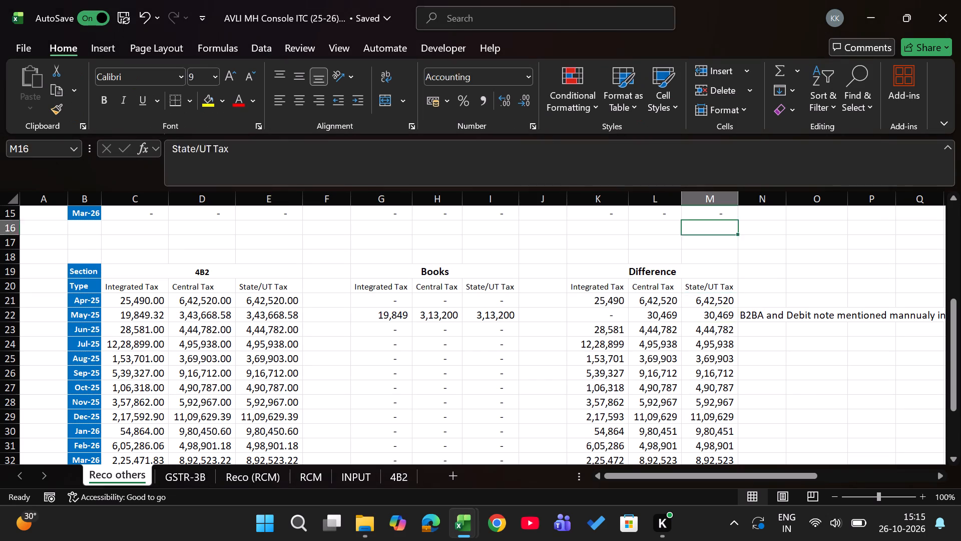
{"action": "key", "text": "Down"}
{"action": "key", "text": "Down"}
{"action": "key", "text": "Down"}
{"action": "key", "text": "Down"}
{"action": "key", "text": "Left"}
{"action": "key", "text": "Left"}
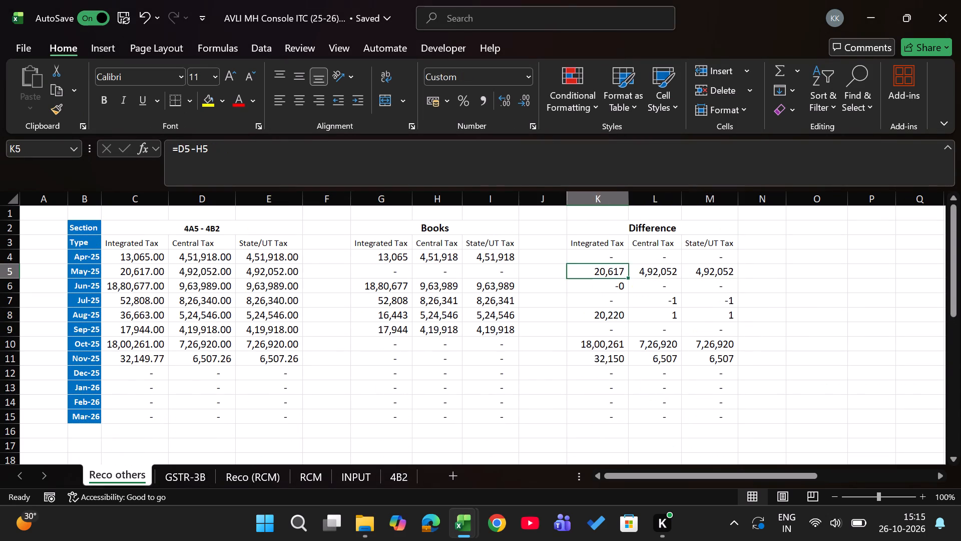
{"action": "key", "text": "Left"}
{"action": "key", "text": "Left"}
{"action": "key", "text": "Left"}
{"action": "key", "text": "Left"}
In the console workbook's INPUT sheet, go to the first empty row below the data, at B362.
{"action": "key", "text": "ctrl+Page_Down"}
{"action": "key", "text": "ctrl+Page_Down"}
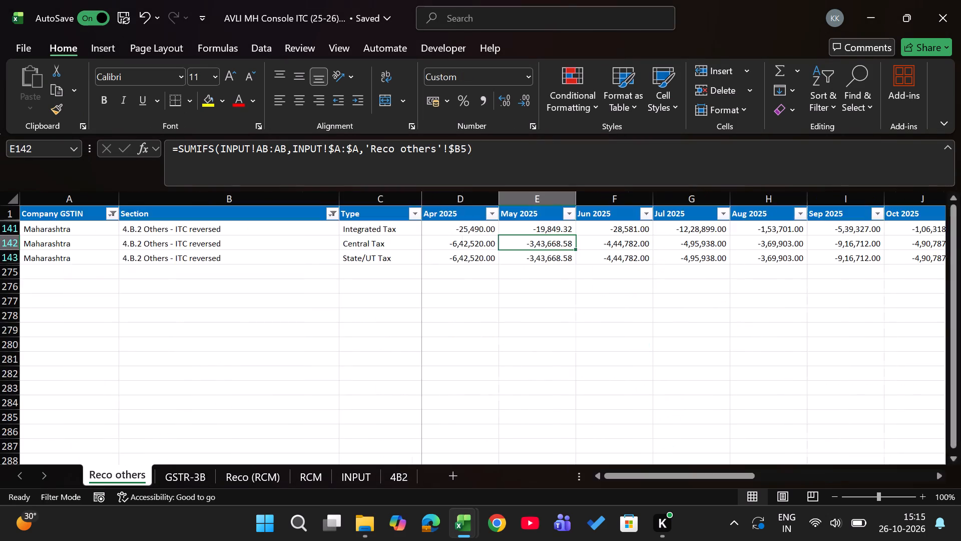
{"action": "key", "text": "ctrl+Page_Down"}
{"action": "key", "text": "ctrl+Page_Down"}
{"action": "key", "text": "Left"}
{"action": "key", "text": "Left"}
{"action": "key", "text": "Left"}
{"action": "key", "text": "Left"}
{"action": "key", "text": "Left"}
{"action": "key", "text": "Left"}
{"action": "key", "text": "Left"}
{"action": "key", "text": "Left"}
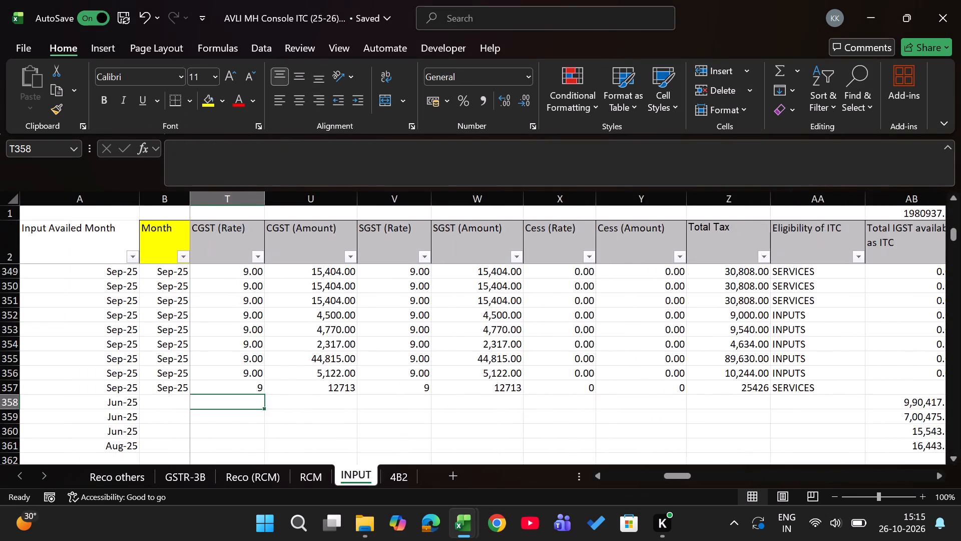
{"action": "key", "text": "Left"}
{"action": "key", "text": "Left"}
{"action": "key", "text": "ctrl+Left"}
{"action": "key", "text": "ctrl+Left"}
{"action": "key", "text": "ctrl+Left"}
{"action": "key", "text": "ctrl+Left"}
{"action": "key", "text": "ctrl+Left"}
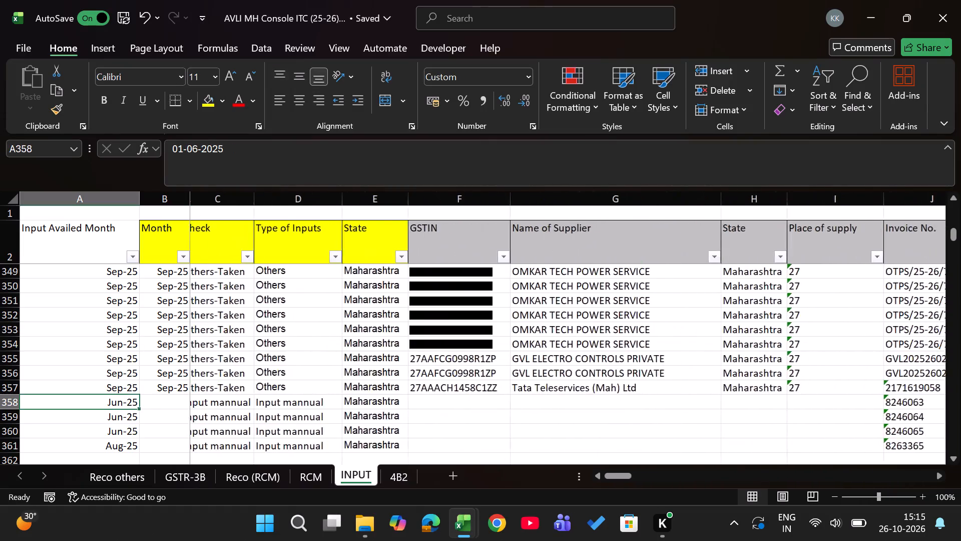
{"action": "key", "text": "ctrl+Down"}
{"action": "key", "text": "Right"}
{"action": "key", "text": "Down"}
Copy the INPUT table, headers included, from the AVLI MH 3b May-25 workbook and paste it into the console's INPUT sheet at B363.
{"action": "key", "text": "alt+Tab"}
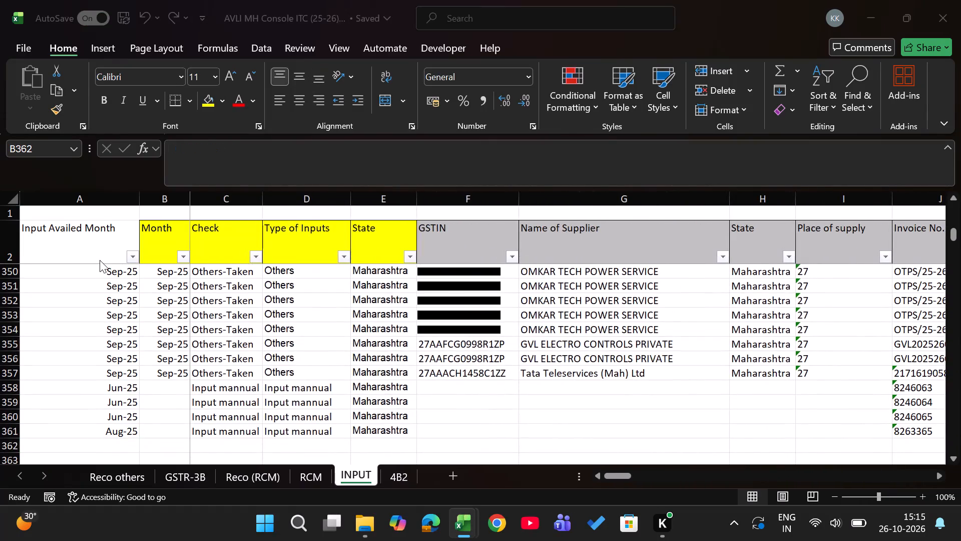
{"action": "key", "text": "ctrl+Page_Down"}
{"action": "key", "text": "ctrl+Page_Down"}
{"action": "key", "text": "ctrl+Page_Down"}
{"action": "key", "text": "ctrl+Page_Down"}
{"action": "key", "text": "ctrl+Page_Down"}
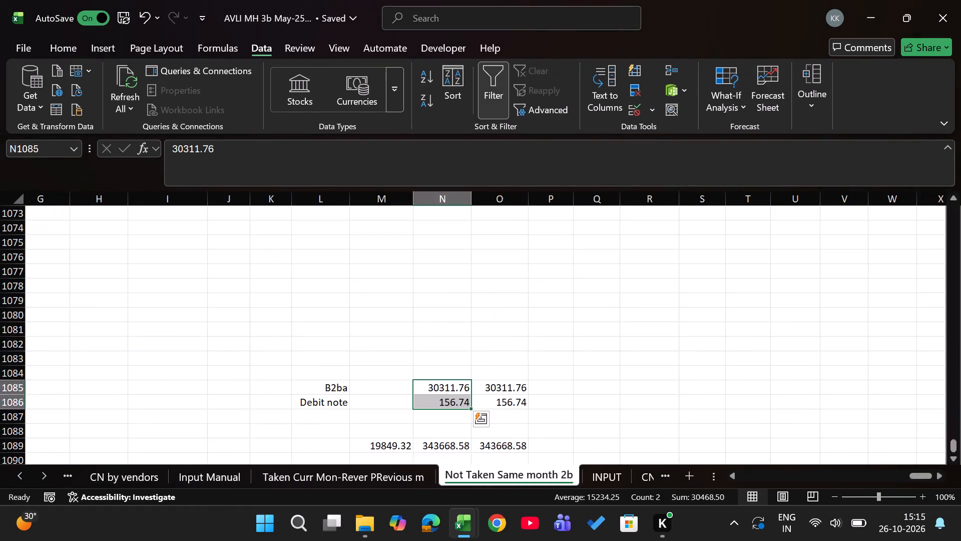
{"action": "key", "text": "ctrl+Page_Down"}
{"action": "key", "text": "ctrl+Page_Down"}
{"action": "key", "text": "ctrl+Page_Up"}
{"action": "key", "text": "ctrl+Page_Up"}
{"action": "key", "text": "Up"}
{"action": "key", "text": "ctrl+Up"}
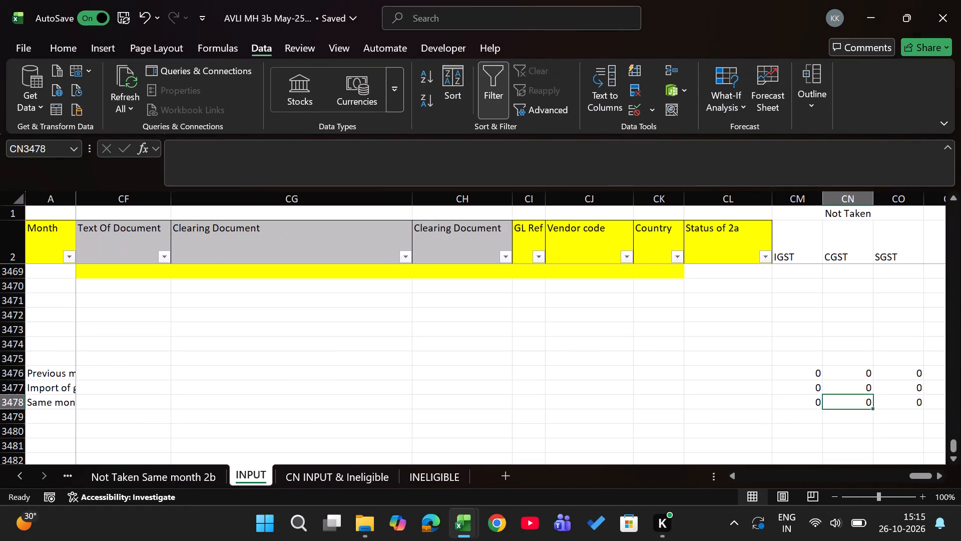
{"action": "key", "text": "ctrl+Up"}
{"action": "key", "text": "ctrl+Up"}
{"action": "key", "text": "ctrl+Up"}
{"action": "key", "text": "ctrl+Up"}
{"action": "key", "text": "Down"}
{"action": "key", "text": "ctrl+Left"}
{"action": "key", "text": "ctrl+Left"}
{"action": "key", "text": "ctrl+Left"}
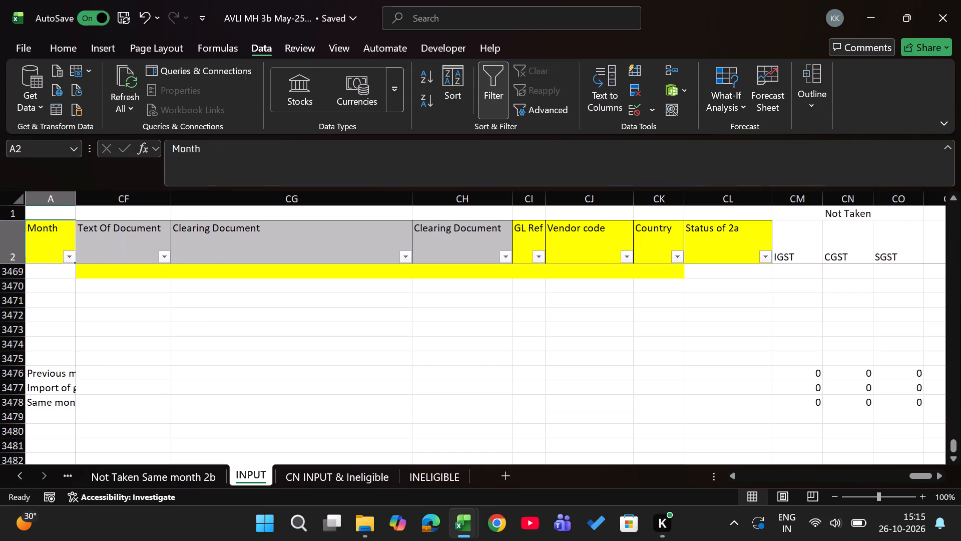
{"action": "key", "text": "Down"}
{"action": "key", "text": "Down"}
{"action": "key", "text": "Up"}
{"action": "key", "text": "Up"}
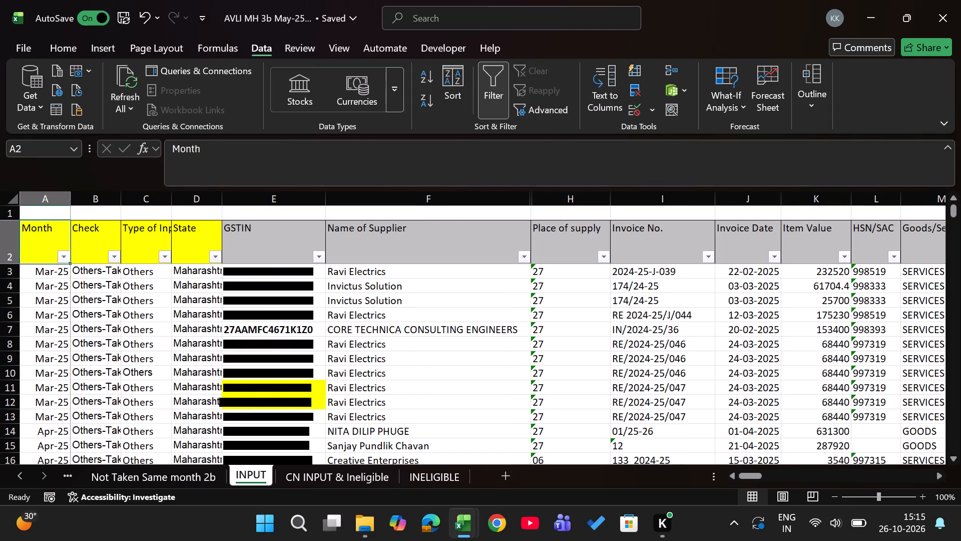
{"action": "key", "text": "ctrl+shift+Down"}
{"action": "key", "text": "ctrl+shift+Right"}
{"action": "key", "text": "ctrl+c"}
{"action": "key", "text": "alt+Tab"}
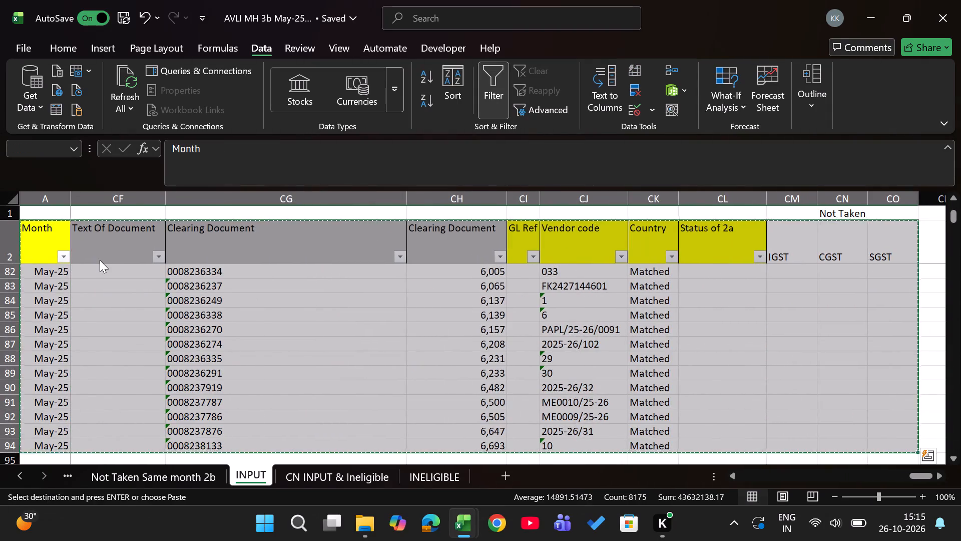
{"action": "key", "text": "Down"}
{"action": "key", "text": "Return"}
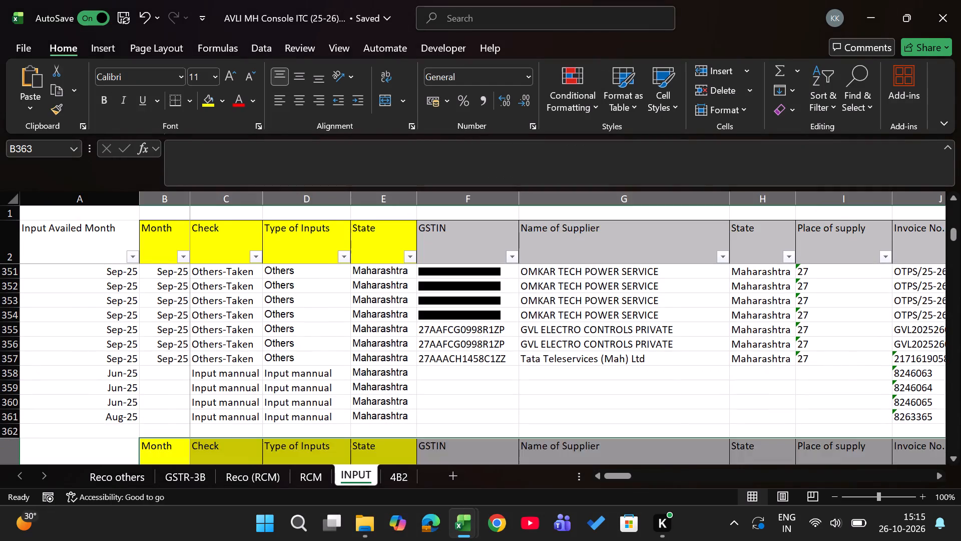
Copy the May-25 month from the last pasted row, B455, into the Input Availed Month column at A364.
{"action": "key", "text": "Right"}
{"action": "key", "text": "Down"}
{"action": "key", "text": "Up"}
{"action": "key", "text": "Down"}
{"action": "key", "text": "ctrl+Down"}
{"action": "key", "text": "Left"}
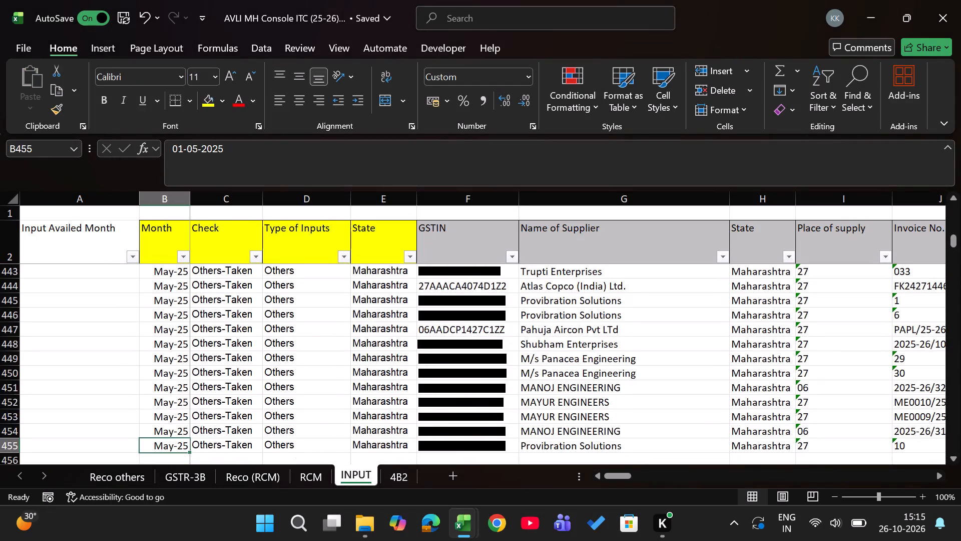
{"action": "key", "text": "ctrl+c"}
{"action": "key", "text": "ctrl+Up"}
{"action": "key", "text": "Left"}
{"action": "key", "text": "Down"}
{"action": "key", "text": "Return"}
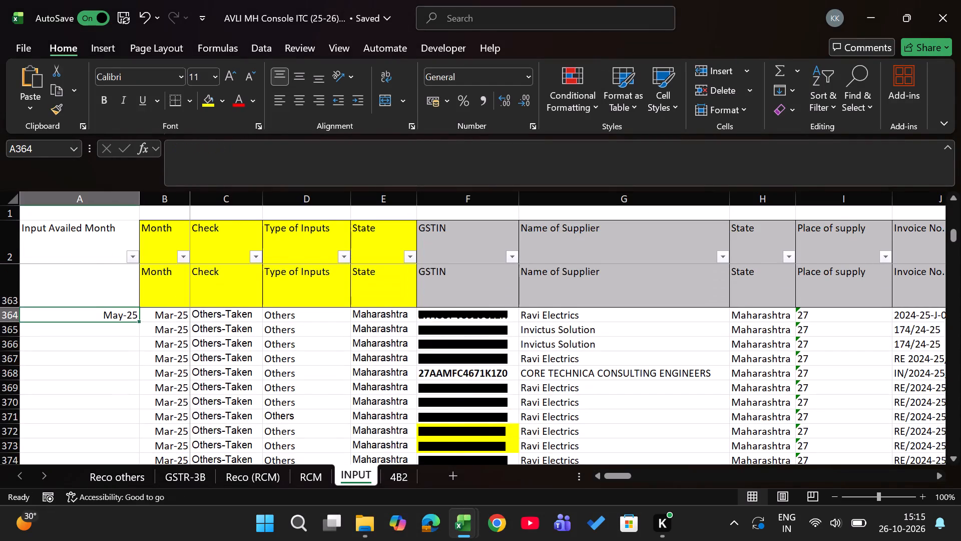
Fill May-25 down the Input Availed Month column for all the pasted rows, A364:A455.
{"action": "key", "text": "ctrl+c"}
{"action": "key", "text": "Right"}
{"action": "key", "text": "ctrl+Down"}
{"action": "key", "text": "Left"}
{"action": "key", "text": "ctrl+shift+Up"}
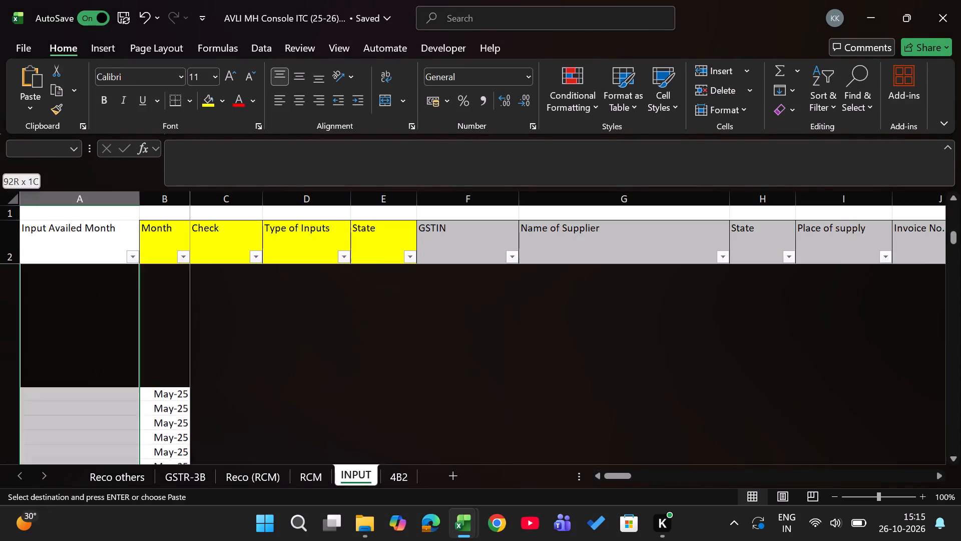
{"action": "key", "text": "alt+semicolon"}
{"action": "key", "text": "ctrl+d"}
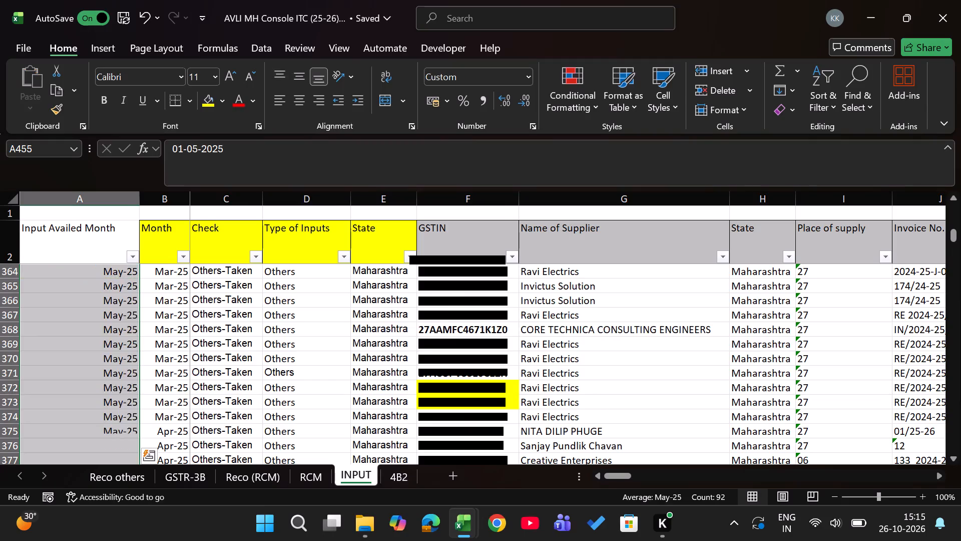
Delete the blank row 362 and the pasted duplicate header row 363 from the INPUT sheet.
{"action": "key", "text": "ctrl+Up"}
{"action": "key", "text": "Up"}
{"action": "key", "text": "Up"}
{"action": "key", "text": "Up"}
{"action": "key", "text": "Down"}
{"action": "key", "text": "shift+space"}
{"action": "key", "text": "shift+Down"}
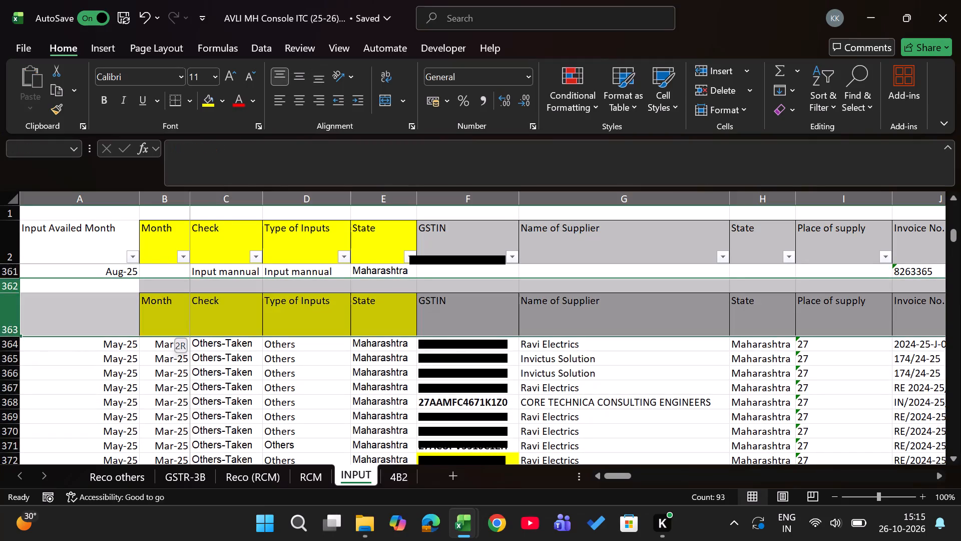
{"action": "key", "text": "ctrl+minus"}
Check the end of the INPUT data, and review the May-25 Books and Difference figures in Reco others down to the 4B2 table.
{"action": "key", "text": "Down"}
{"action": "key", "text": "ctrl+Down"}
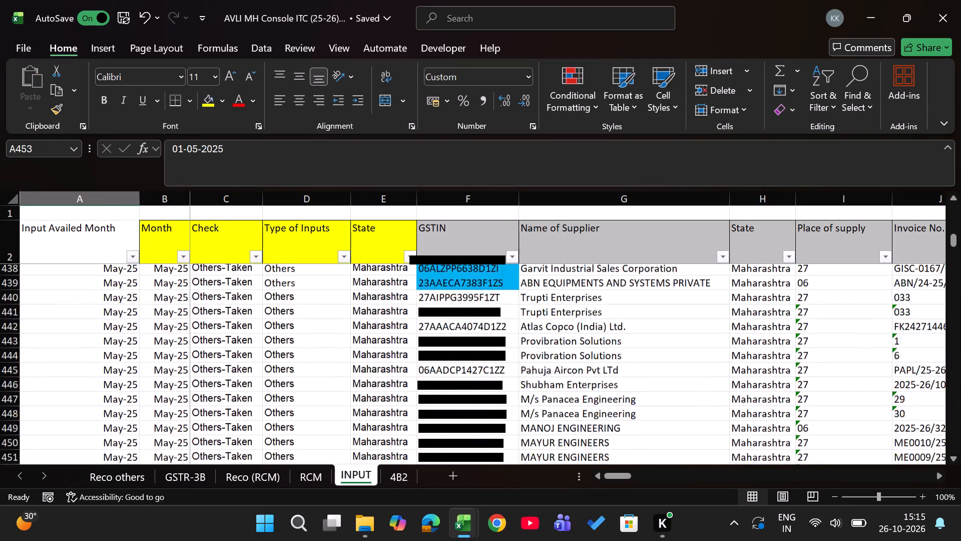
{"action": "key", "text": "ctrl+Page_Up"}
{"action": "key", "text": "ctrl+Page_Up"}
{"action": "key", "text": "ctrl+Page_Up"}
{"action": "key", "text": "ctrl+Page_Up"}
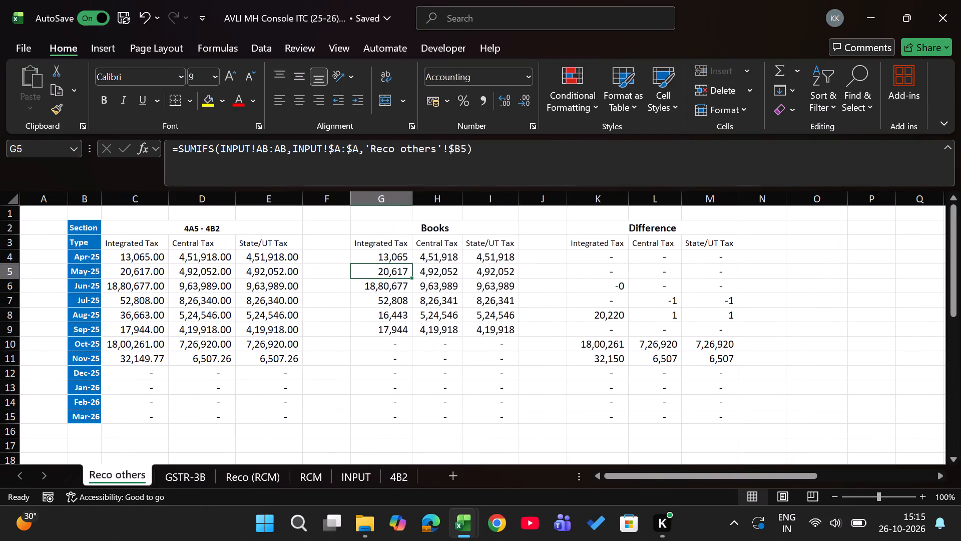
{"action": "key", "text": "Right"}
{"action": "key", "text": "Right"}
{"action": "key", "text": "Right"}
{"action": "key", "text": "Right"}
{"action": "key", "text": "Right"}
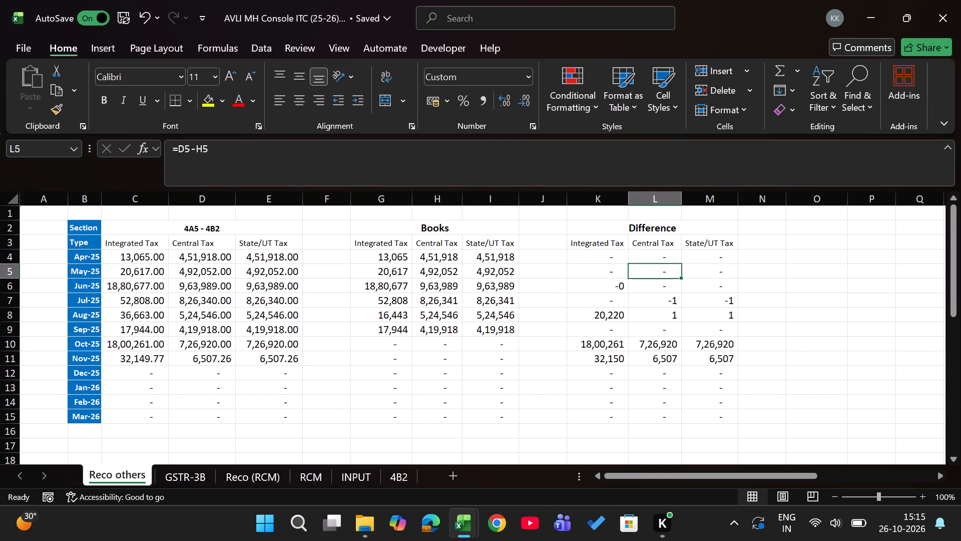
{"action": "scroll", "coordinate": [336, 356], "scroll_direction": "left", "scroll_amount": 1}
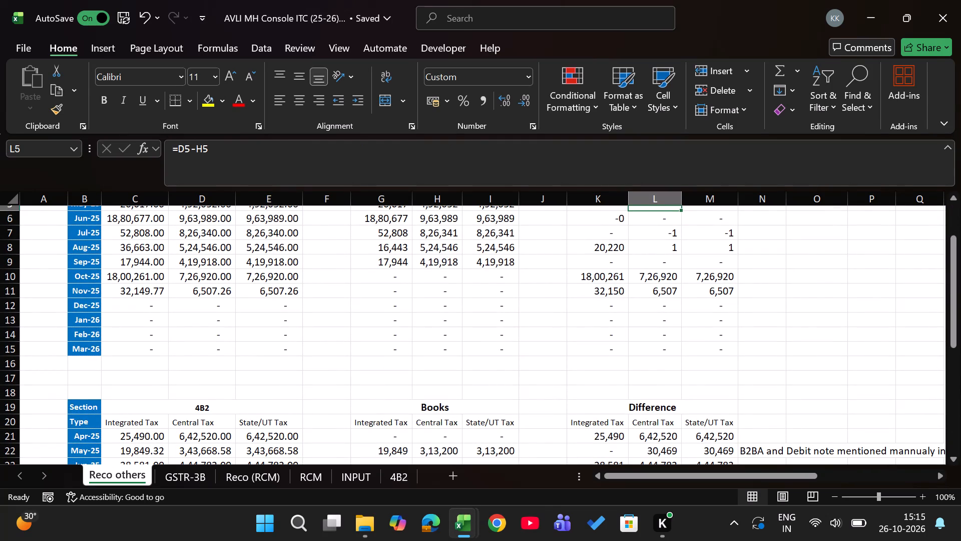
Close the AVLI MH 3b May-25 workbook.
{"action": "key", "text": "alt+Tab"}
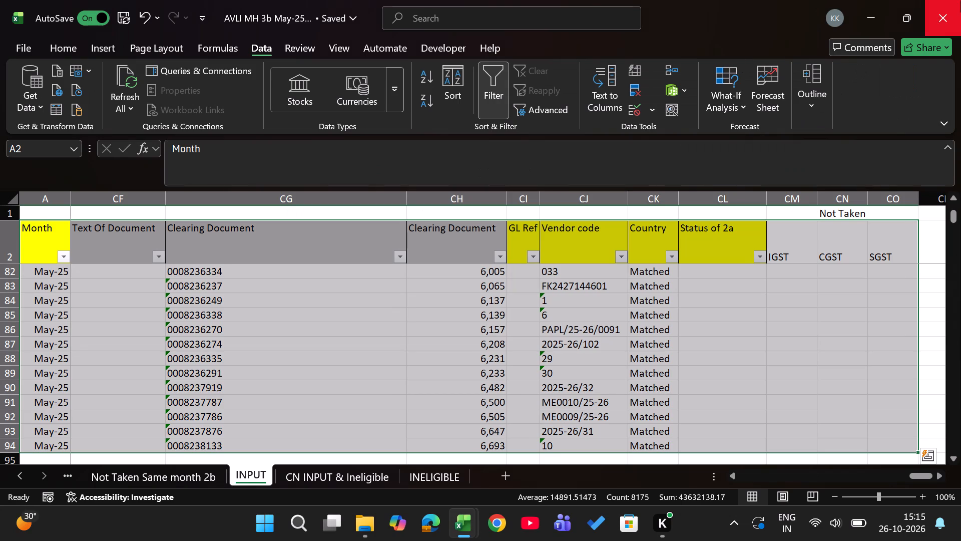
{"action": "left_click", "coordinate": [960, 1]}
In File Explorer, go to the 1. Apr-25 folder and open AVLI MH 3b Apr-25.xlsx.
{"action": "key", "text": "alt+Tab"}
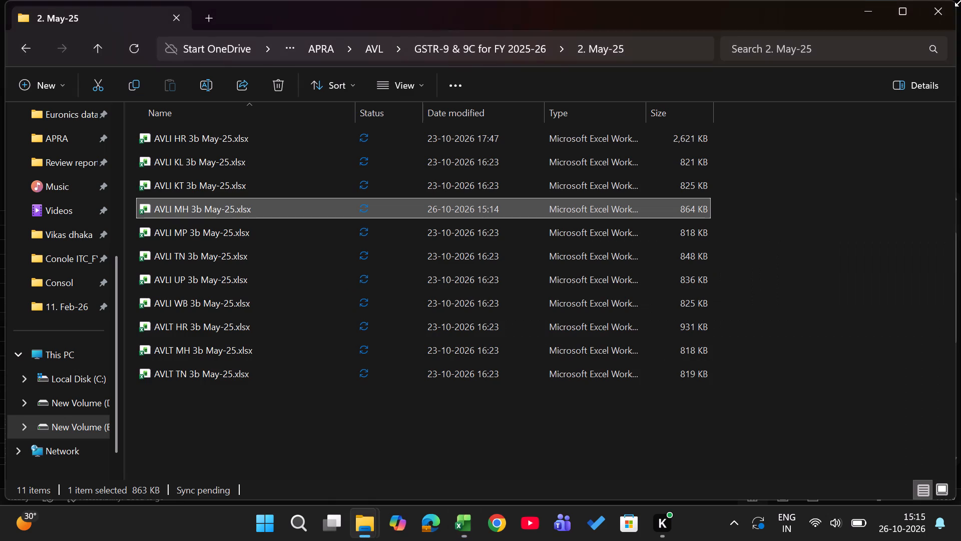
{"action": "key", "text": "BackSpace"}
{"action": "key", "text": "Up"}
{"action": "key", "text": "Return"}
{"action": "key", "text": "Down"}
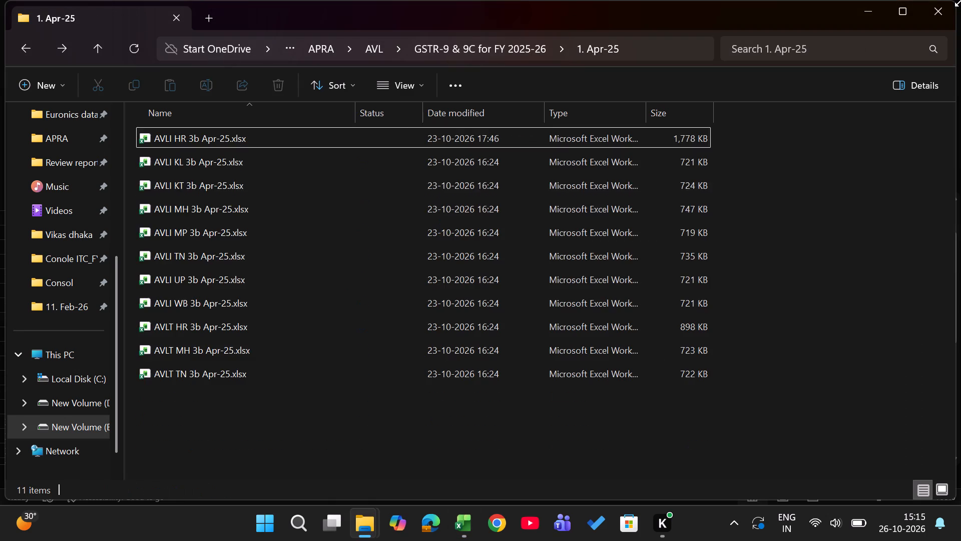
{"action": "key", "text": "Down"}
{"action": "key", "text": "Down"}
{"action": "key", "text": "Down"}
{"action": "key", "text": "Down"}
{"action": "key", "text": "Up"}
{"action": "key", "text": "Up"}
{"action": "key", "text": "Return"}
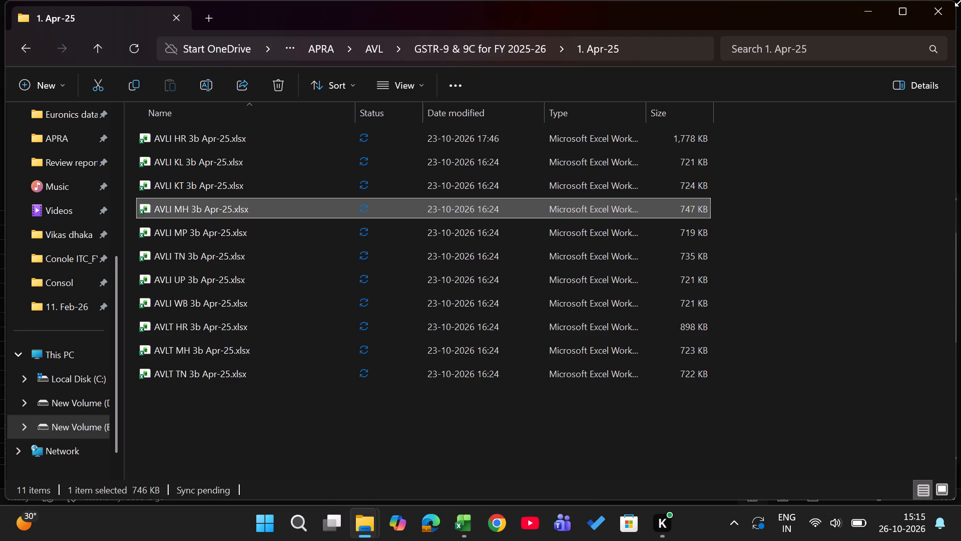
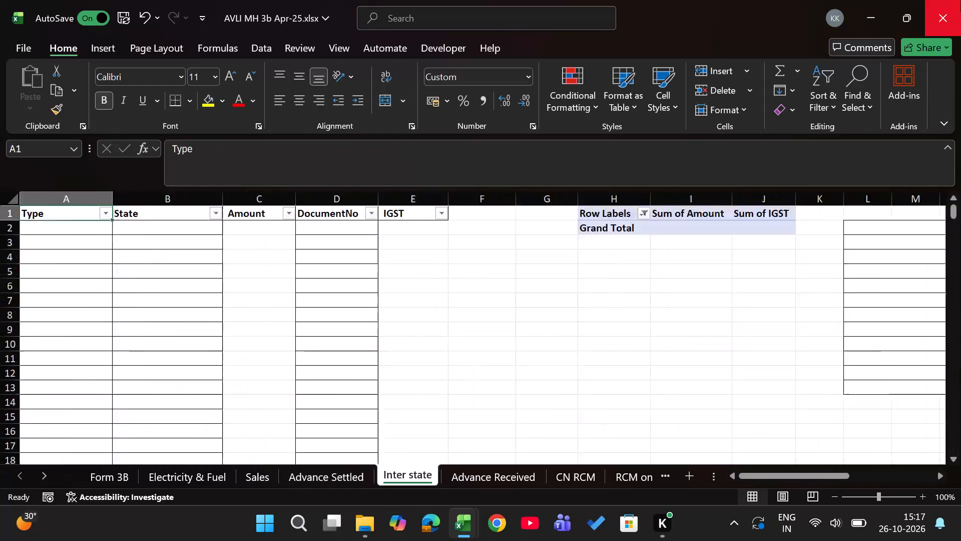
Copy the whole April 2025 invoice table, from the Month header onward, in the Not Taken Same month 2b sheet.
{"action": "key", "text": "ctrl+Page_Down"}
{"action": "key", "text": "ctrl+Page_Down"}
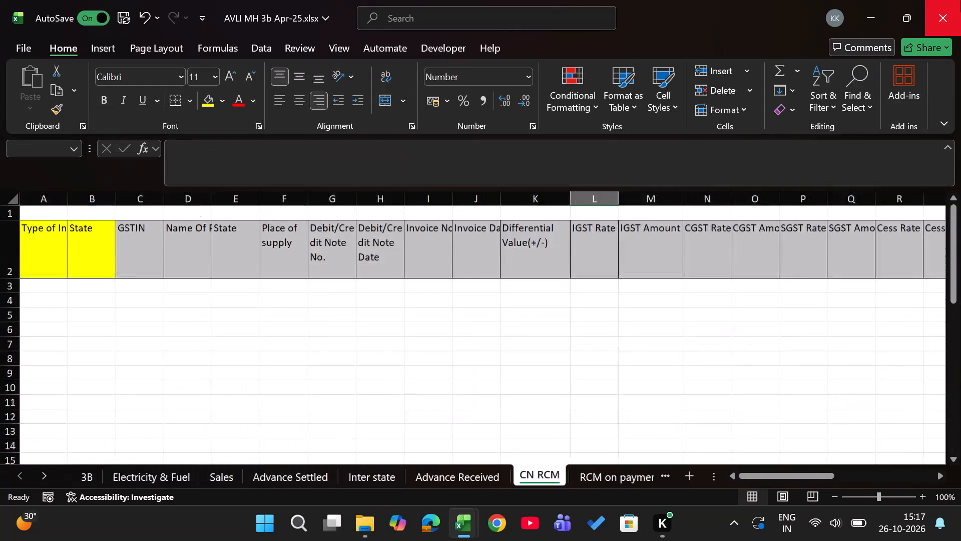
{"action": "key", "text": "ctrl+Page_Down"}
{"action": "key", "text": "ctrl+Page_Down"}
{"action": "key", "text": "ctrl+Page_Down"}
{"action": "key", "text": "ctrl+Page_Down"}
{"action": "key", "text": "ctrl+Page_Down"}
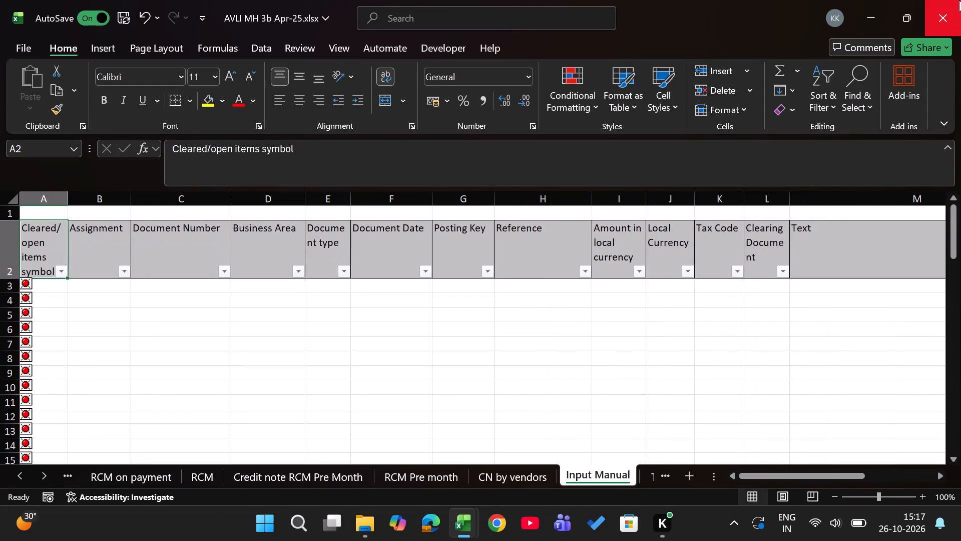
{"action": "key", "text": "ctrl+Page_Down"}
{"action": "key", "text": "ctrl+Page_Down"}
{"action": "key", "text": "ctrl+Page_Down"}
{"action": "key", "text": "ctrl+Page_Down"}
{"action": "key", "text": "ctrl+Page_Down"}
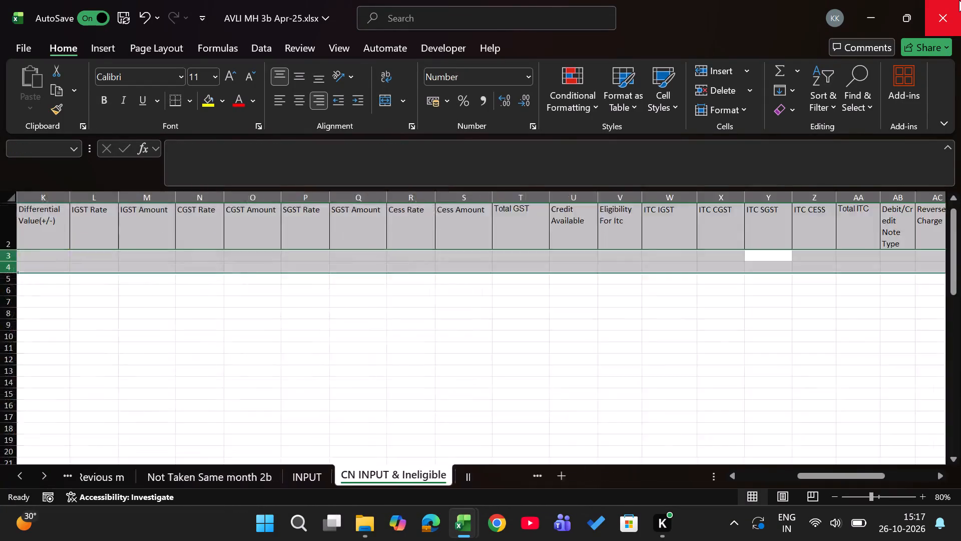
{"action": "key", "text": "ctrl+Page_Up"}
{"action": "key", "text": "ctrl+Page_Up"}
{"action": "key", "text": "ctrl+Page_Up"}
{"action": "key", "text": "Left"}
{"action": "key", "text": "Left"}
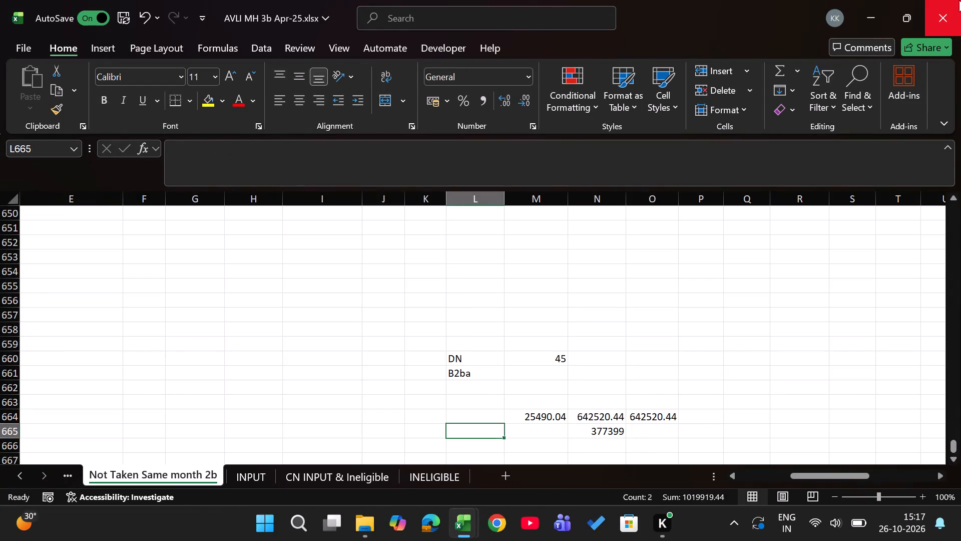
{"action": "key", "text": "ctrl+Left"}
{"action": "key", "text": "ctrl+Left"}
{"action": "key", "text": "ctrl+Left"}
{"action": "key", "text": "ctrl+Left"}
{"action": "key", "text": "ctrl+Up"}
{"action": "key", "text": "ctrl+Up"}
{"action": "key", "text": "ctrl+Up"}
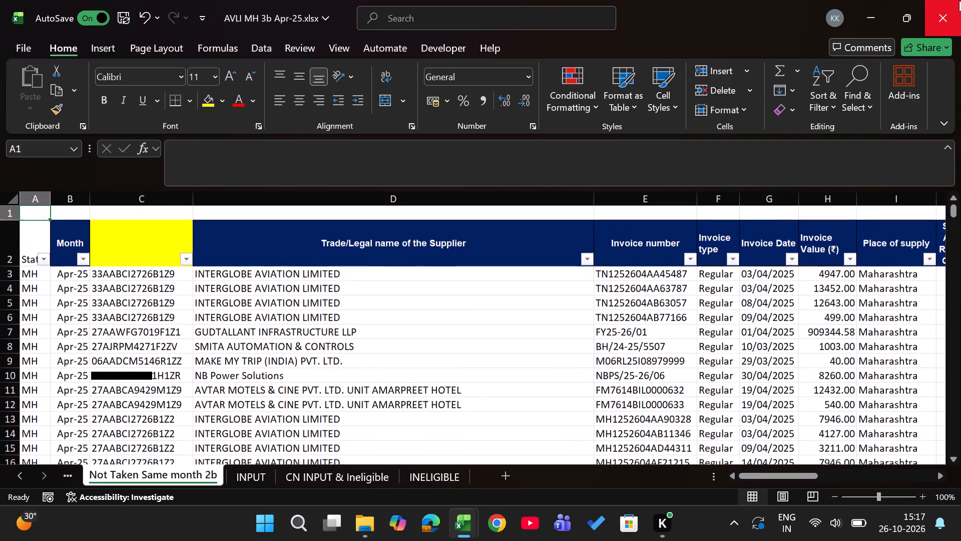
{"action": "key", "text": "Down"}
{"action": "key", "text": "Right"}
{"action": "key", "text": "ctrl+shift+Down"}
{"action": "key", "text": "ctrl+shift+Right"}
{"action": "key", "text": "ctrl+shift+Right"}
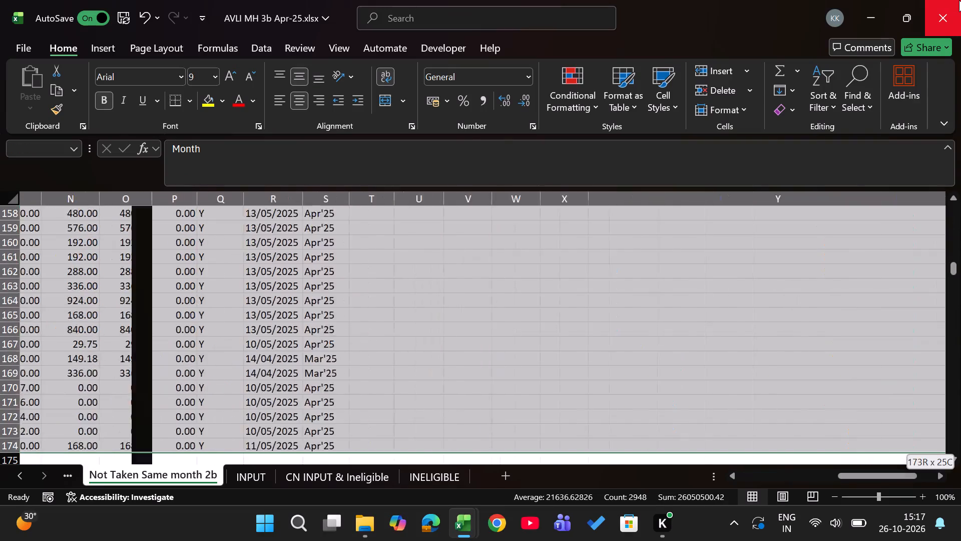
{"action": "key", "text": "ctrl+c"}
Switch to the AVLI MH Console ITC workbook and paste the table in the 4B2 sheet from B256, below the May-25 rows.
{"action": "key", "text": "alt+Tab"}
{"action": "key", "text": "ctrl+Page_Down"}
{"action": "key", "text": "ctrl+Page_Down"}
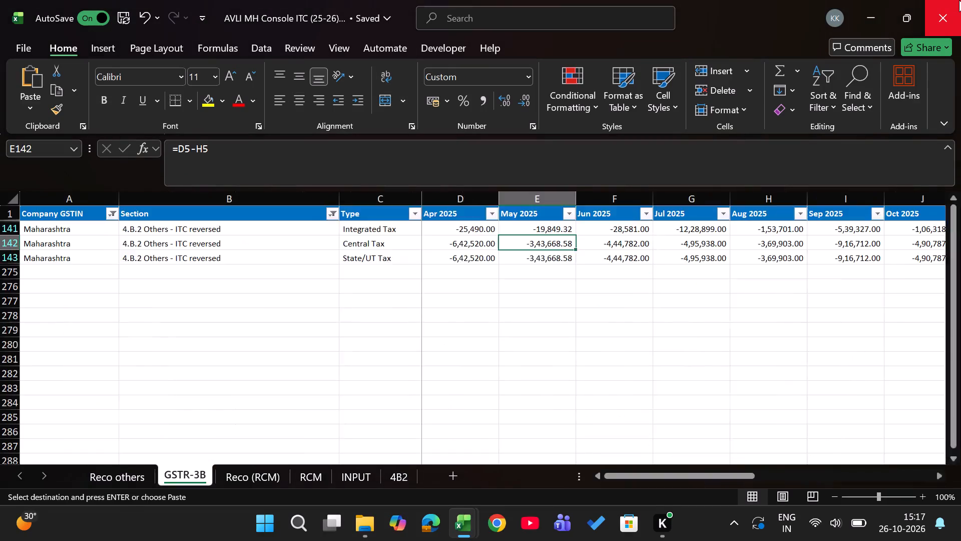
{"action": "key", "text": "ctrl+Page_Down"}
{"action": "key", "text": "ctrl+Page_Down"}
{"action": "key", "text": "ctrl+Page_Down"}
{"action": "key", "text": "ctrl+Page_Down"}
{"action": "key", "text": "Left"}
{"action": "key", "text": "Left"}
{"action": "key", "text": "Left"}
{"action": "key", "text": "Left"}
{"action": "key", "text": "Left"}
{"action": "key", "text": "Left"}
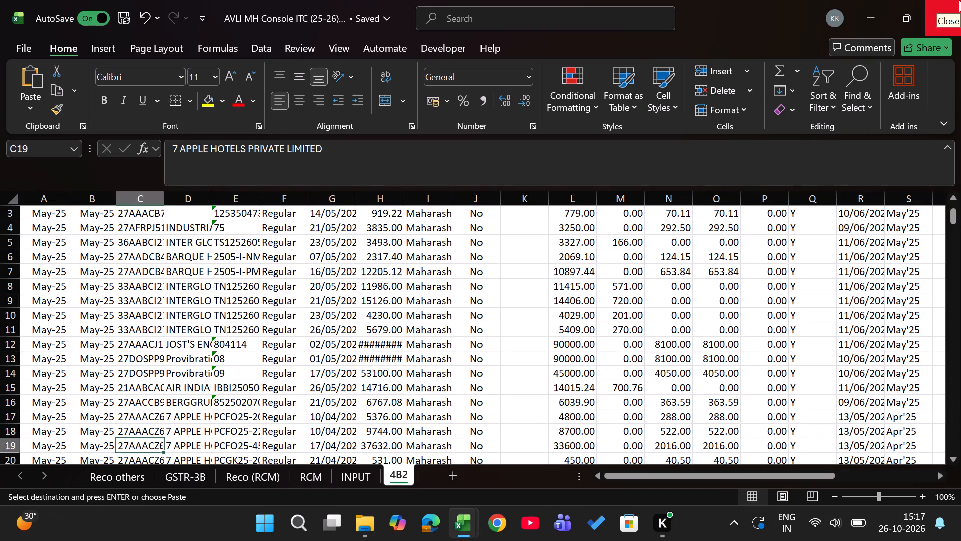
{"action": "key", "text": "Left"}
{"action": "key", "text": "ctrl+Down"}
{"action": "key", "text": "Down"}
{"action": "key", "text": "Down"}
{"action": "key", "text": "Down"}
{"action": "key", "text": "Up"}
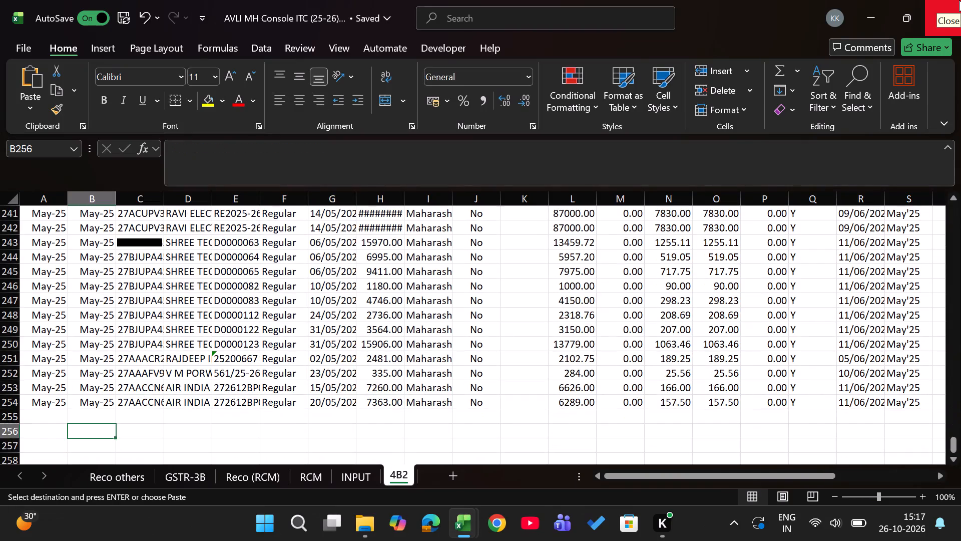
{"action": "key", "text": "Return"}
{"action": "key", "text": "Down"}
{"action": "key", "text": "Up"}
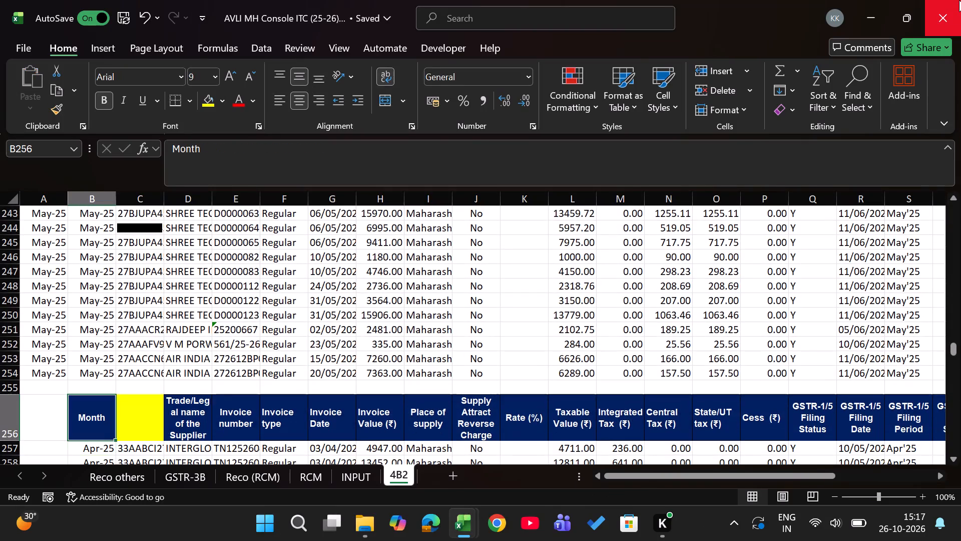
Delete the pasted header row and the blank row above it in the 4B2 sheet.
{"action": "key", "text": "shift+space"}
{"action": "key", "text": "shift+Up"}
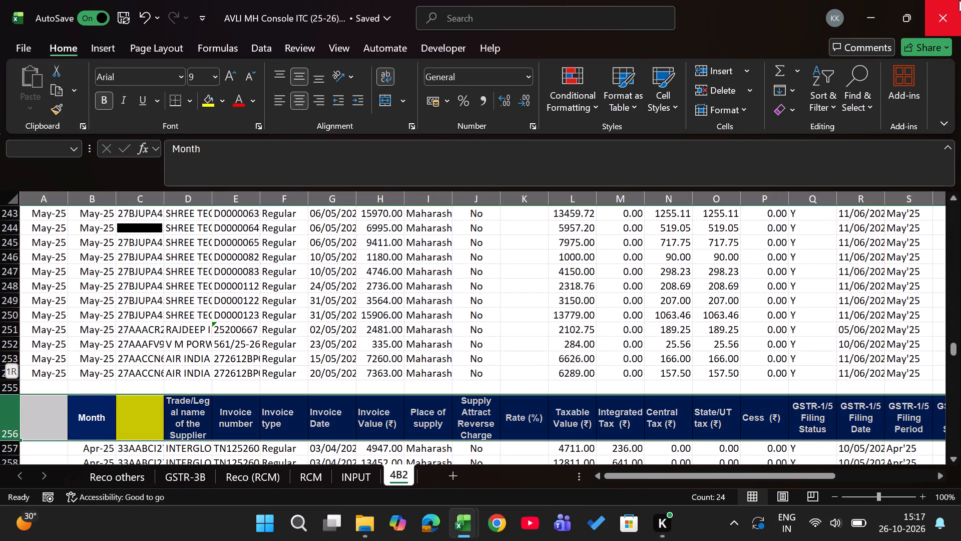
{"action": "key", "text": "ctrl+minus"}
Fill column A of the pasted rows, A255 to A426, with the Apr-25 month from column B.
{"action": "key", "text": "Right"}
{"action": "key", "text": "Left"}
{"action": "key", "text": "Up"}
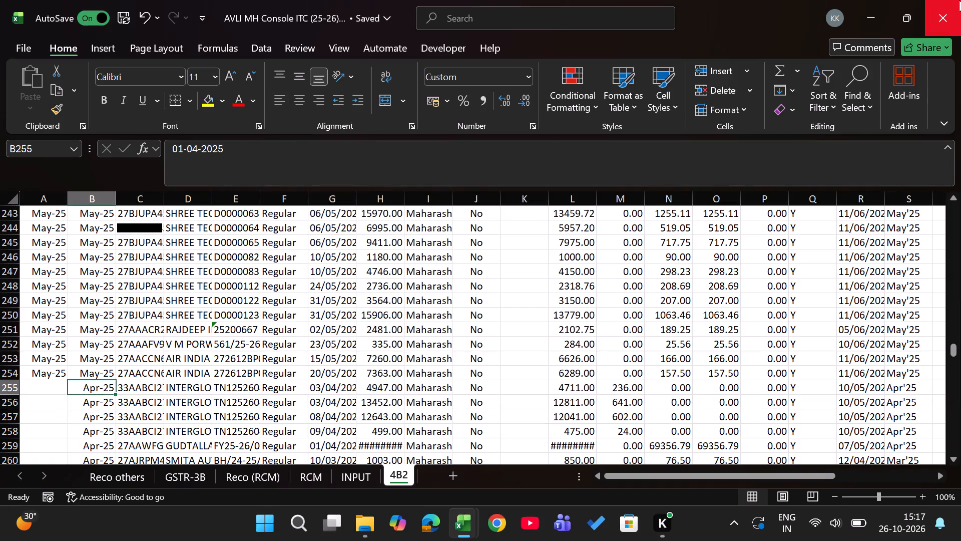
{"action": "key", "text": "ctrl+c"}
{"action": "key", "text": "Left"}
{"action": "key", "text": "Return"}
{"action": "key", "text": "Right"}
{"action": "key", "text": "ctrl+Down"}
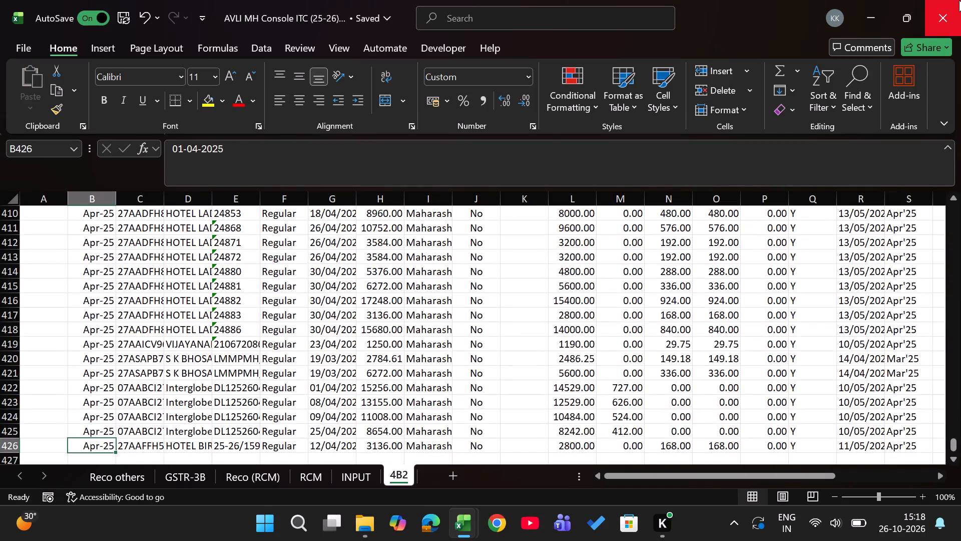
{"action": "key", "text": "Left"}
{"action": "key", "text": "ctrl+shift+Up"}
{"action": "key", "text": "ctrl+d"}
Check the April and May 4B2 differences and the existing remark in the Reco others sheet.
{"action": "key", "text": "ctrl+Page_Up"}
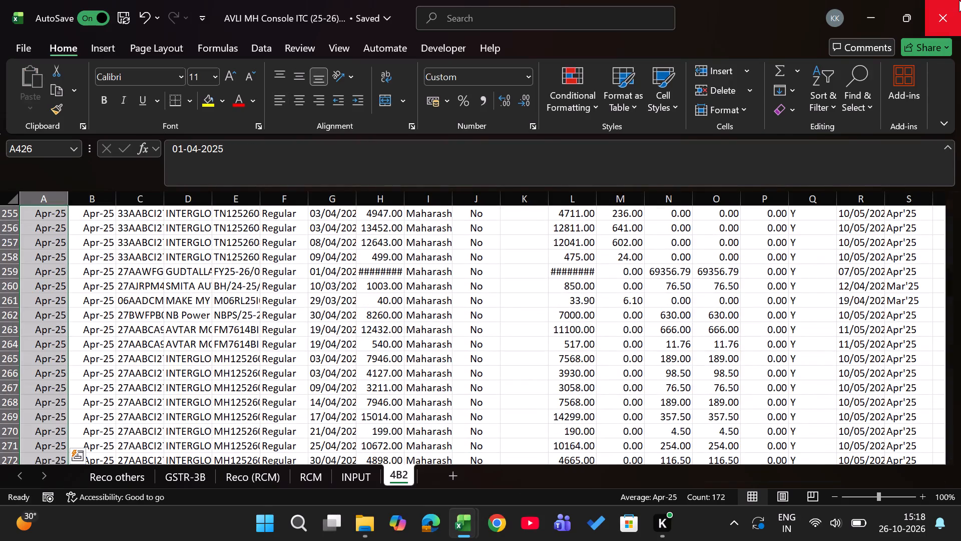
{"action": "key", "text": "ctrl+Page_Up"}
{"action": "key", "text": "ctrl+Page_Up"}
{"action": "key", "text": "ctrl+Page_Up"}
{"action": "key", "text": "ctrl+Page_Up"}
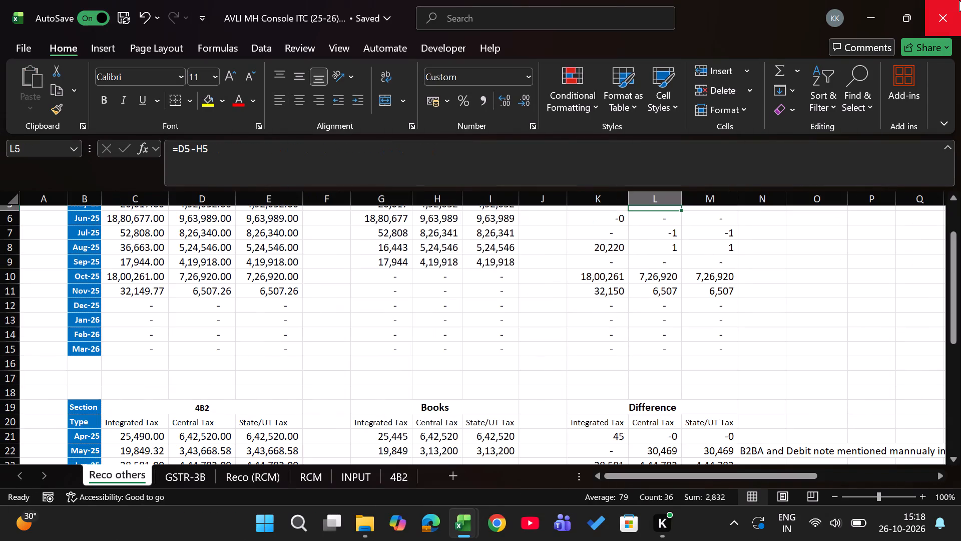
{"action": "key", "text": "Up"}
{"action": "key", "text": "Up"}
{"action": "key", "text": "Down"}
{"action": "key", "text": "Down"}
{"action": "key", "text": "Down"}
{"action": "key", "text": "Down"}
{"action": "key", "text": "Down"}
{"action": "key", "text": "Down"}
{"action": "key", "text": "Down"}
{"action": "key", "text": "Down"}
{"action": "key", "text": "Down"}
{"action": "key", "text": "Down"}
{"action": "key", "text": "Down"}
{"action": "key", "text": "Down"}
{"action": "key", "text": "Down"}
{"action": "key", "text": "Down"}
{"action": "key", "text": "Down"}
{"action": "key", "text": "Down"}
{"action": "key", "text": "Down"}
{"action": "key", "text": "Down"}
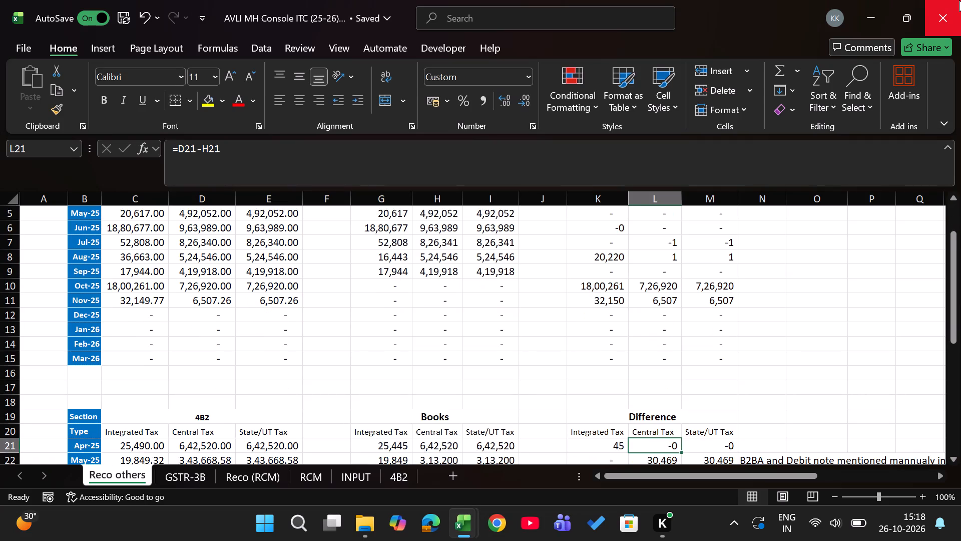
{"action": "key", "text": "Down"}
{"action": "key", "text": "Down"}
{"action": "key", "text": "Up"}
{"action": "key", "text": "Up"}
{"action": "key", "text": "Right"}
{"action": "key", "text": "Right"}
{"action": "key", "text": "Down"}
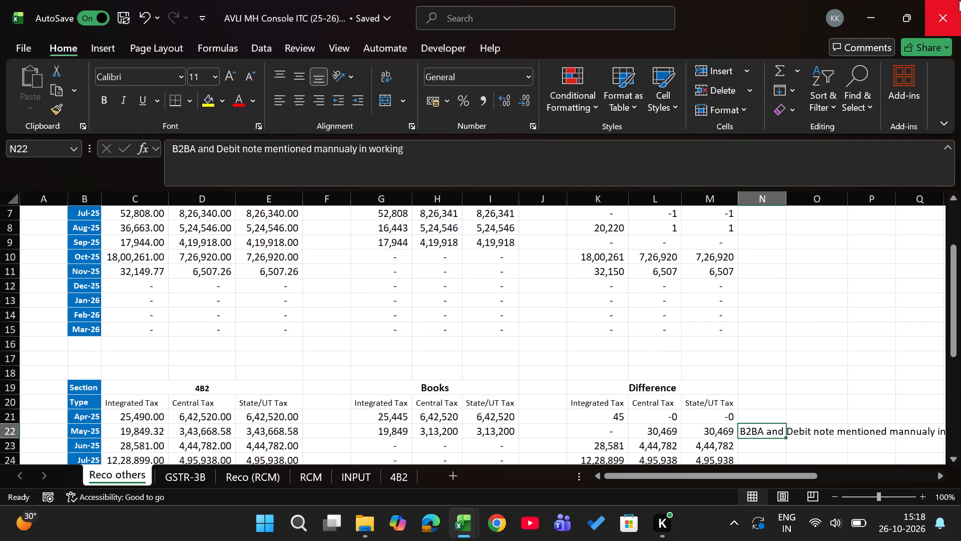
Switch to the AVLI MH 3b Apr-25 workbook and examine the manual adjustment entries below the Not Taken Same month 2b data.
{"action": "key", "text": "alt+Tab"}
{"action": "key", "text": "Down"}
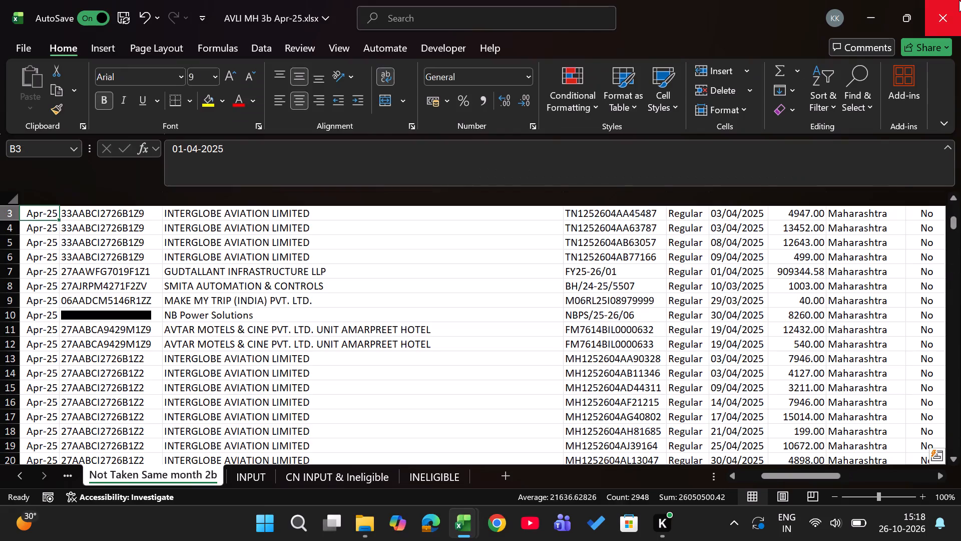
{"action": "key", "text": "Down"}
{"action": "key", "text": "ctrl+Down"}
{"action": "key", "text": "Right"}
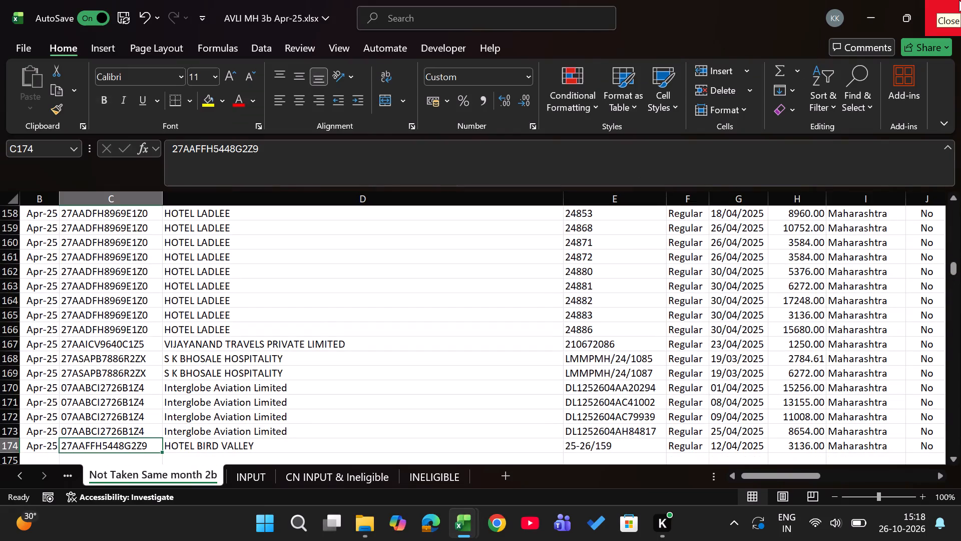
{"action": "scroll", "coordinate": [814, 319], "scroll_direction": "down", "scroll_amount": 5}
{"action": "scroll", "coordinate": [814, 319], "scroll_direction": "left", "scroll_amount": 6}
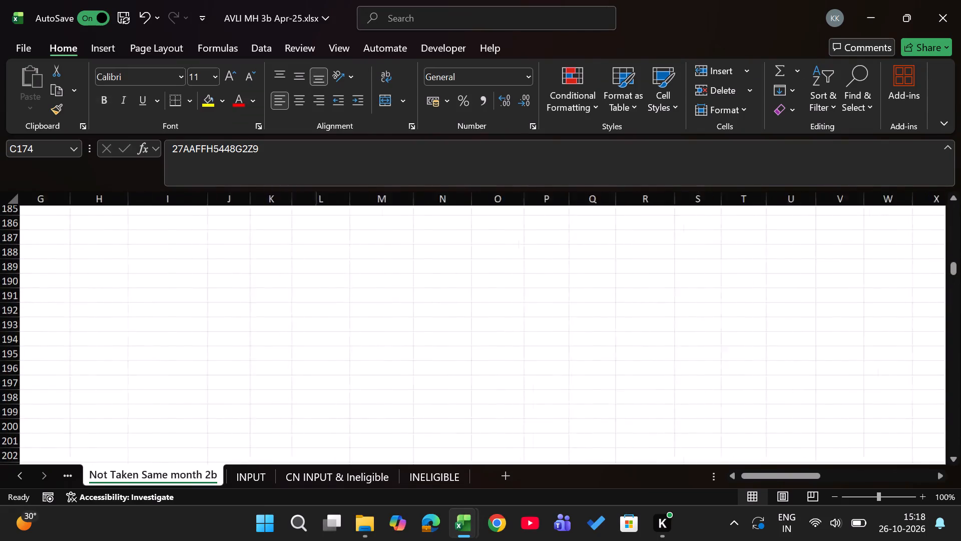
{"action": "scroll", "coordinate": [814, 319], "scroll_direction": "left", "scroll_amount": 2}
{"action": "scroll", "coordinate": [814, 319], "scroll_direction": "up", "scroll_amount": 2}
{"action": "scroll", "coordinate": [814, 319], "scroll_direction": "down", "scroll_amount": 11}
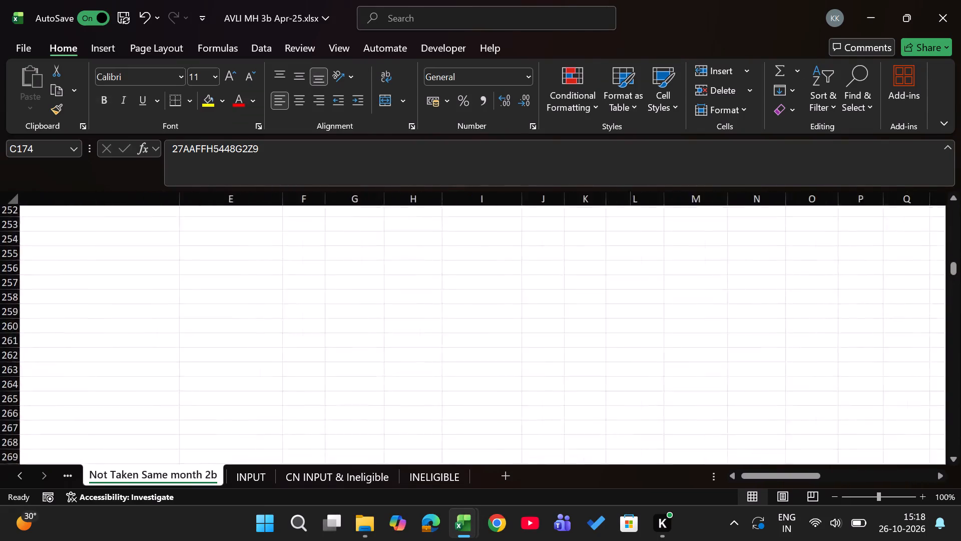
{"action": "scroll", "coordinate": [814, 319], "scroll_direction": "left", "scroll_amount": 4}
{"action": "scroll", "coordinate": [814, 319], "scroll_direction": "down", "scroll_amount": 11}
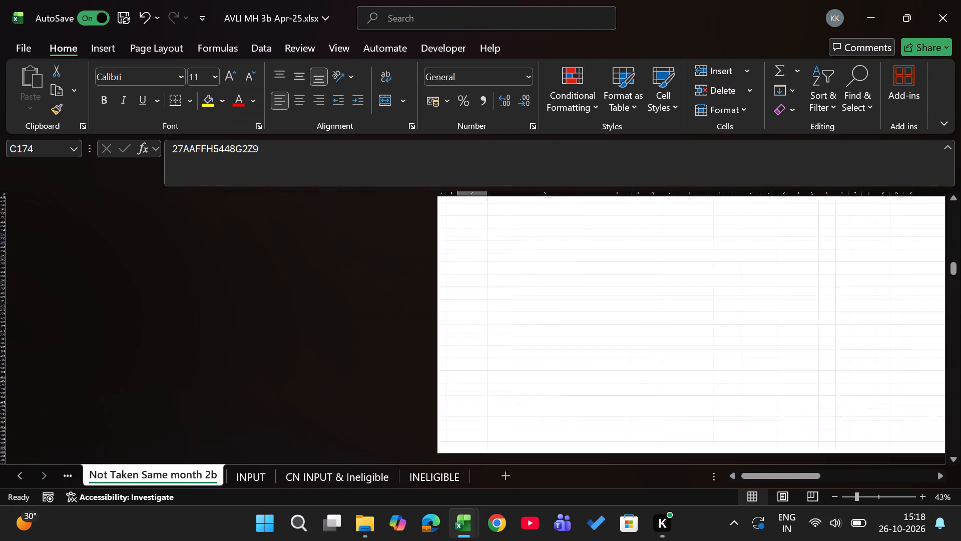
{"action": "scroll", "coordinate": [606, 373], "scroll_direction": "down", "scroll_amount": 6}
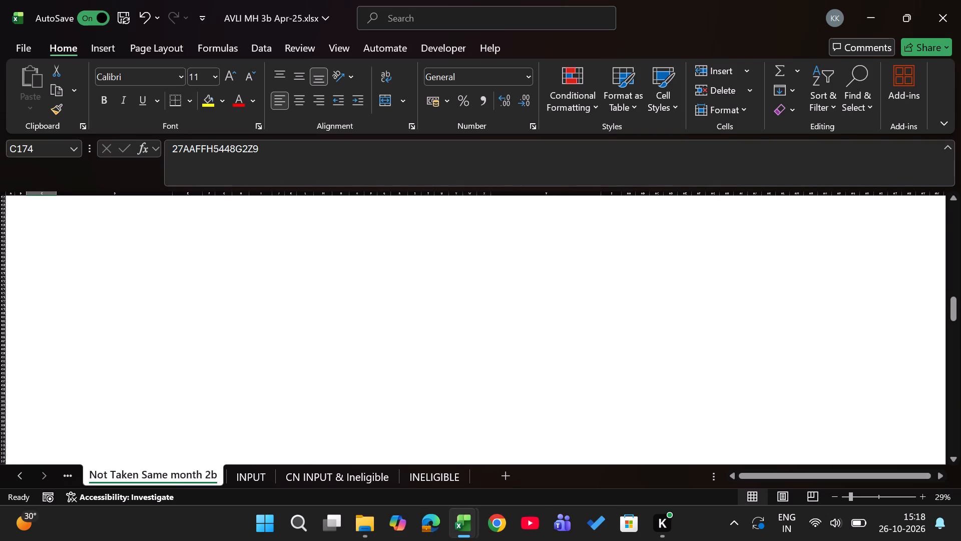
{"action": "scroll", "coordinate": [606, 373], "scroll_direction": "down", "scroll_amount": 3}
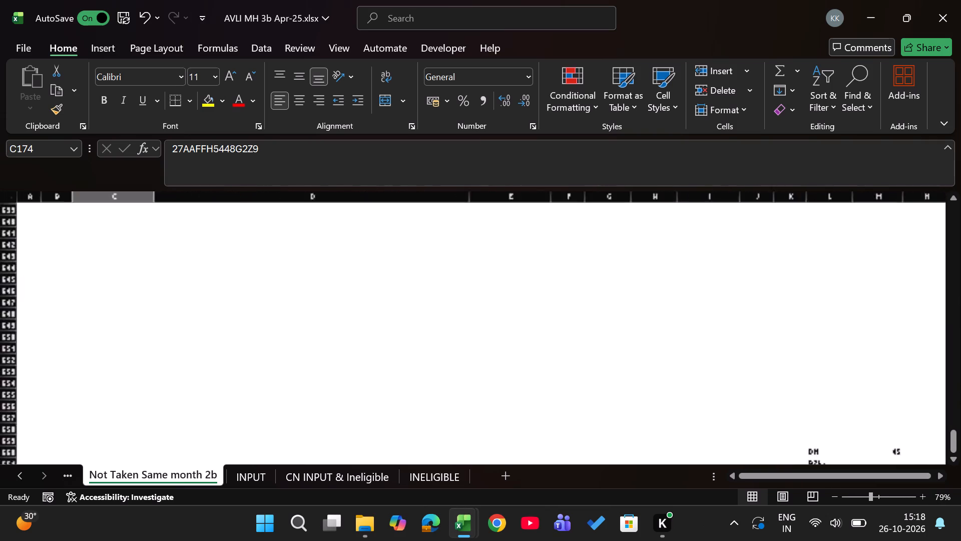
{"action": "scroll", "coordinate": [606, 373], "scroll_direction": "right", "scroll_amount": 8}
{"action": "scroll", "coordinate": [606, 373], "scroll_direction": "up", "scroll_amount": 3}
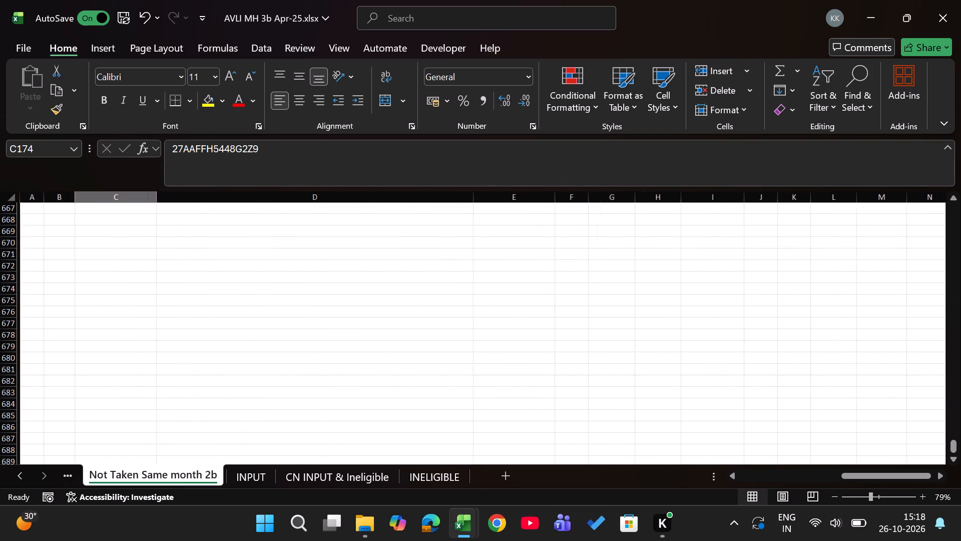
{"action": "scroll", "coordinate": [606, 373], "scroll_direction": "up", "scroll_amount": 1}
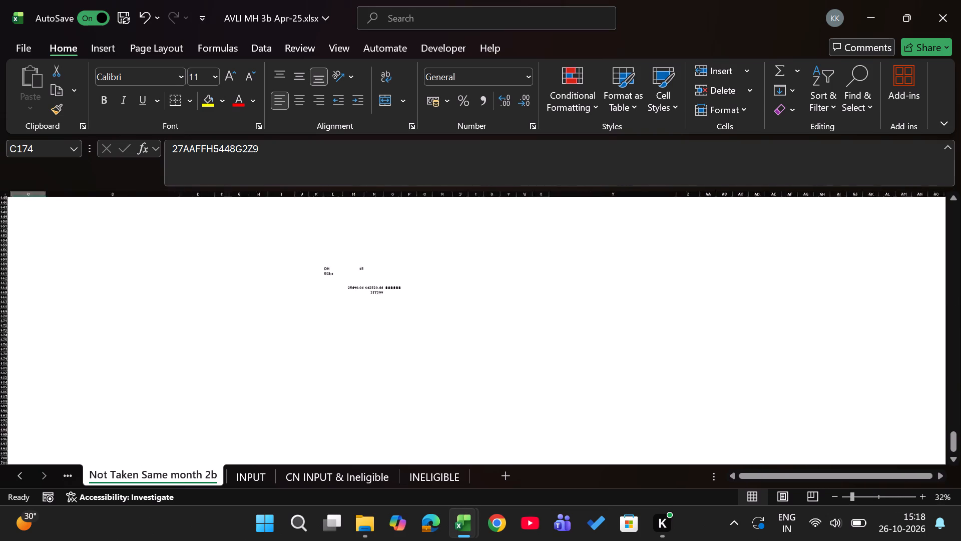
{"action": "scroll", "coordinate": [416, 321], "scroll_direction": "up", "scroll_amount": 1}
Back in the Console ITC workbook, copy the May-25 remark in N22 to N21 for Apr-25.
{"action": "key", "text": "alt+Tab"}
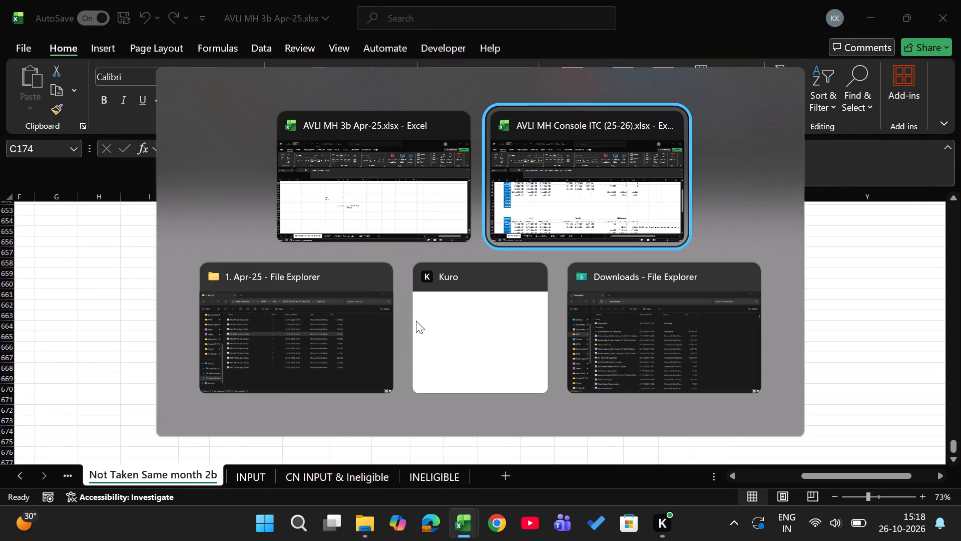
{"action": "key", "text": "ctrl+c"}
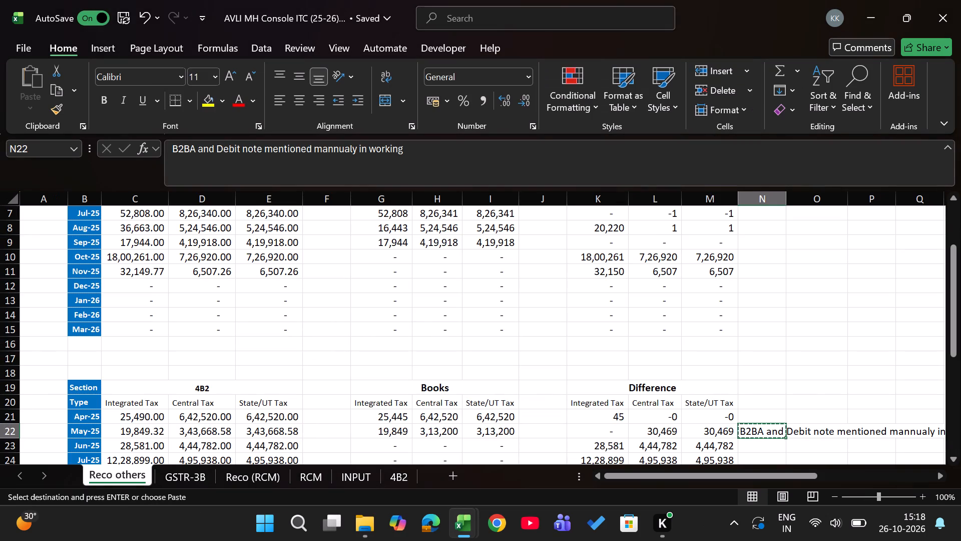
{"action": "key", "text": "Up"}
{"action": "key", "text": "Return"}
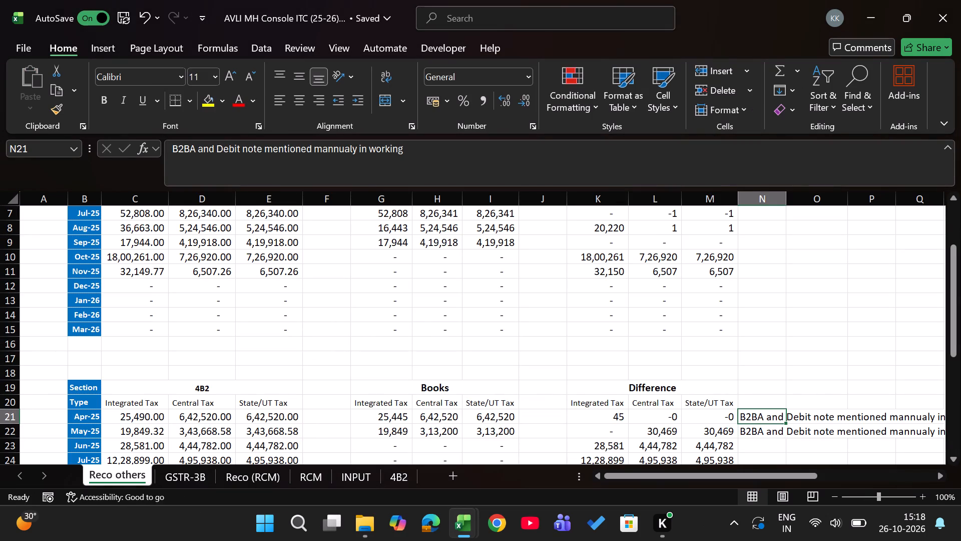
Shorten the Apr-25 remark in N21 to "Debit note mentioned mannualy in working".
{"action": "left_click", "coordinate": [219, 149]}
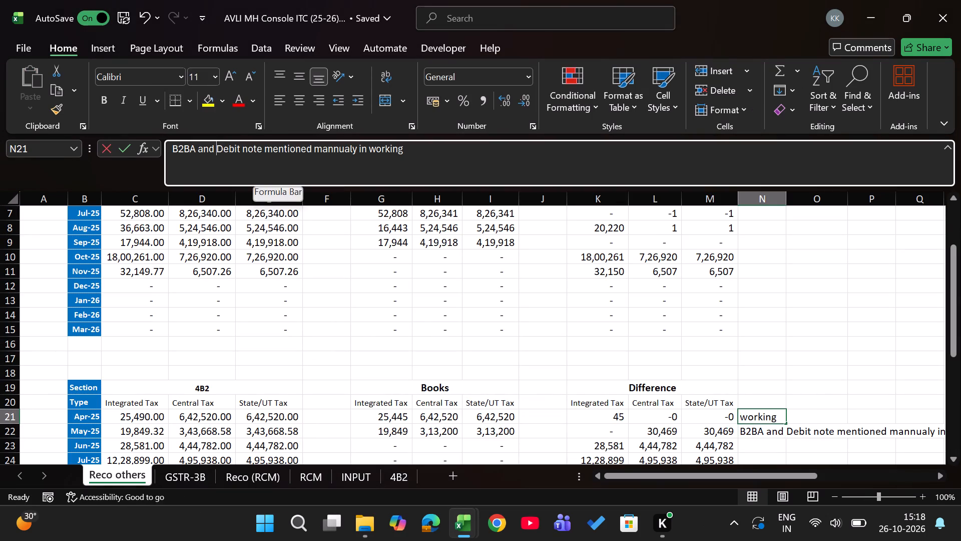
{"action": "key", "text": "BackSpace"}
{"action": "key", "text": "BackSpace"}
{"action": "key", "text": "BackSpace"}
{"action": "key", "text": "BackSpace"}
{"action": "key", "text": "BackSpace"}
{"action": "key", "text": "BackSpace"}
{"action": "key", "text": "BackSpace"}
{"action": "key", "text": "BackSpace"}
{"action": "key", "text": "BackSpace"}
{"action": "key", "text": "BackSpace"}
{"action": "key", "text": "BackSpace"}
{"action": "key", "text": "BackSpace"}
{"action": "key", "text": "BackSpace"}
{"action": "key", "text": "BackSpace"}
{"action": "key", "text": "Return"}
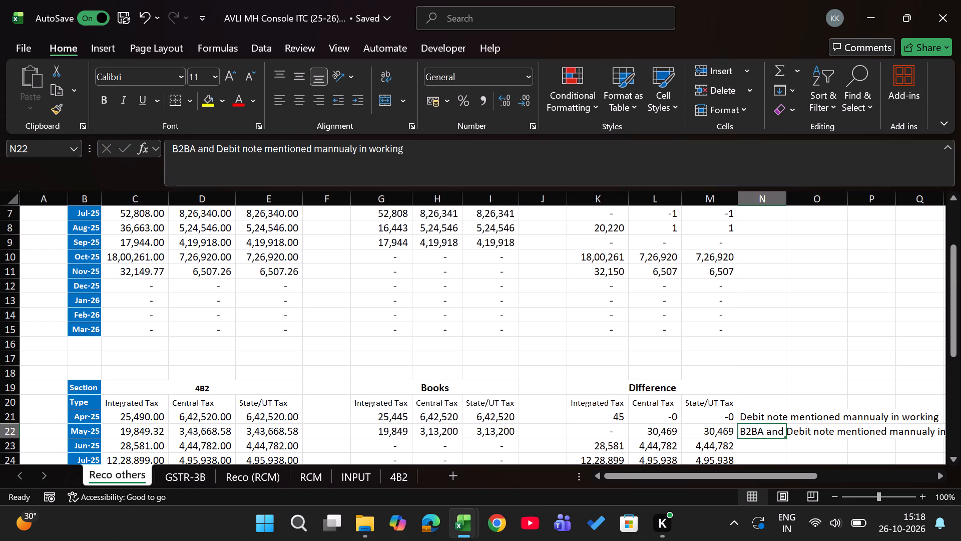
Check the May-25 Central Tax and State/UT Tax differences in the 4B2 section of Reco others.
{"action": "key", "text": "Up"}
{"action": "key", "text": "Left"}
{"action": "key", "text": "Left"}
{"action": "key", "text": "Left"}
{"action": "key", "text": "Down"}
{"action": "key", "text": "Right"}
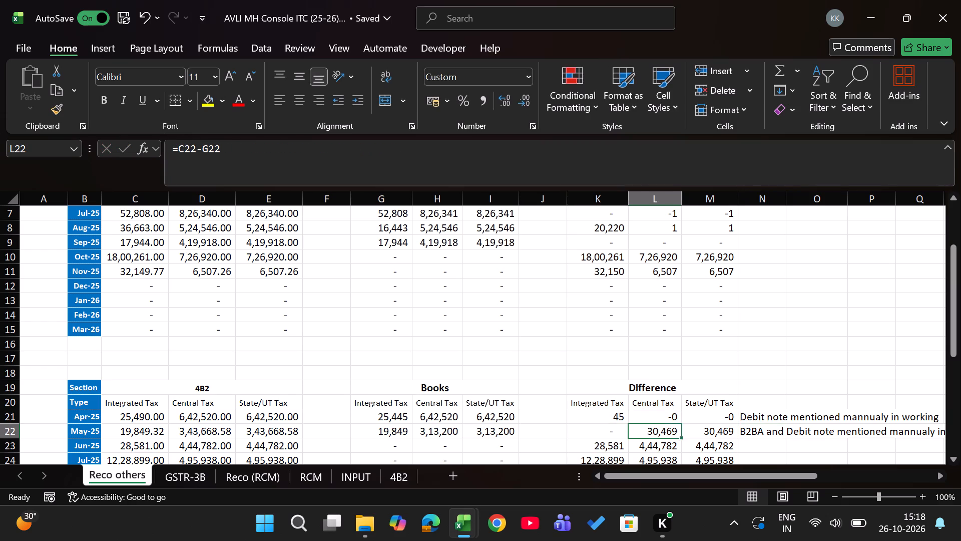
{"action": "key", "text": "Right"}
{"action": "key", "text": "Down"}
Review the monthly RCM differences in the Reco (RCM) sheet, ending back on the Reco others sheet.
{"action": "key", "text": "Up"}
{"action": "key", "text": "Up"}
{"action": "key", "text": "Up"}
{"action": "key", "text": "Up"}
{"action": "key", "text": "Up"}
{"action": "key", "text": "Up"}
{"action": "key", "text": "Up"}
{"action": "key", "text": "Up"}
{"action": "key", "text": "Up"}
{"action": "key", "text": "Up"}
{"action": "key", "text": "Up"}
{"action": "key", "text": "Up"}
{"action": "key", "text": "Up"}
{"action": "key", "text": "Up"}
{"action": "key", "text": "Up"}
{"action": "key", "text": "Up"}
{"action": "key", "text": "Up"}
{"action": "key", "text": "Up"}
{"action": "key", "text": "Up"}
{"action": "key", "text": "Up"}
{"action": "key", "text": "Up"}
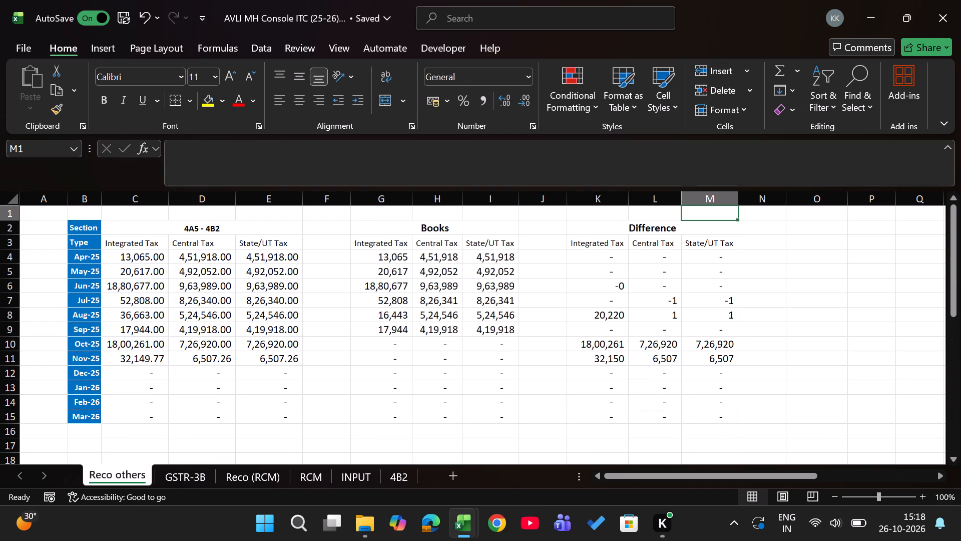
{"action": "key", "text": "ctrl+Page_Down"}
{"action": "key", "text": "ctrl+Page_Down"}
{"action": "key", "text": "Up"}
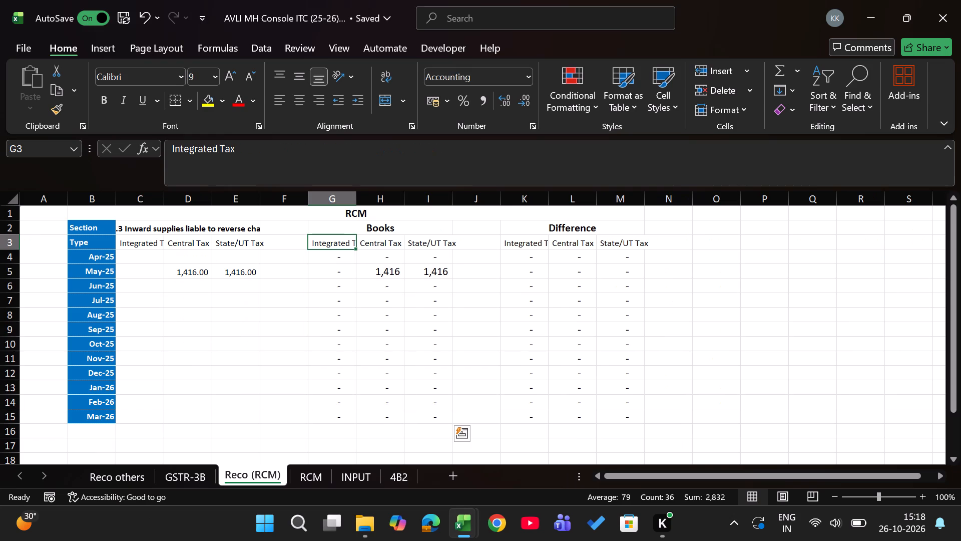
{"action": "key", "text": "ctrl+Page_Up"}
{"action": "key", "text": "ctrl+Page_Up"}
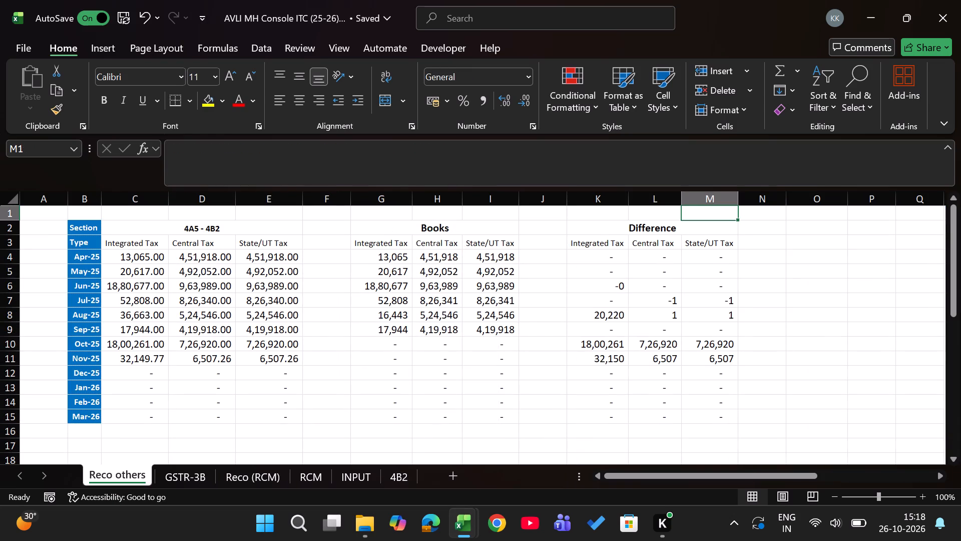
Examine the 4A5 - 4B2 differences from Apr-25 to Aug-25, ending on the Aug-25 Integrated Tax difference in K8.
{"action": "key", "text": "Down"}
{"action": "key", "text": "Down"}
{"action": "key", "text": "Down"}
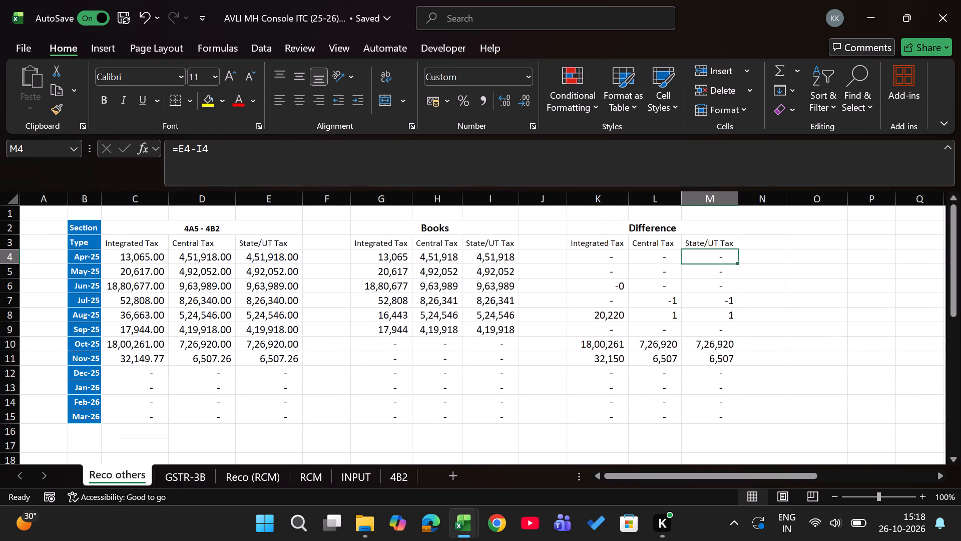
{"action": "key", "text": "Down"}
{"action": "key", "text": "Down"}
{"action": "key", "text": "Down"}
{"action": "key", "text": "Down"}
{"action": "key", "text": "Left"}
{"action": "key", "text": "Left"}
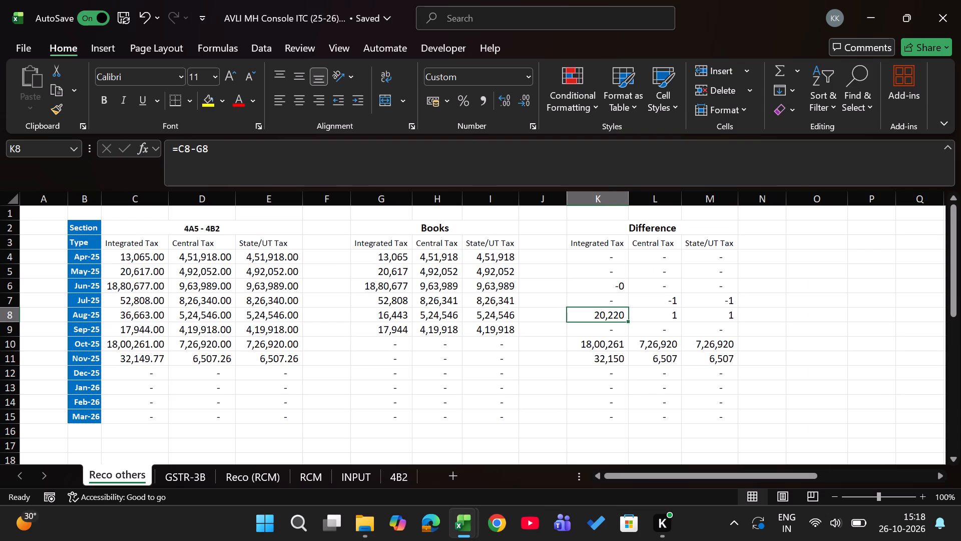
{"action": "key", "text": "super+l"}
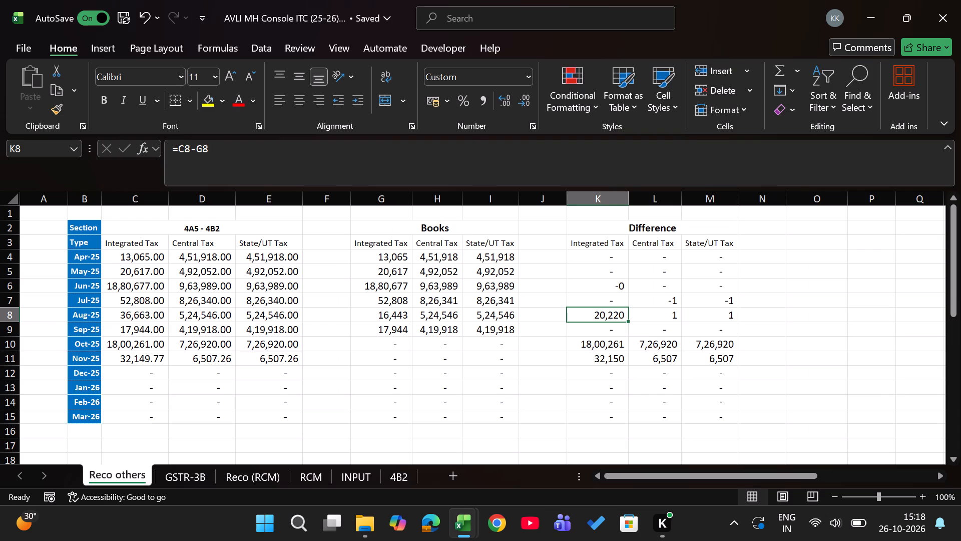